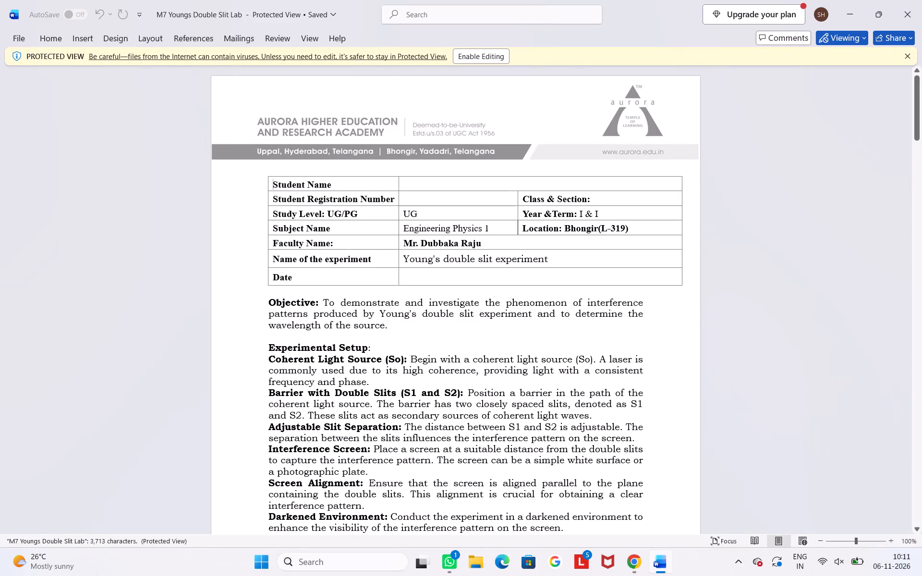
Look through the Young's double slit lab document, from the student details table to the viva voce questions, and return to its start.
scroll(660, 377, down, 14)
scroll(660, 377, down, 12)
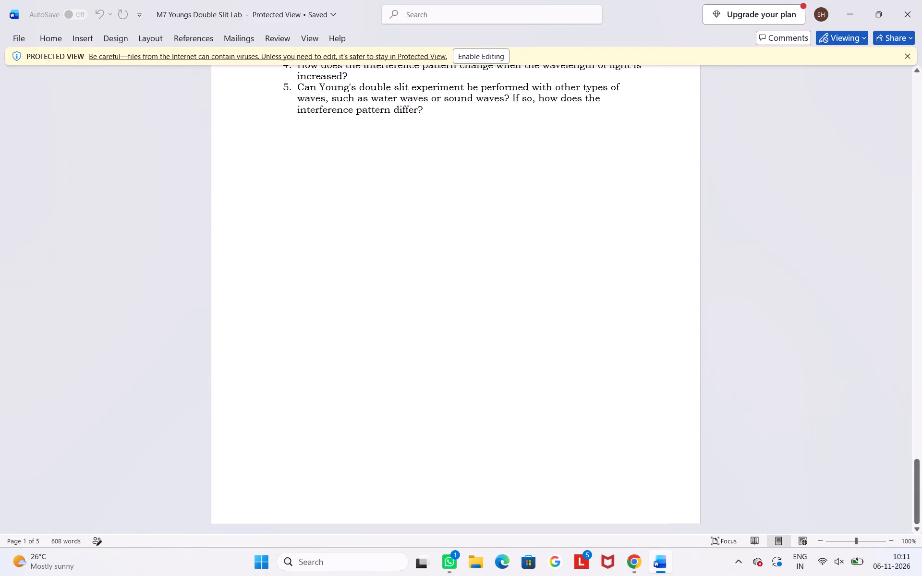
scroll(660, 377, up, 8)
scroll(660, 377, down, 6)
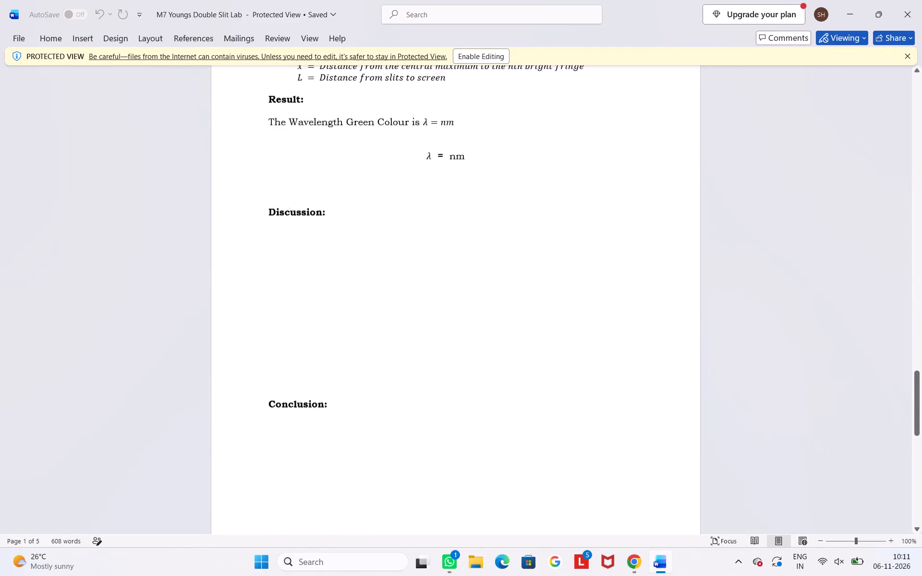
scroll(660, 377, down, 8)
scroll(660, 377, up, 9)
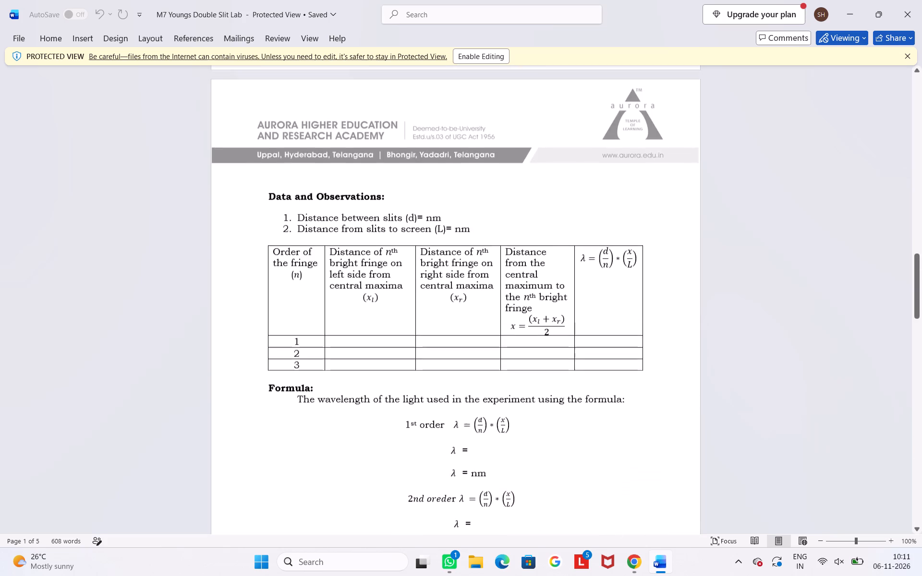
scroll(660, 377, down, 9)
scroll(660, 377, up, 1)
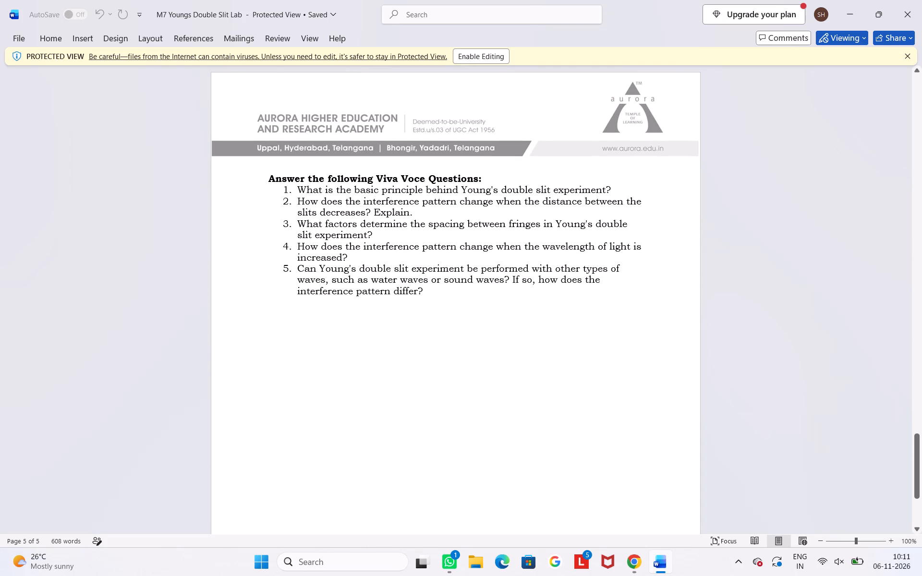
scroll(660, 377, up, 19)
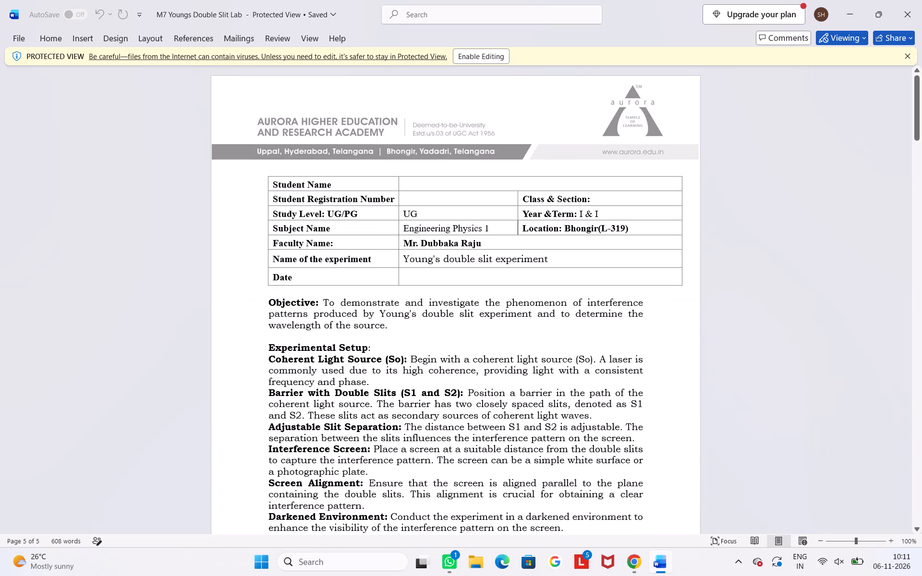
scroll(660, 377, up, 1)
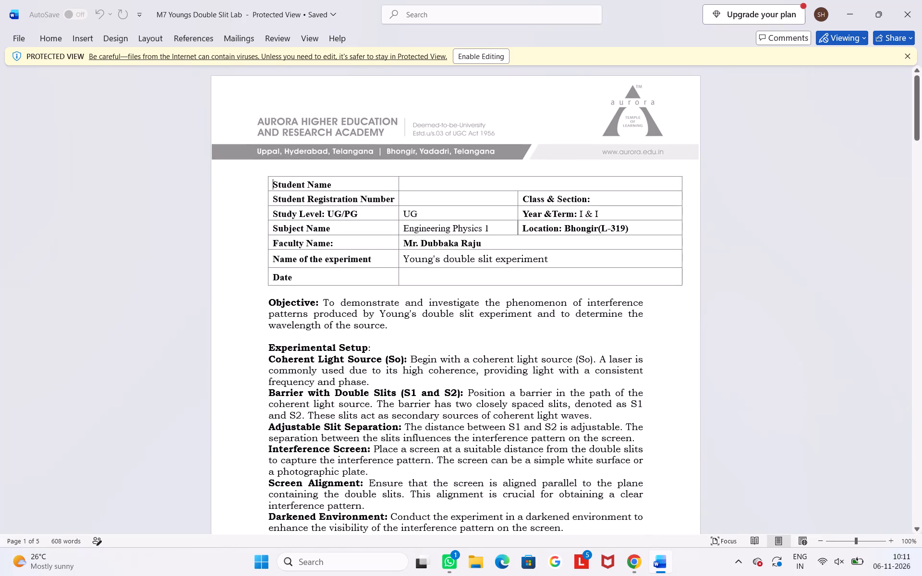
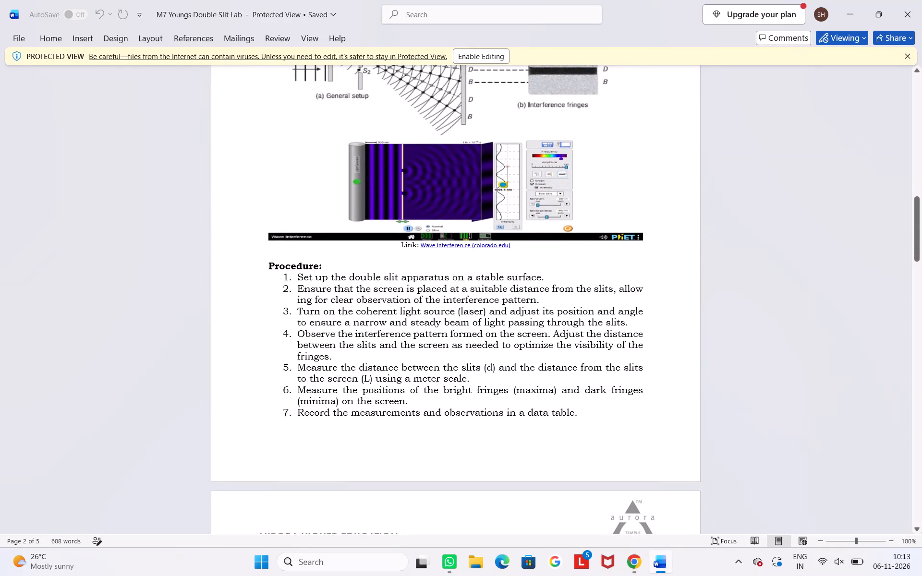
Follow the Wave Interference (colorado.edu) link above the Procedure heading and allow it to open in the browser.
click(481, 245)
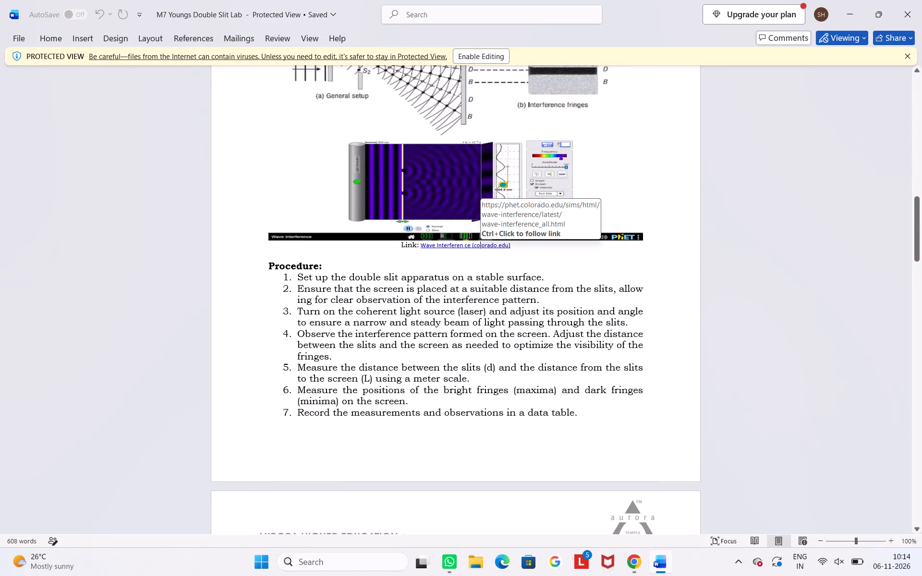
click(467, 246)
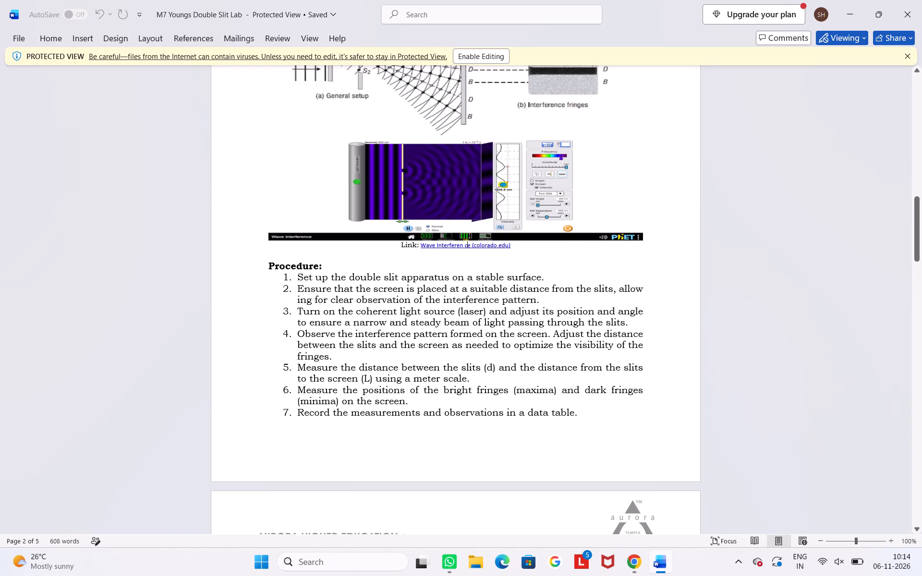
click(519, 240)
ctrl+click(439, 245)
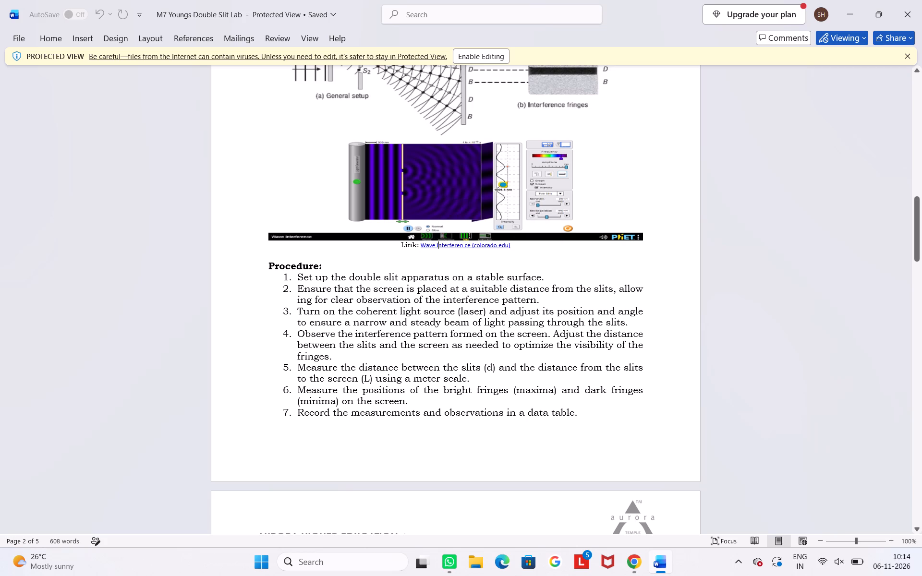
ctrl+click(439, 245)
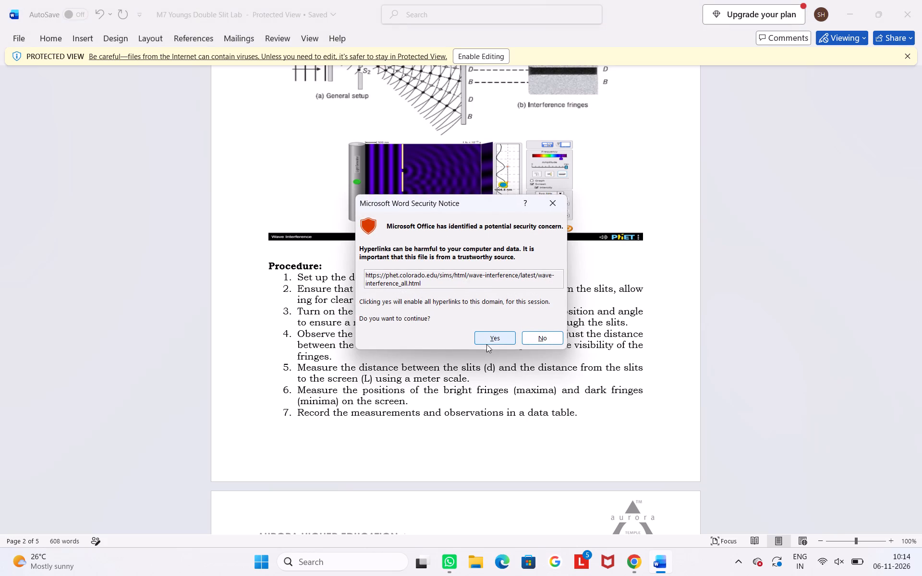
click(489, 338)
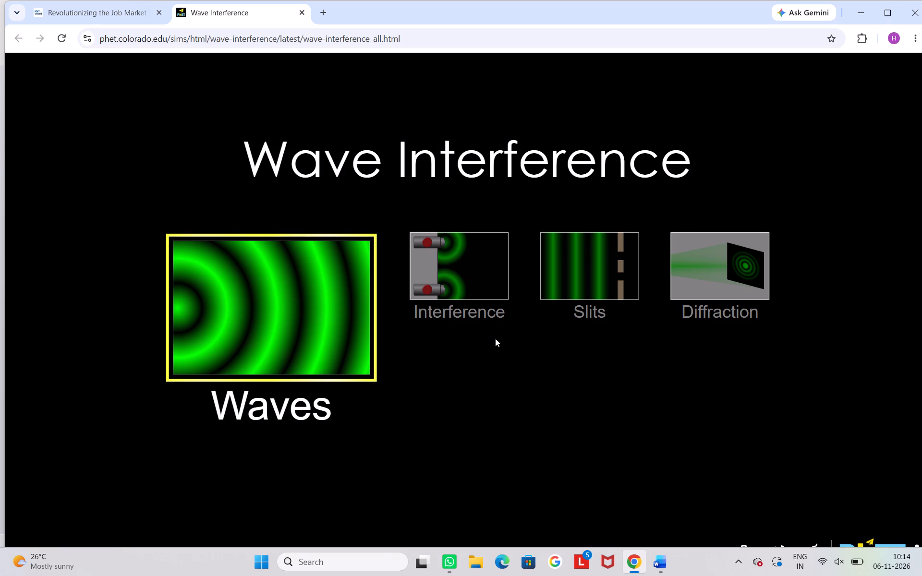
Open the Slits screen of the Wave Interference simulation.
key(space)
key(space)
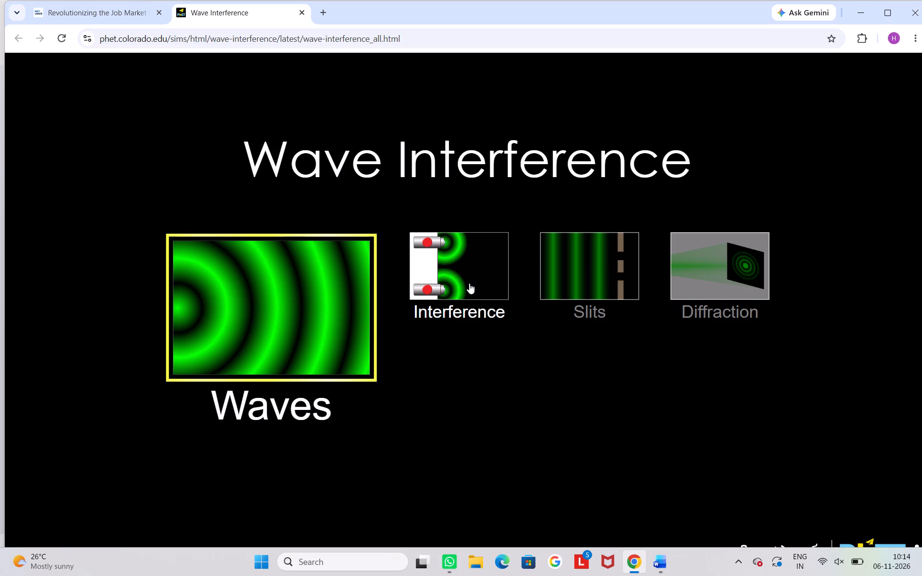
click(469, 283)
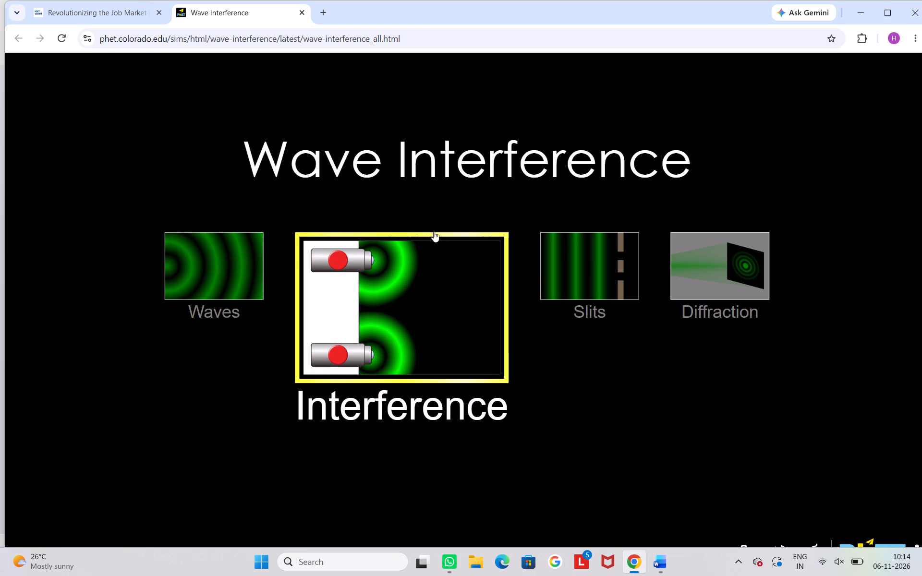
click(544, 266)
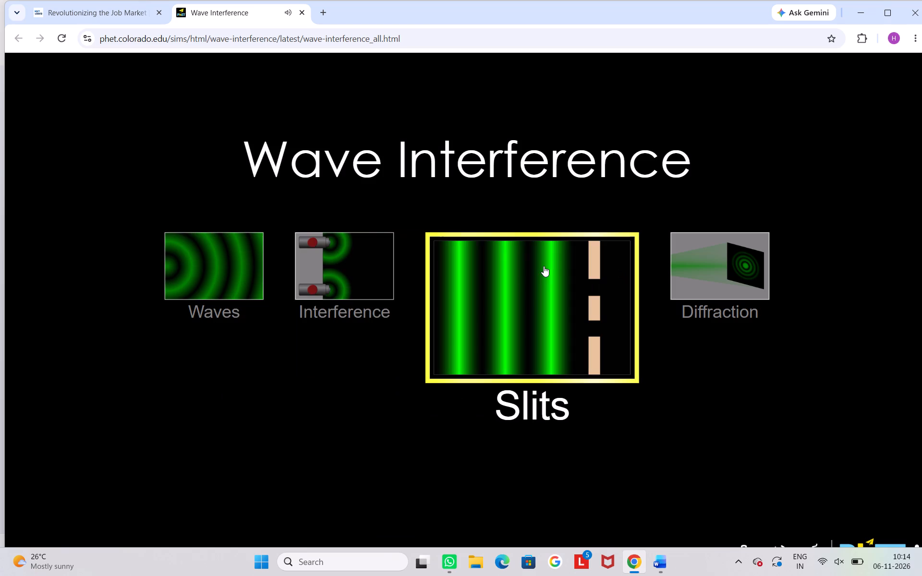
double_click(544, 266)
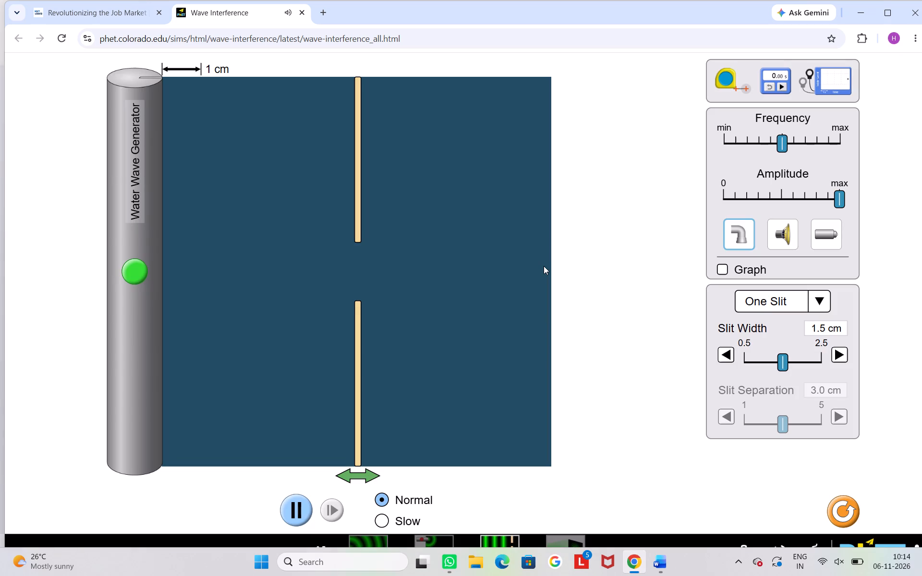
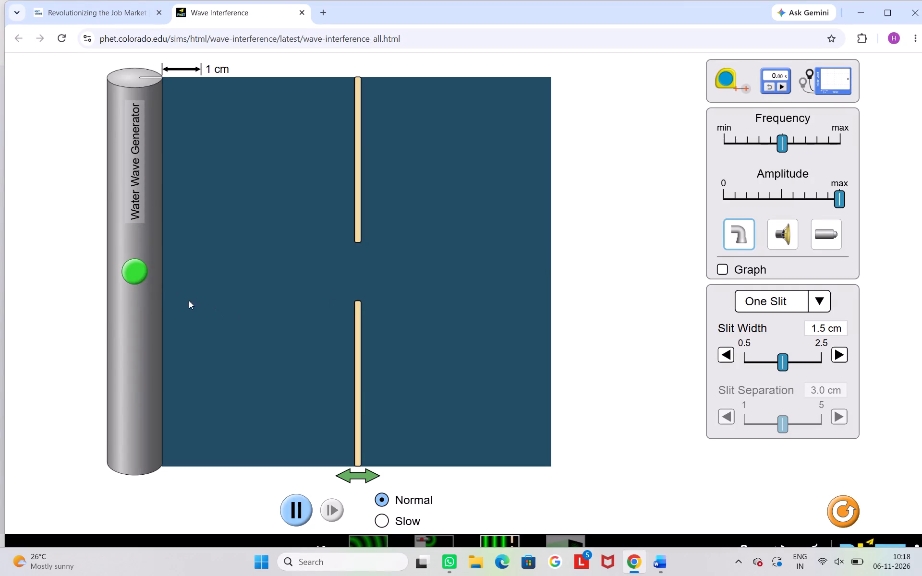
Start the water wave generator so plane waves travel through the one-slit barrier.
click(137, 274)
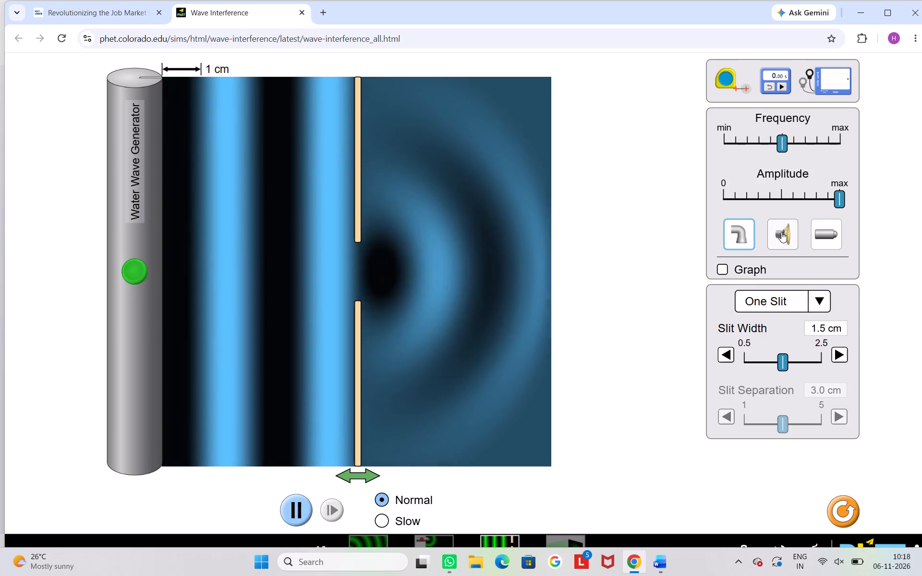
Switch the simulation's wave source from water to sound.
click(781, 232)
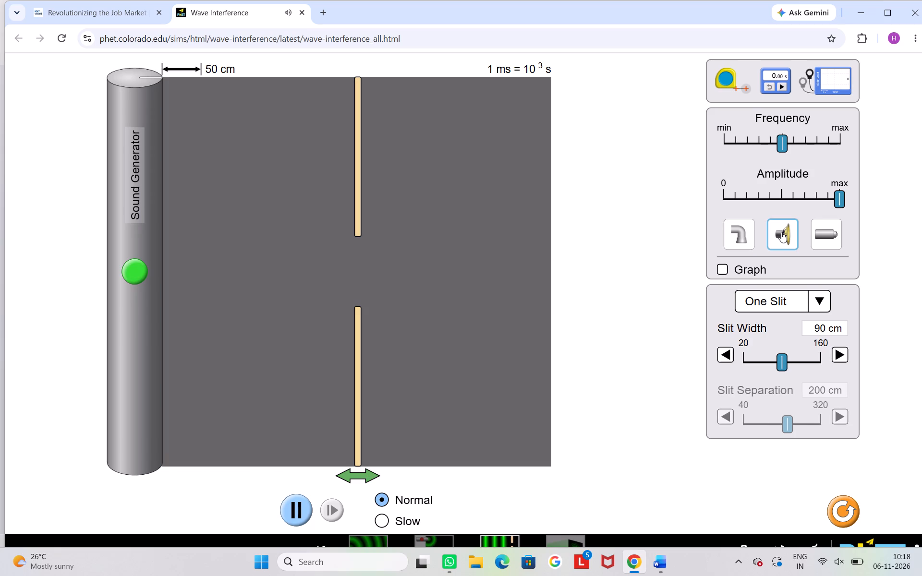
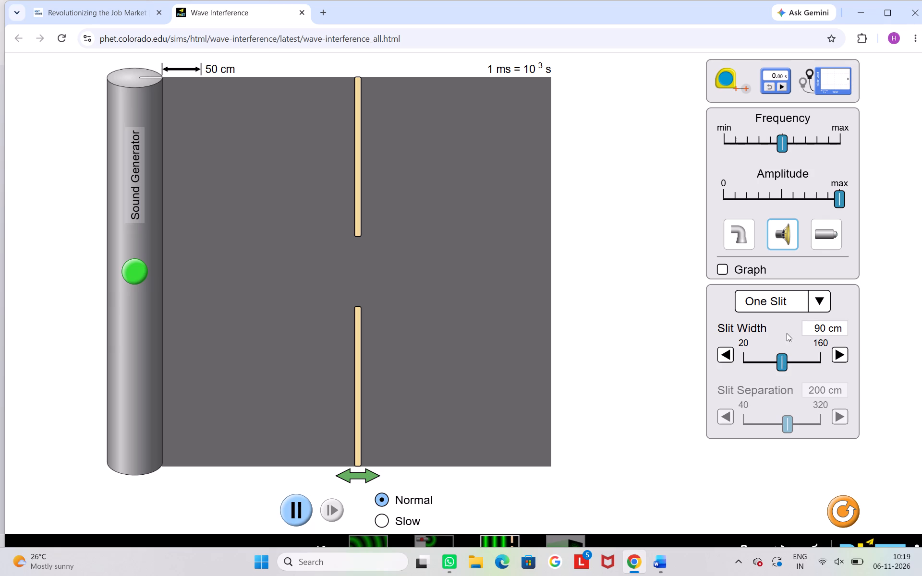
Change the sound barrier to Two Slits and start the sound generator so its waves pass through both openings.
click(787, 305)
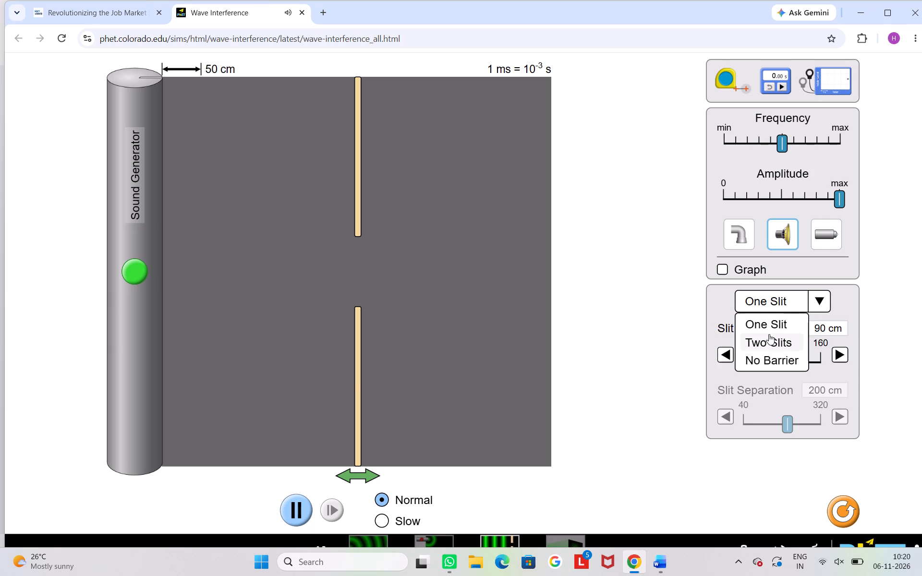
click(769, 334)
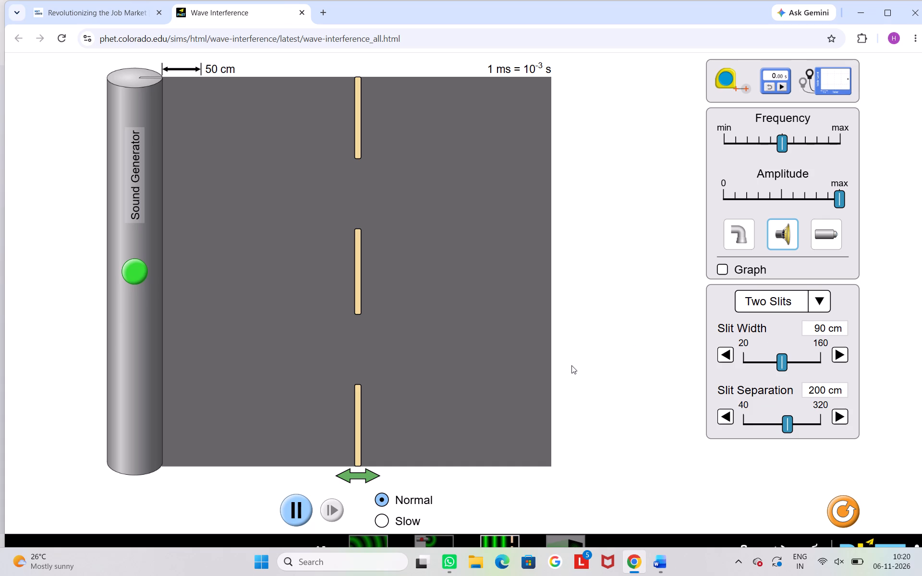
click(127, 273)
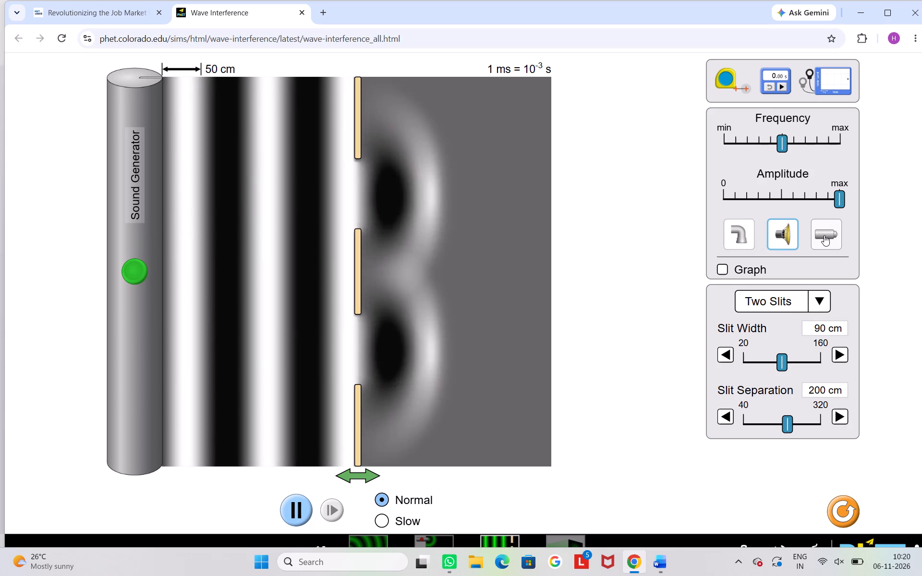
Switch the wave source to light, set its barrier to Two Slits, and start the light generator.
click(824, 235)
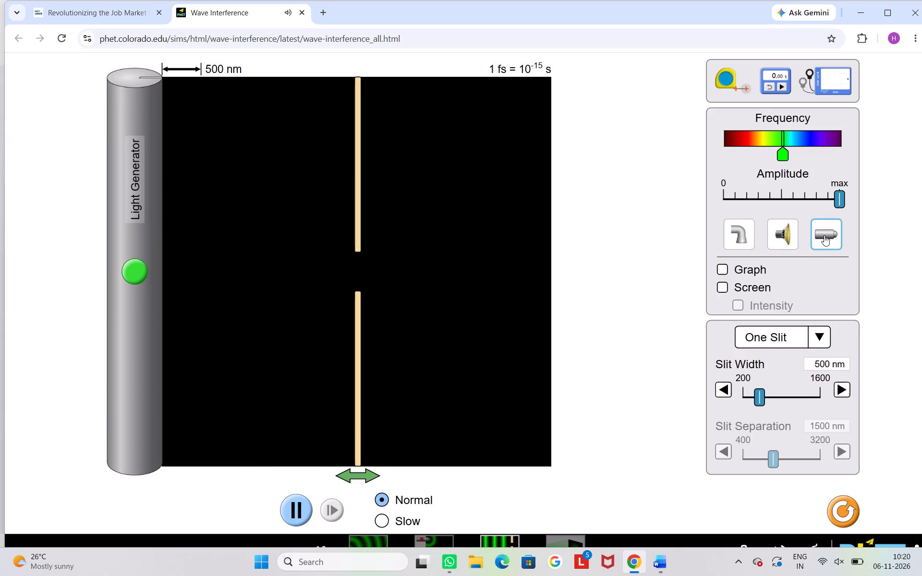
click(817, 333)
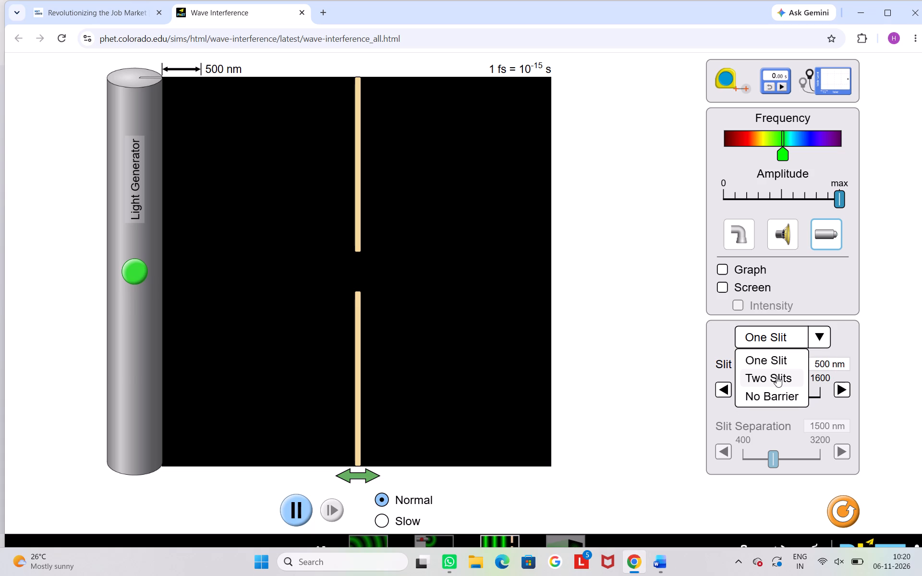
click(776, 376)
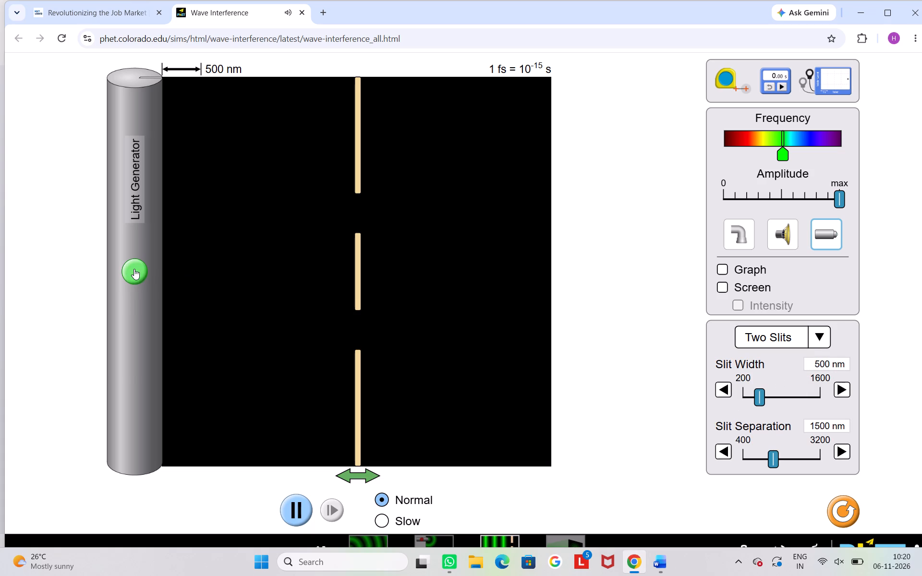
click(134, 269)
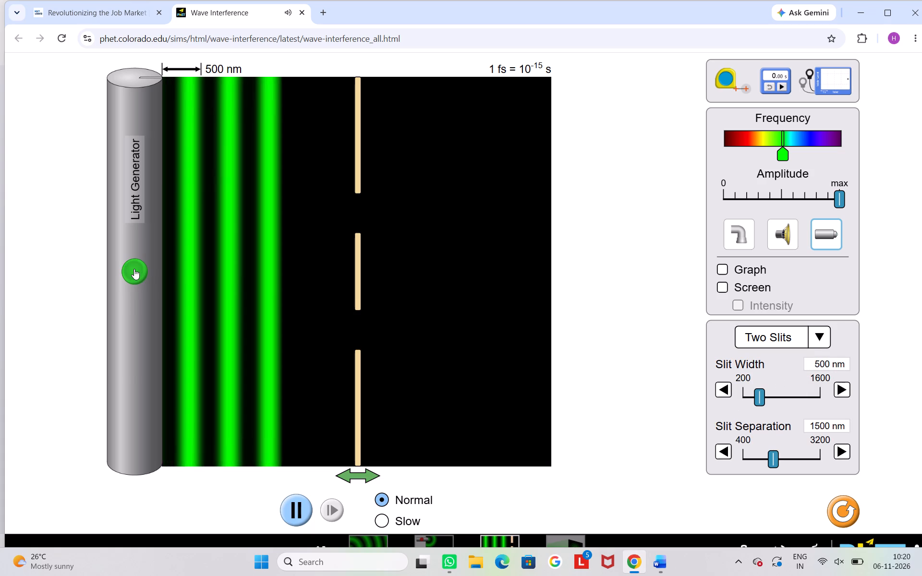
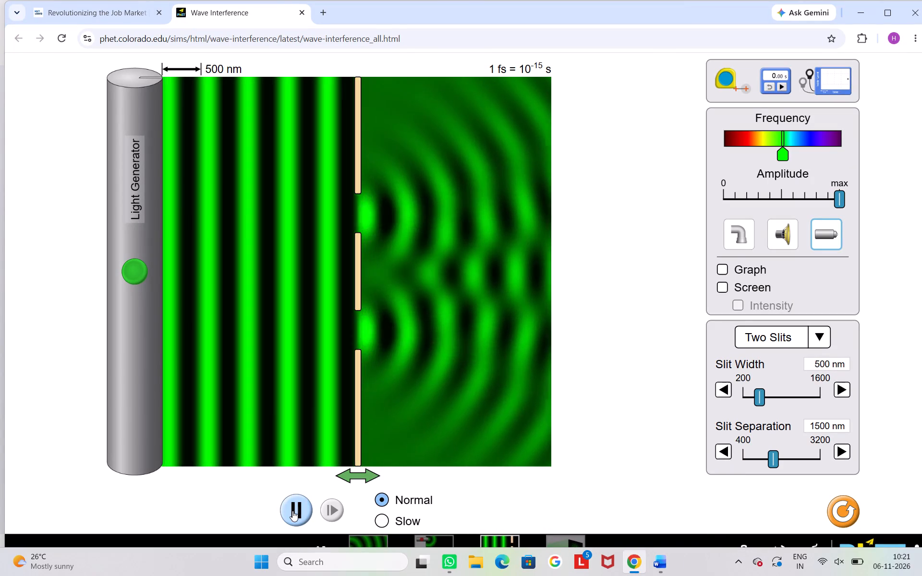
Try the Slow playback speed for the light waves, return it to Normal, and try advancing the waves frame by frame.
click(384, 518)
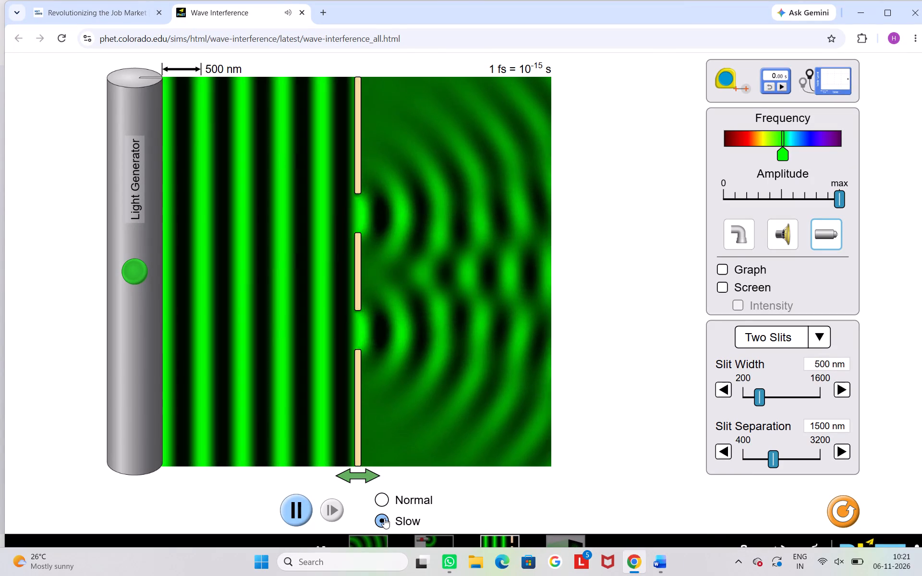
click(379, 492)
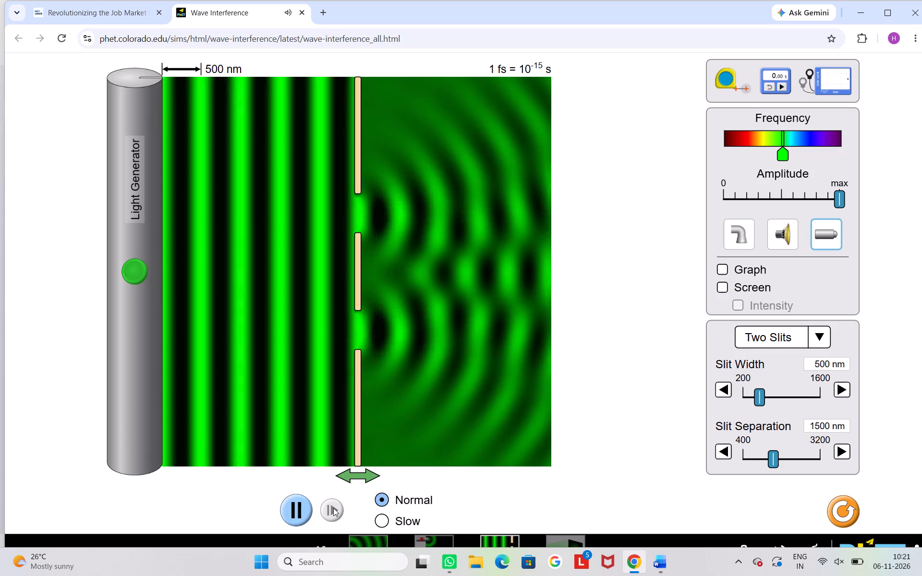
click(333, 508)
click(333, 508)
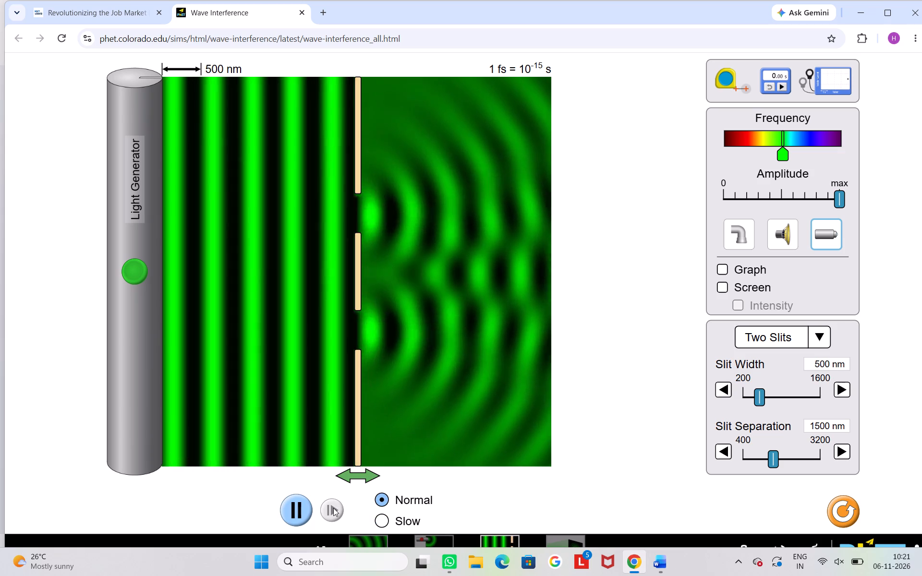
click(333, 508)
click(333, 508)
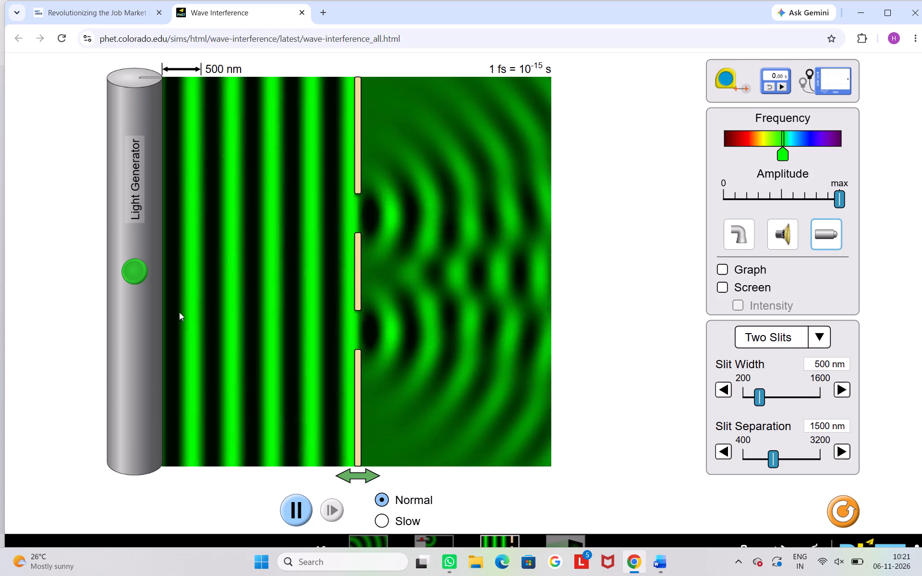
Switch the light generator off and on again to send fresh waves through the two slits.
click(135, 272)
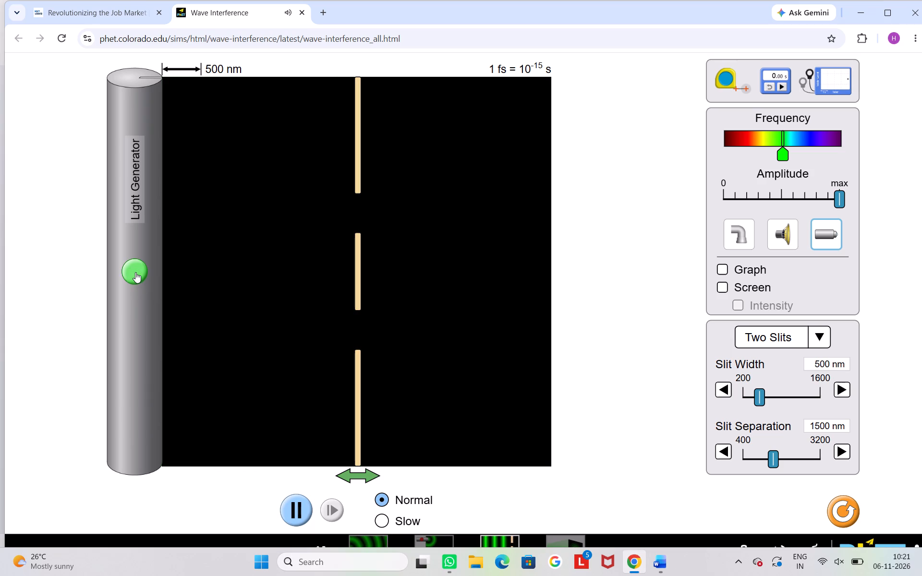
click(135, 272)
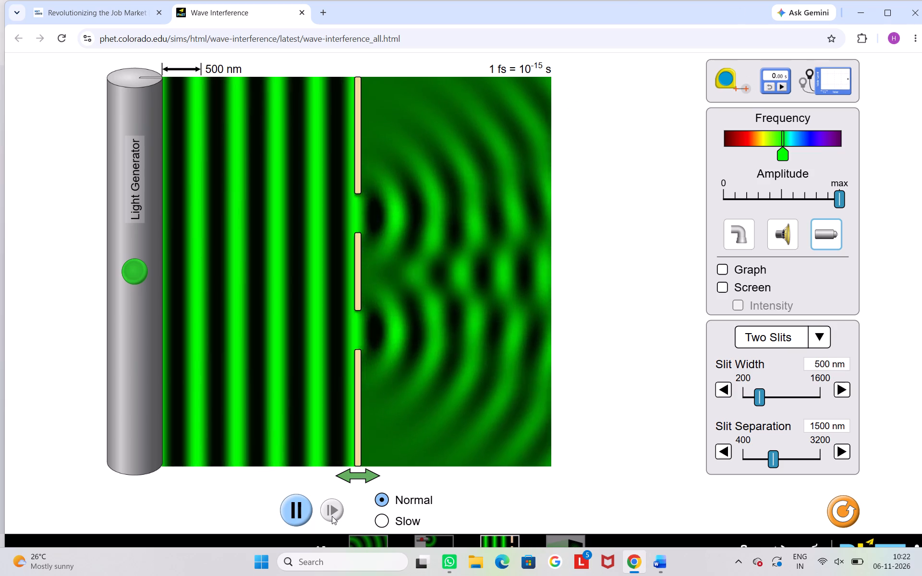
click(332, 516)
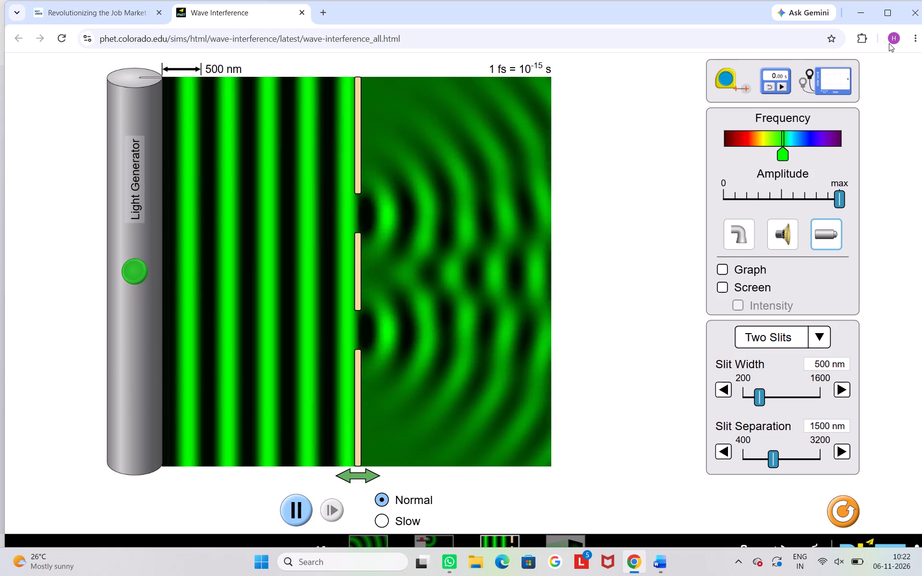
Maximize the browser window showing the simulation.
click(889, 10)
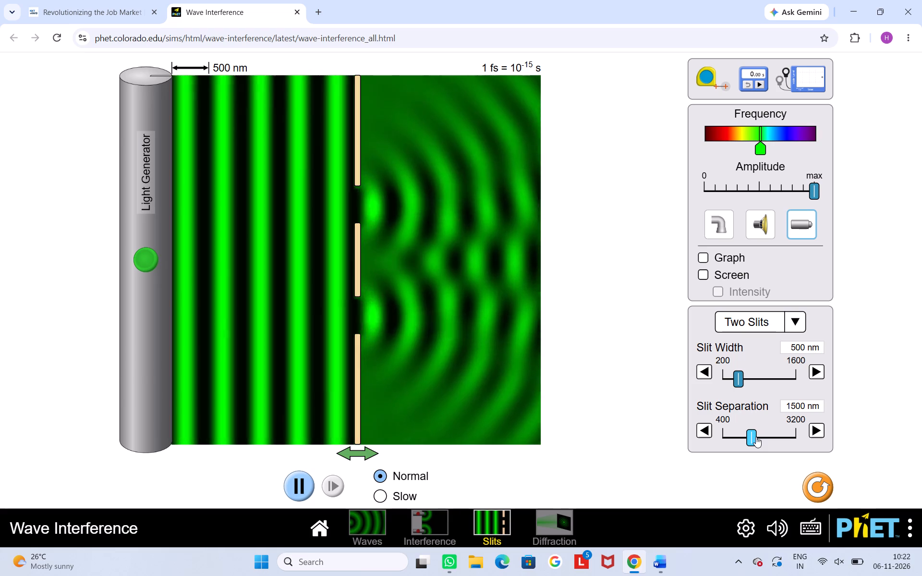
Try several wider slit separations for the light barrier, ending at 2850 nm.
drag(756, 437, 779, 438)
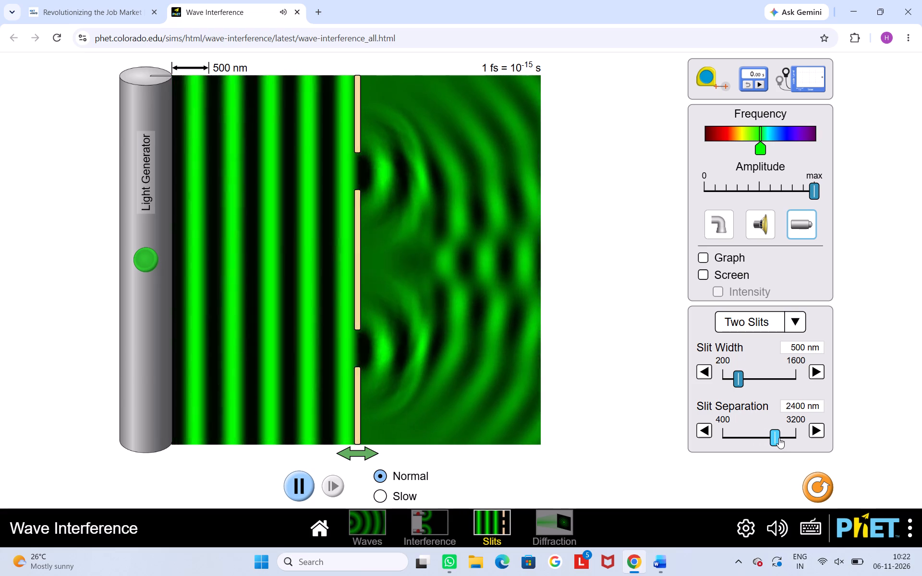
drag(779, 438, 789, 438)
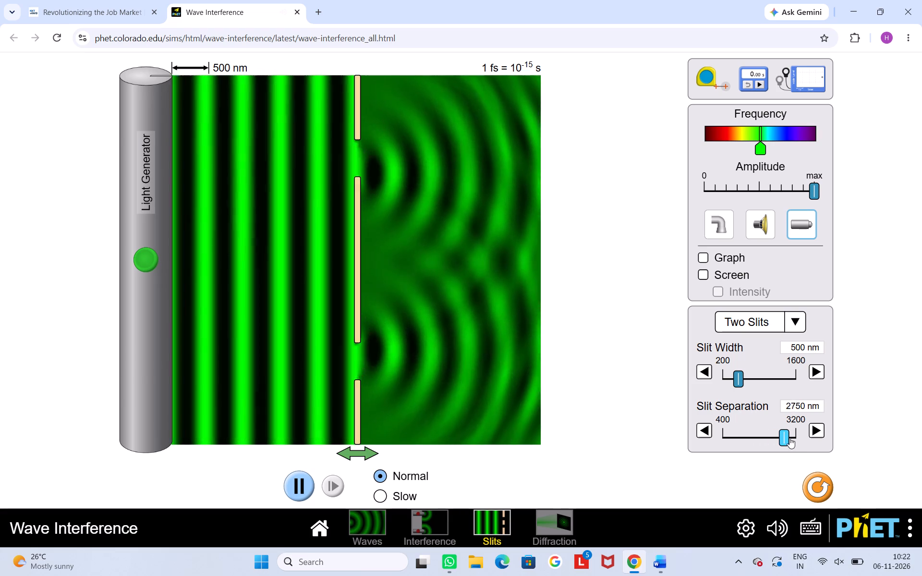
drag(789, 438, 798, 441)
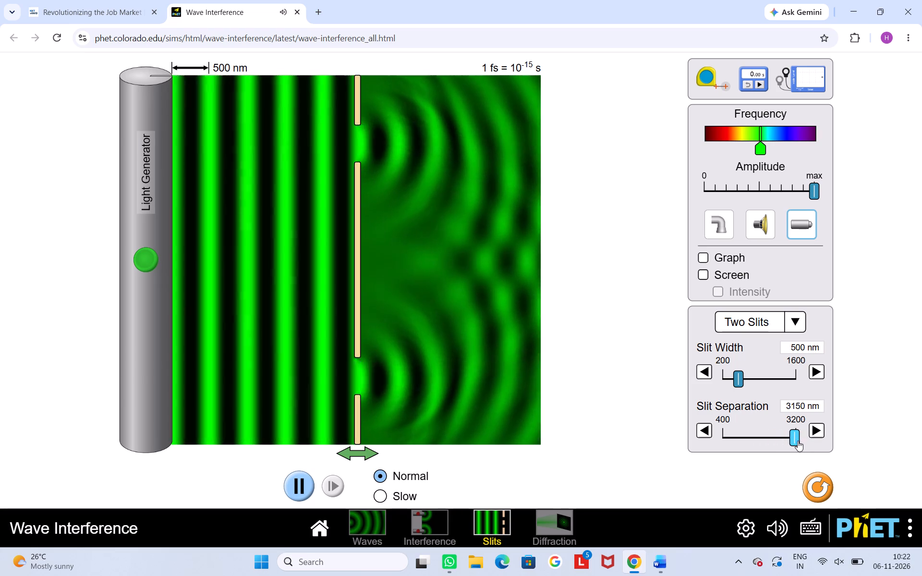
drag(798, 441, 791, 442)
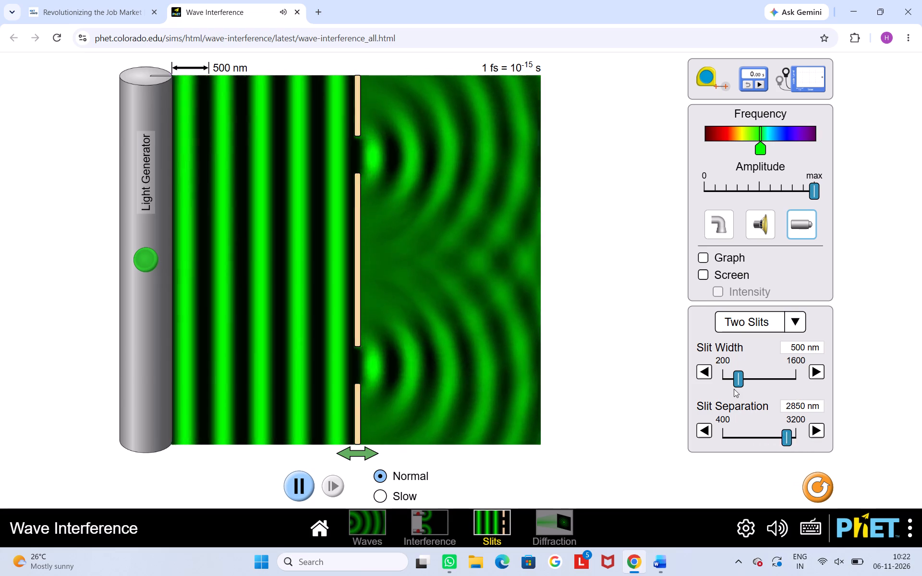
Show the screen that displays the light's interference pattern behind the two slits.
click(703, 275)
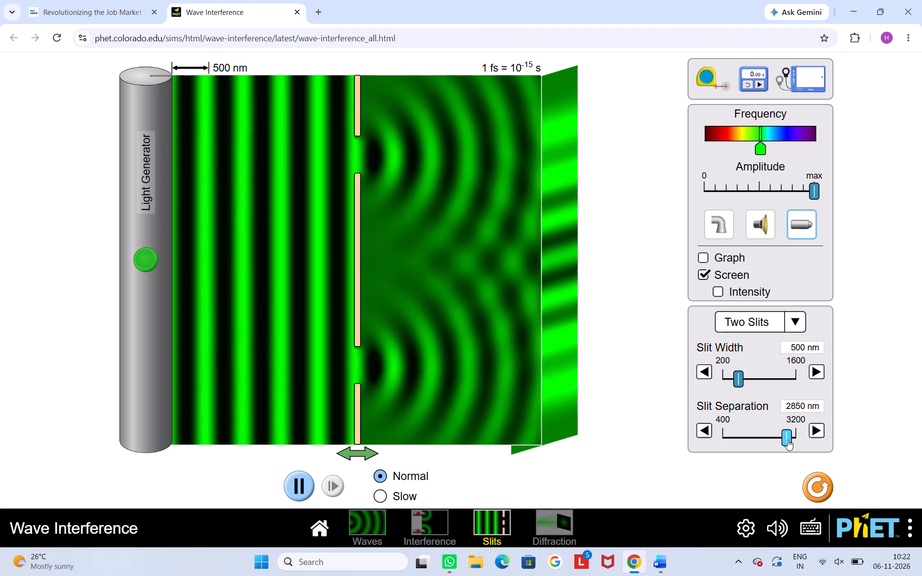
Set the slit separation of the light barrier to 2500 nm.
drag(787, 441, 783, 441)
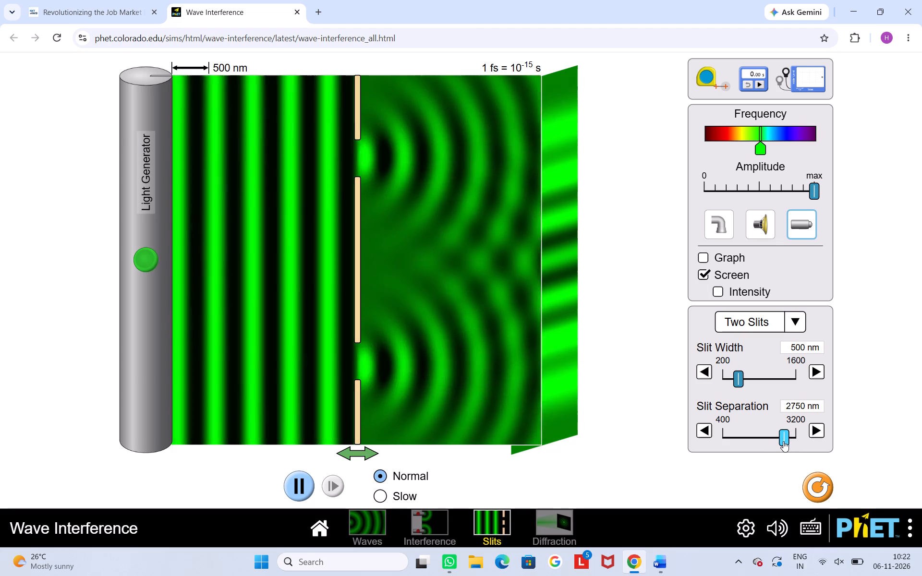
drag(783, 441, 778, 443)
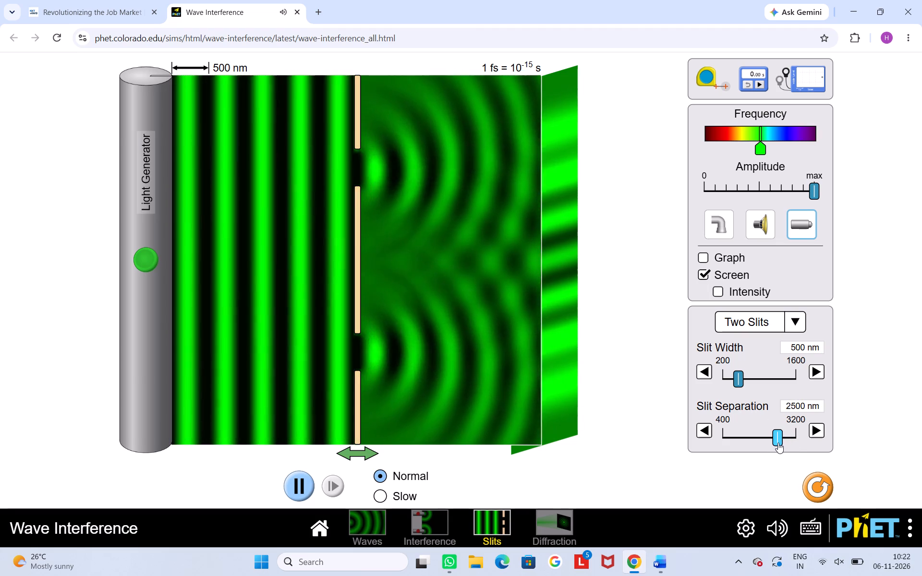
drag(778, 443, 778, 442)
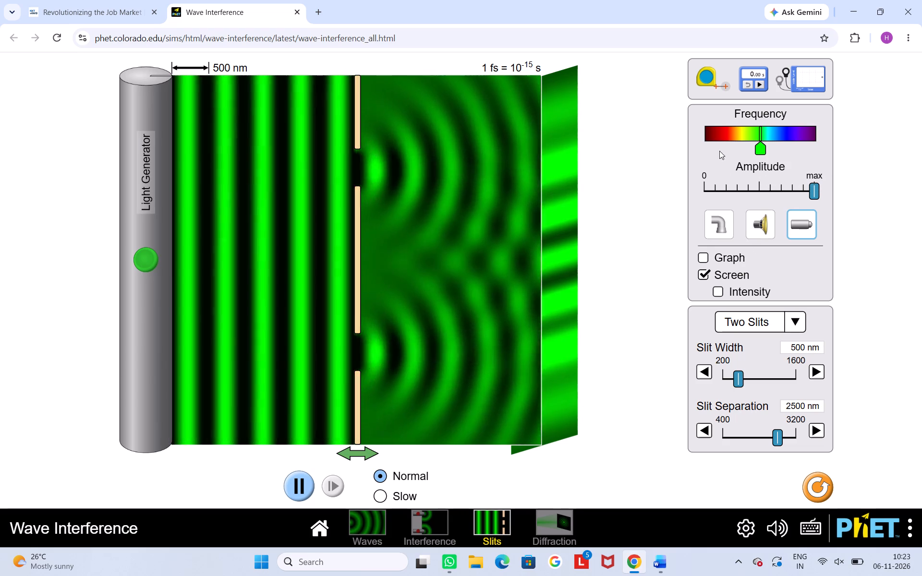
Measure the distance from the barrier's midpoint between the two slits straight across to the screen with the measuring tape.
drag(706, 76, 554, 188)
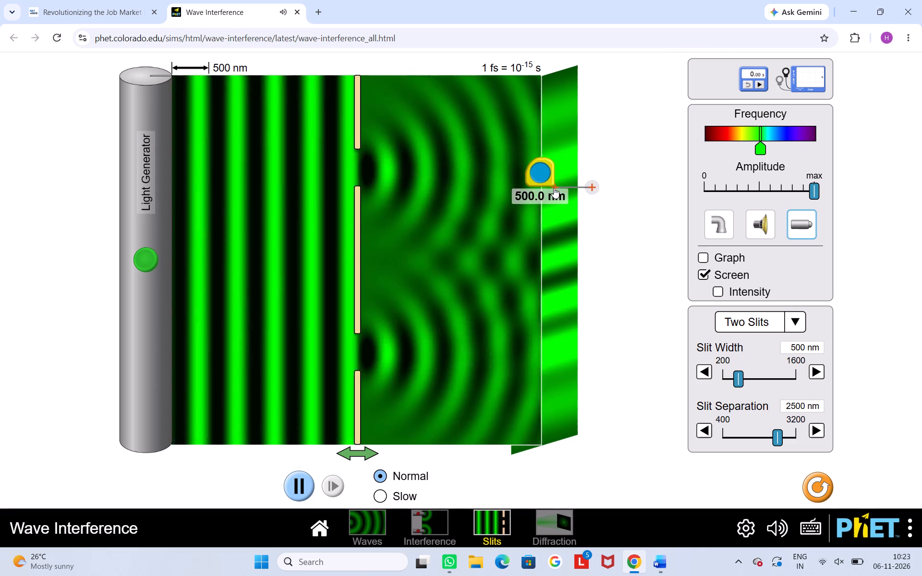
drag(554, 188, 412, 337)
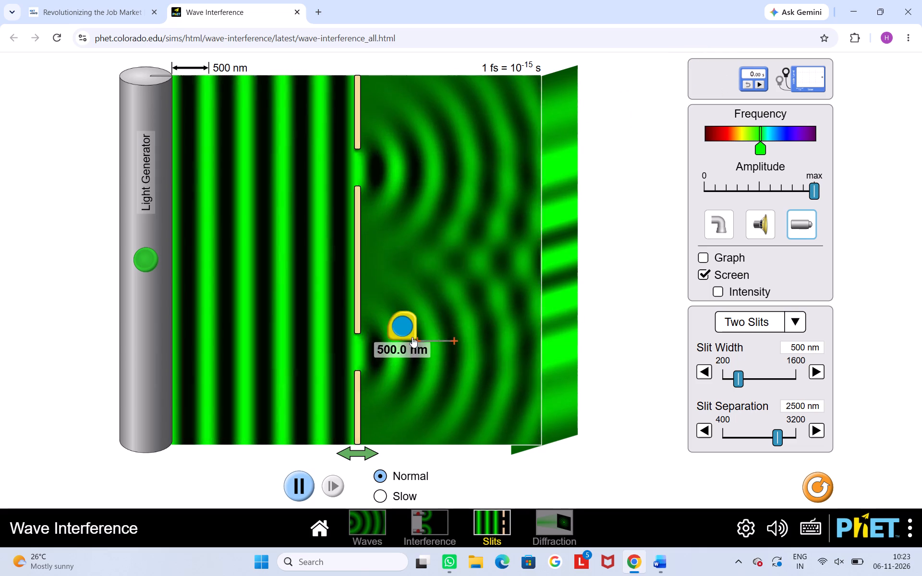
drag(412, 337, 354, 261)
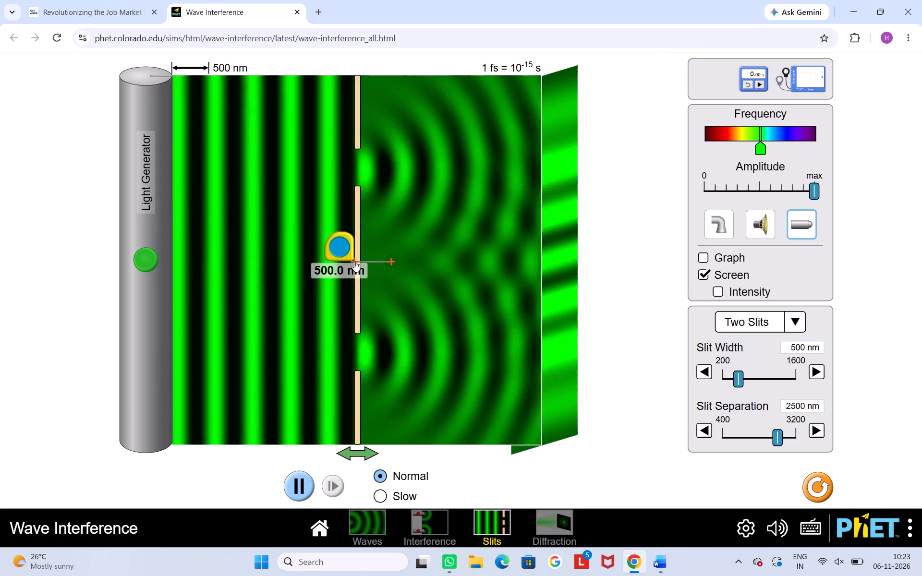
drag(354, 261, 364, 263)
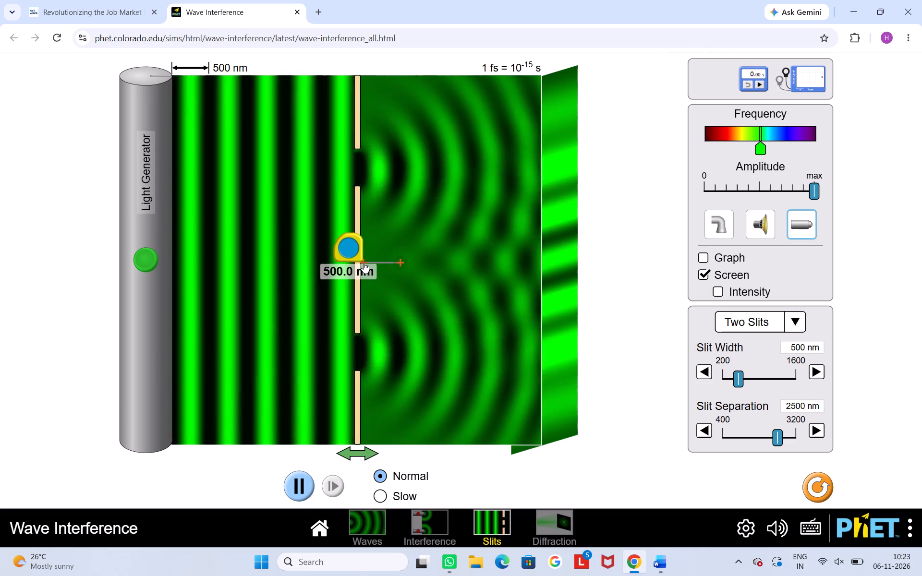
drag(364, 263, 362, 263)
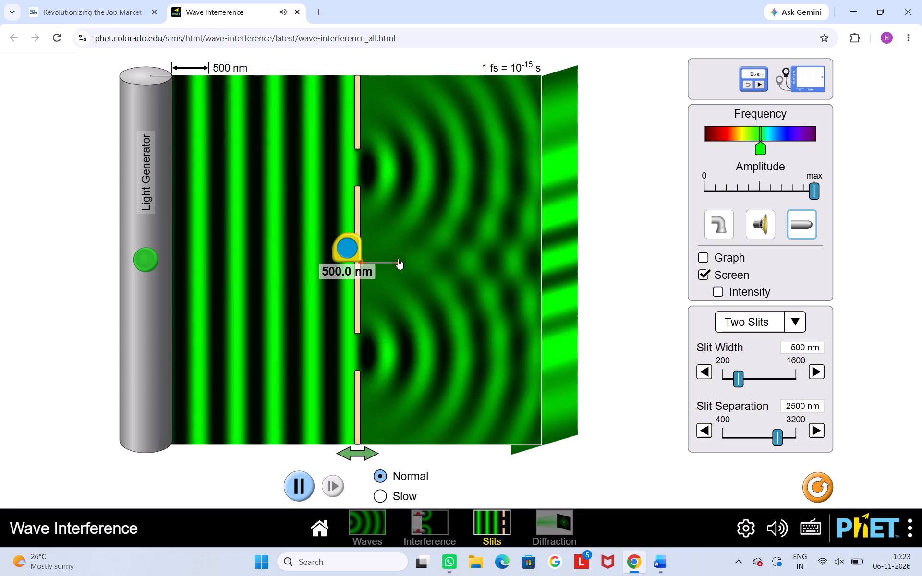
click(398, 259)
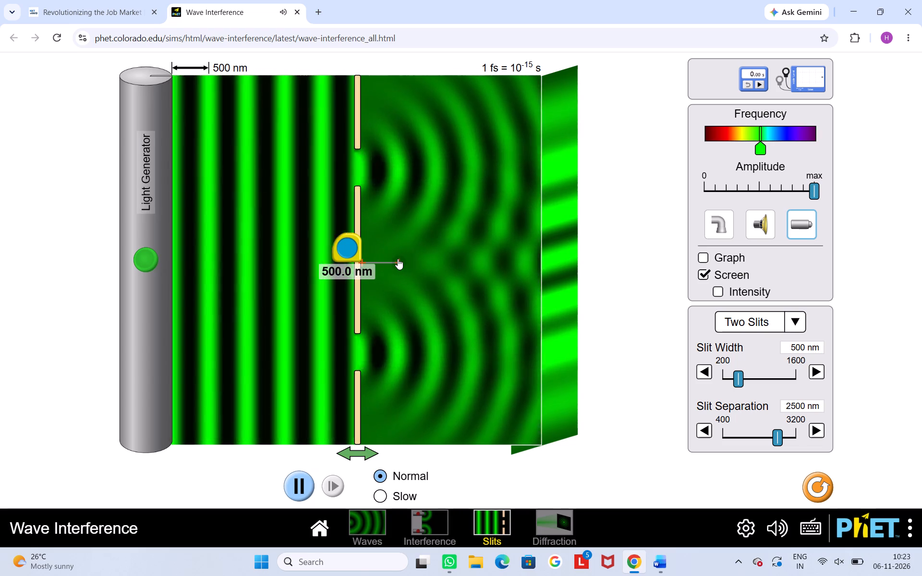
click(398, 259)
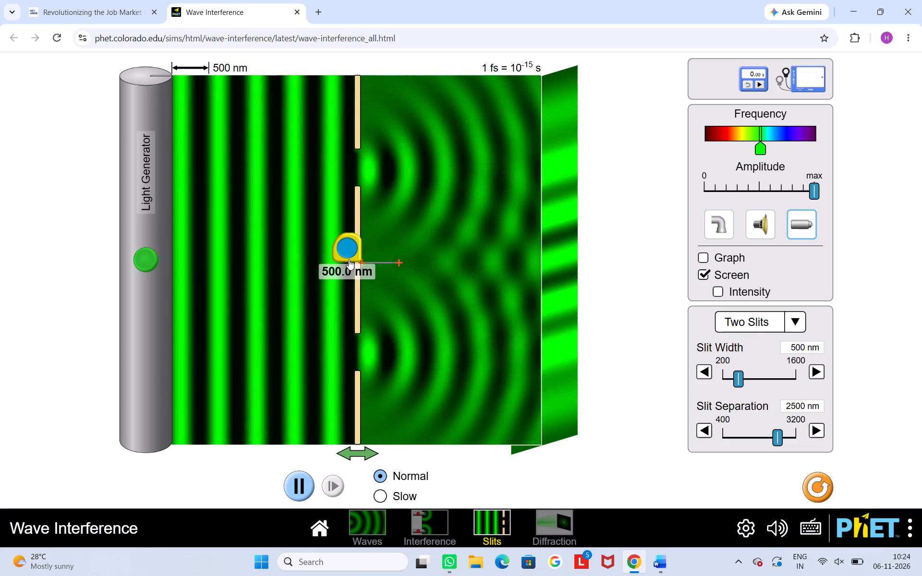
drag(347, 252, 340, 252)
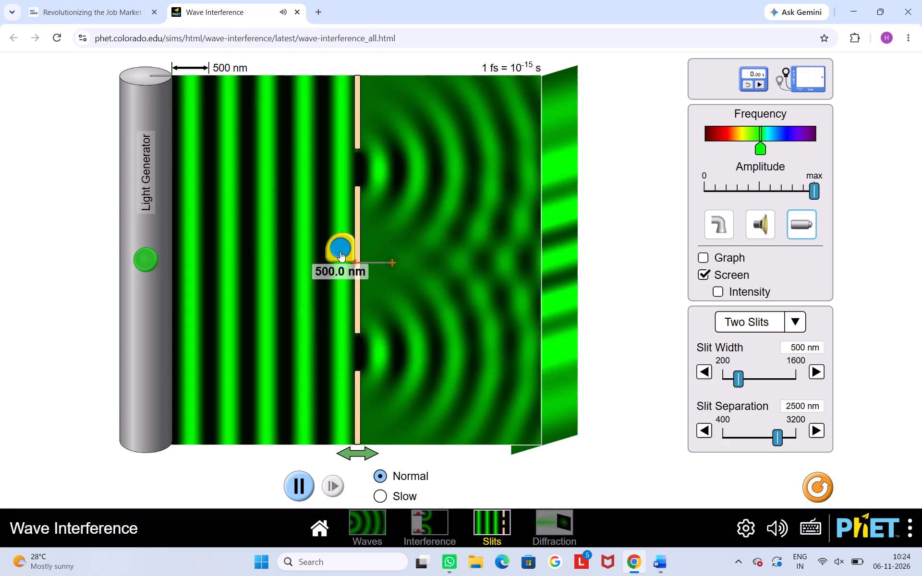
drag(340, 252, 340, 250)
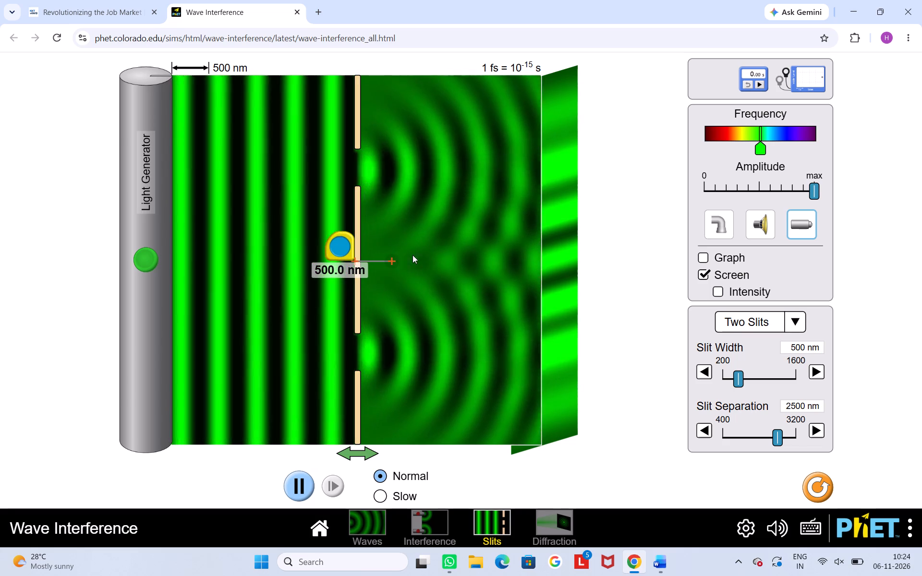
drag(391, 261, 515, 250)
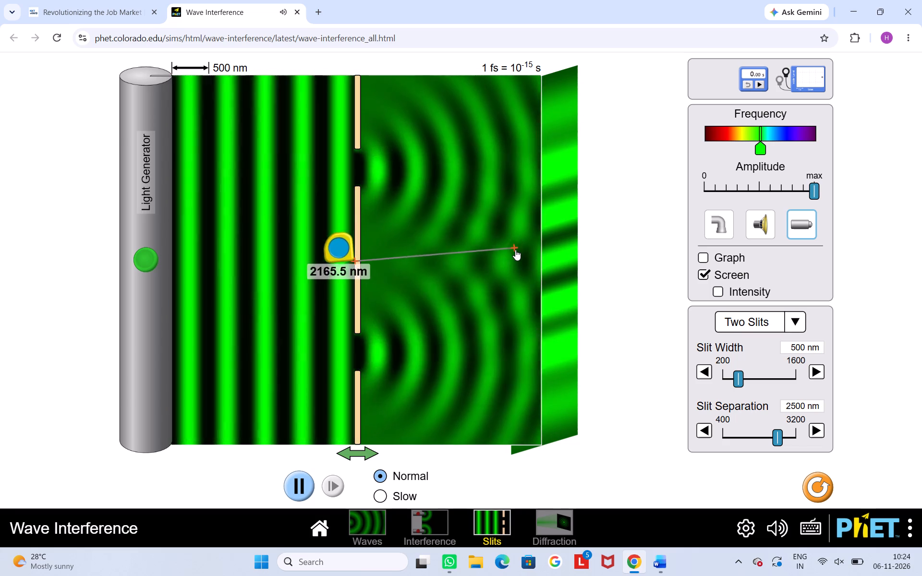
drag(515, 250, 539, 264)
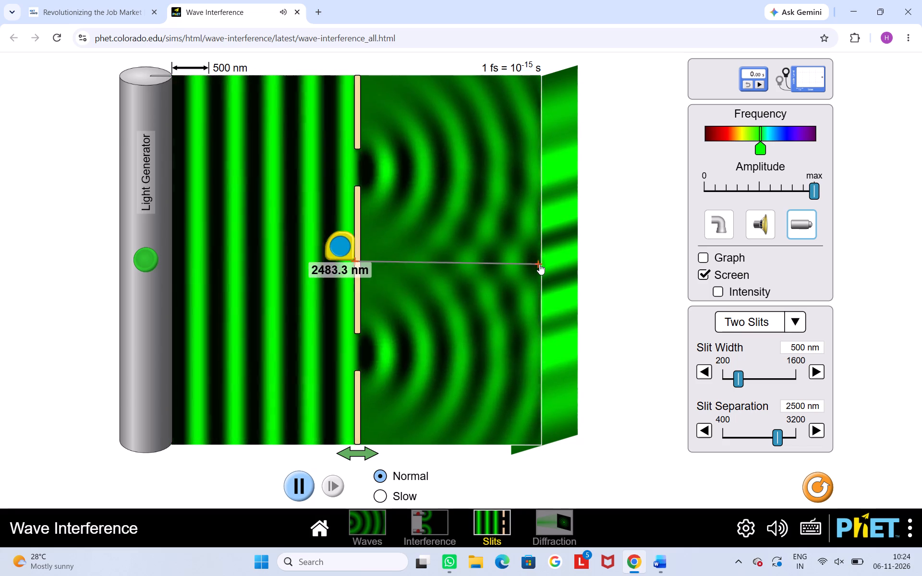
drag(539, 264, 540, 264)
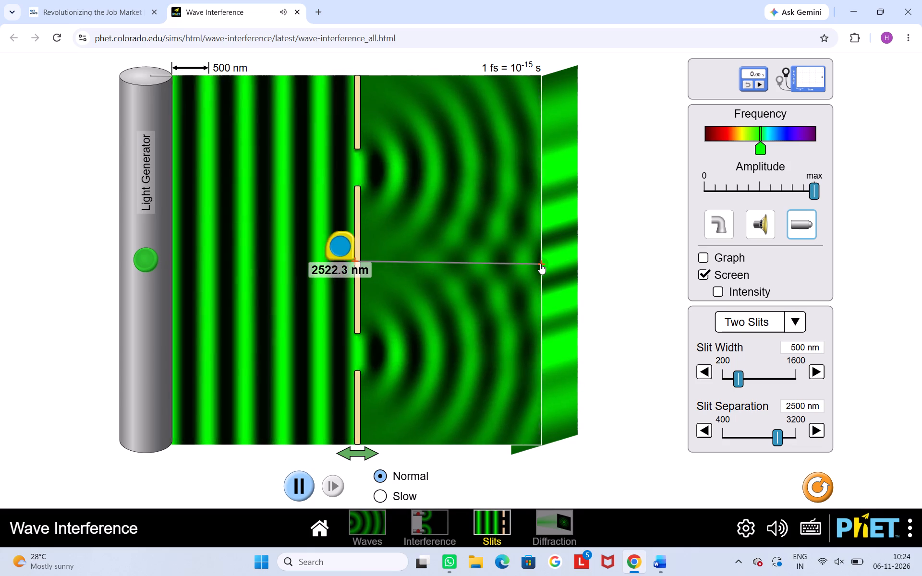
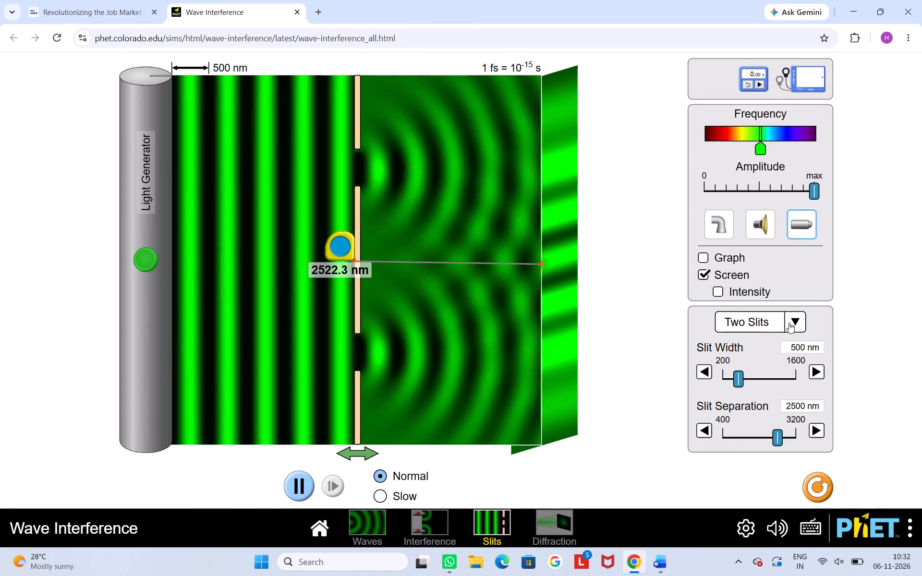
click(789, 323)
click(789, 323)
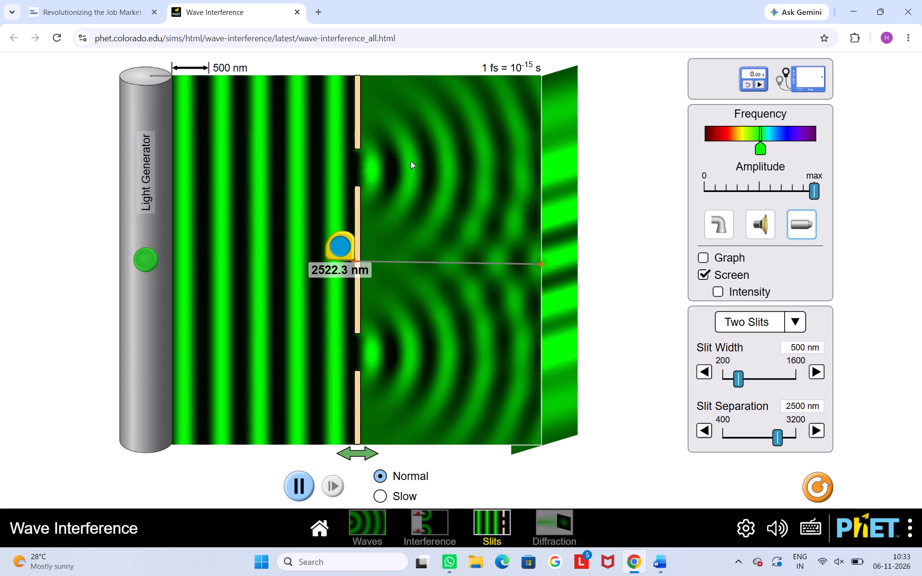
Go to the course portal page, return it to the Curriculum overview, and close the course details and the Gemini assistant.
drag(321, 16, 74, 13)
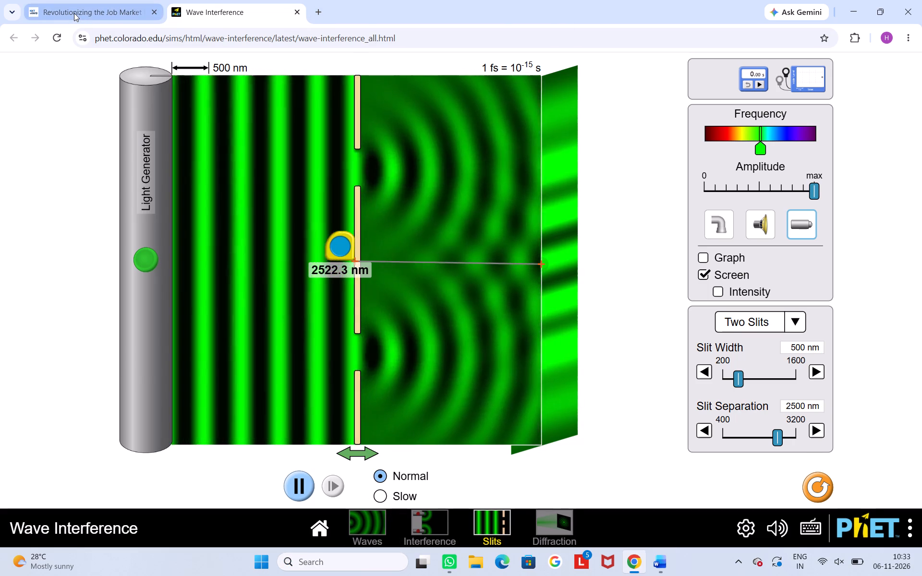
click(74, 13)
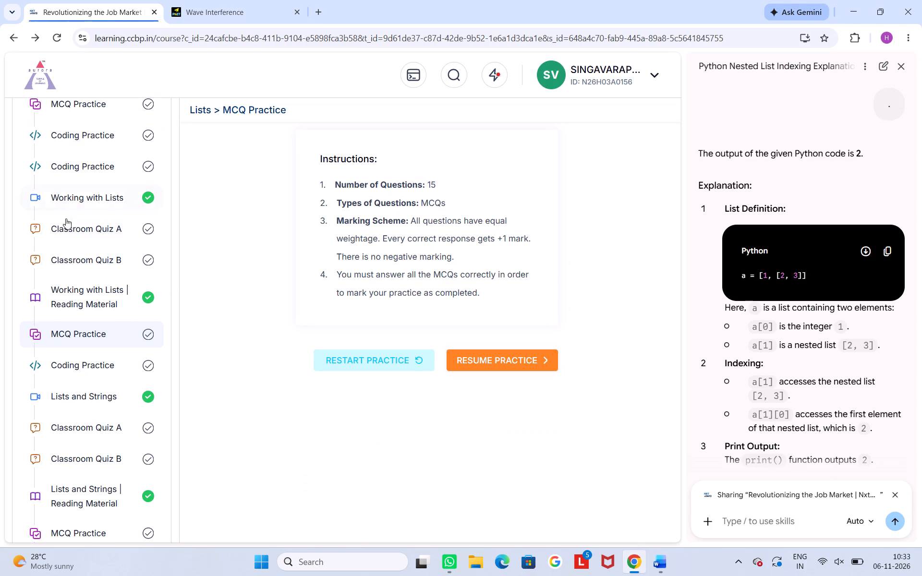
scroll(71, 220, right, 11)
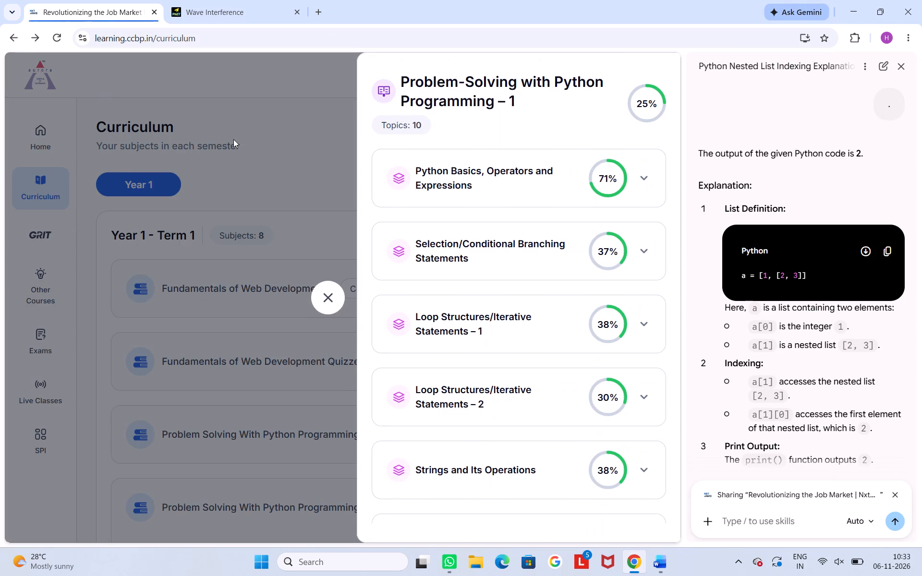
click(343, 300)
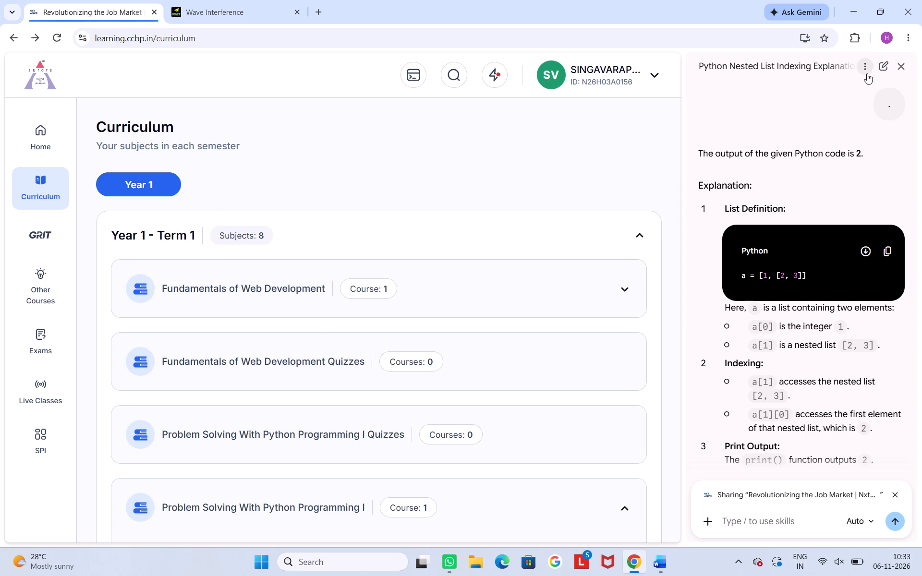
click(904, 66)
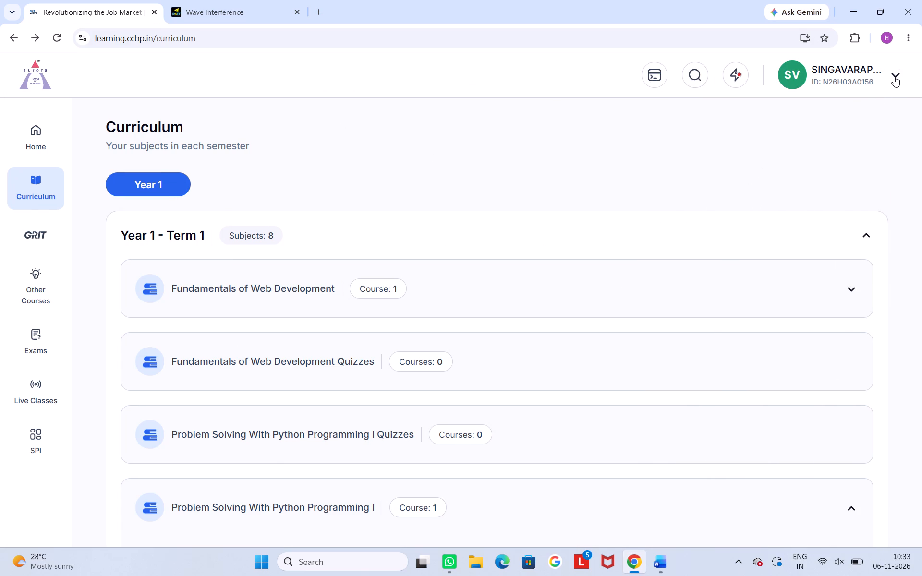
click(896, 76)
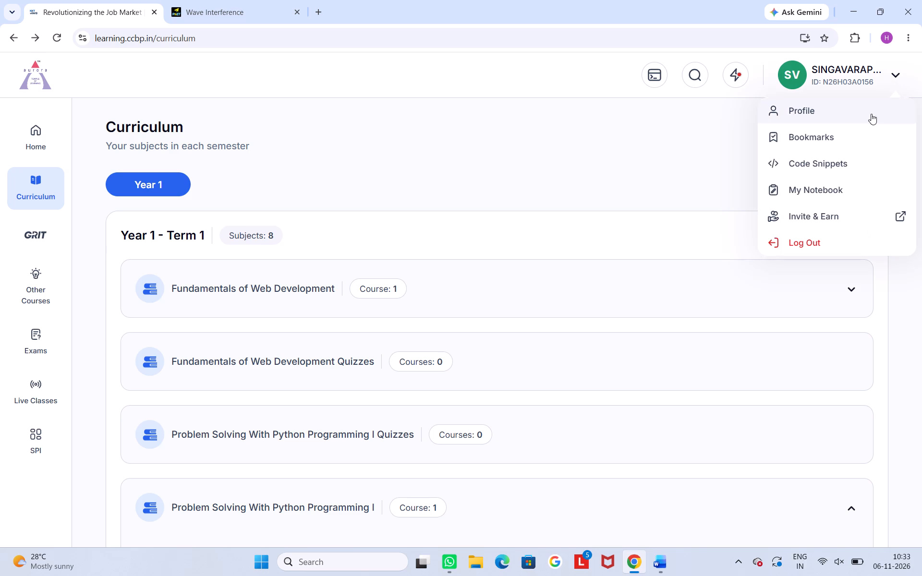
click(711, 177)
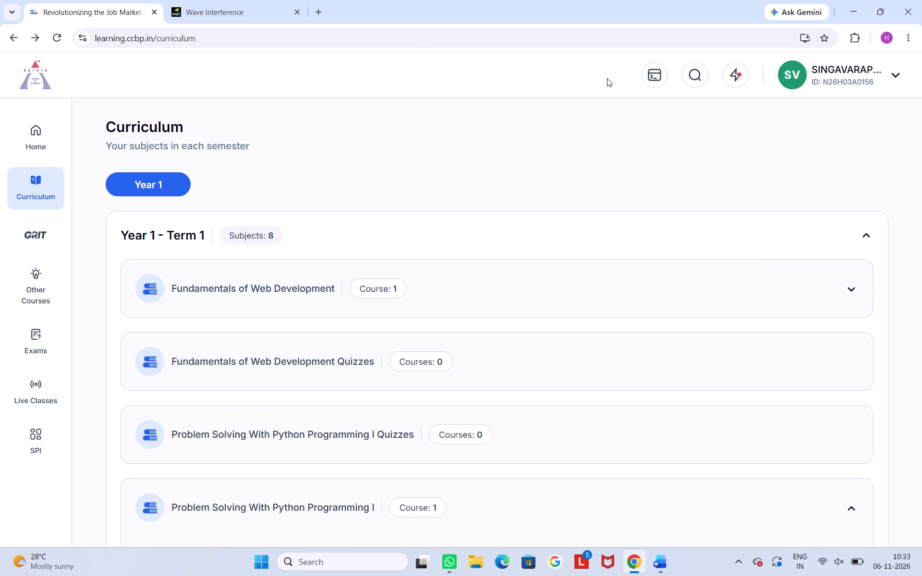
Return to the Wave Interference simulation and restart the light waves by switching the light generator off and on again.
click(233, 5)
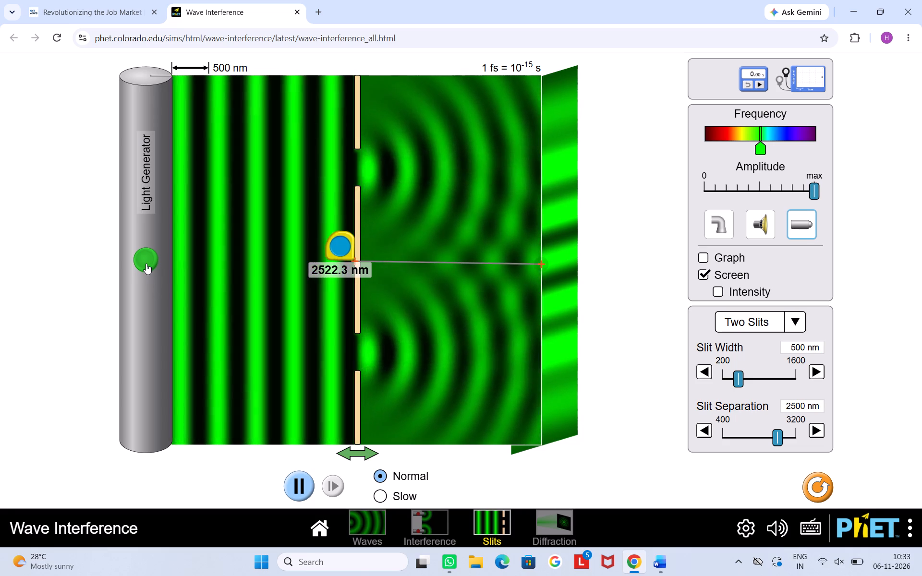
click(146, 264)
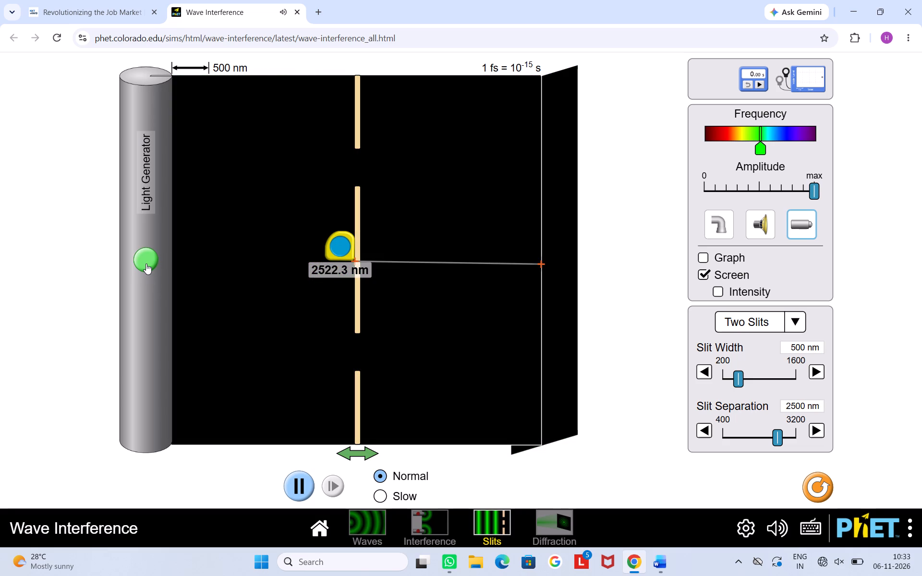
click(146, 264)
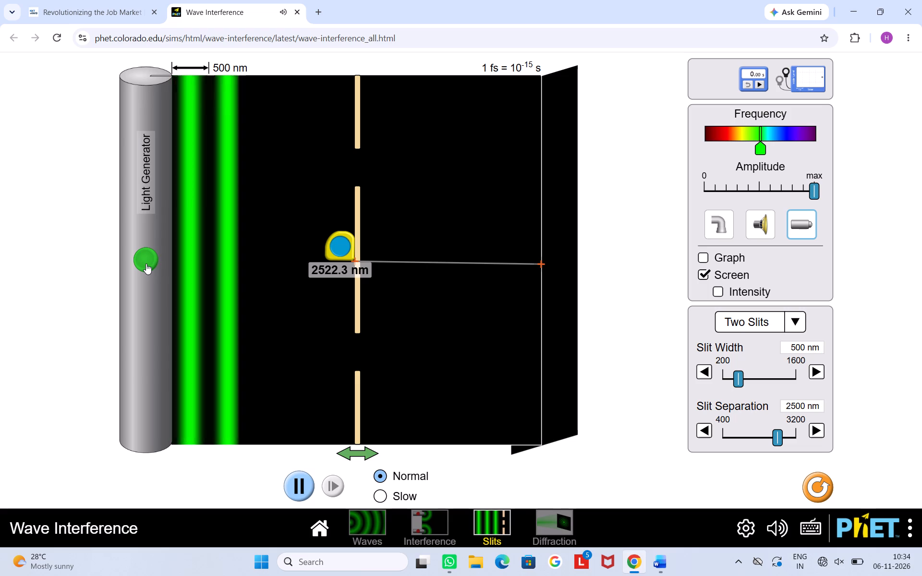
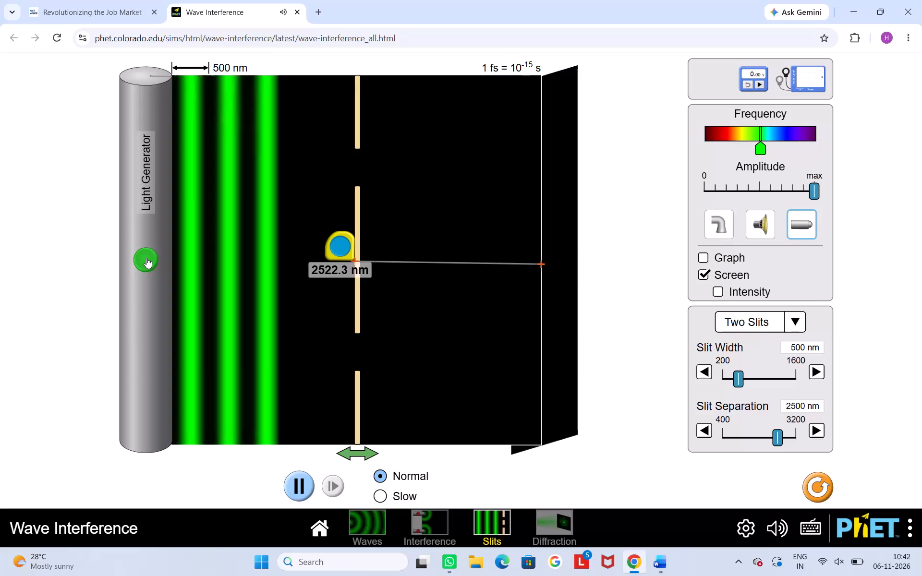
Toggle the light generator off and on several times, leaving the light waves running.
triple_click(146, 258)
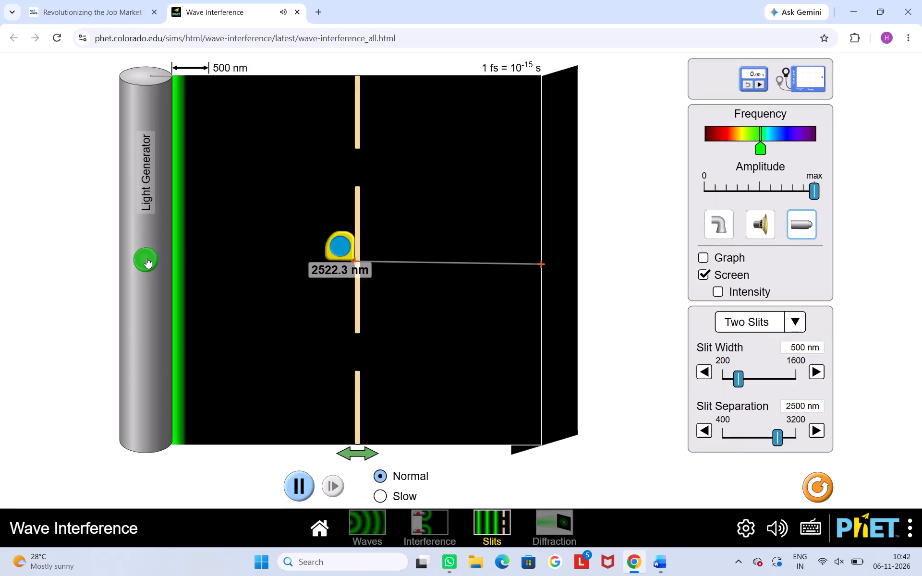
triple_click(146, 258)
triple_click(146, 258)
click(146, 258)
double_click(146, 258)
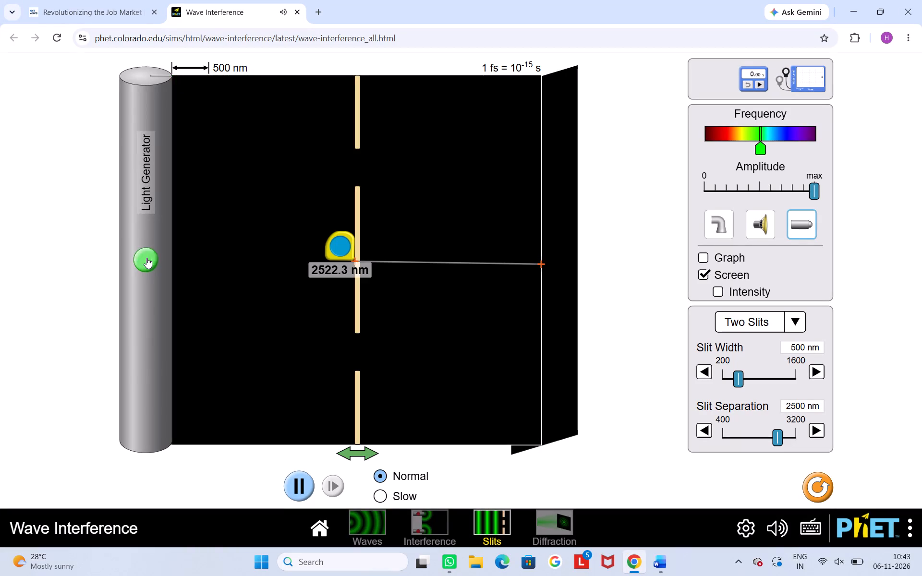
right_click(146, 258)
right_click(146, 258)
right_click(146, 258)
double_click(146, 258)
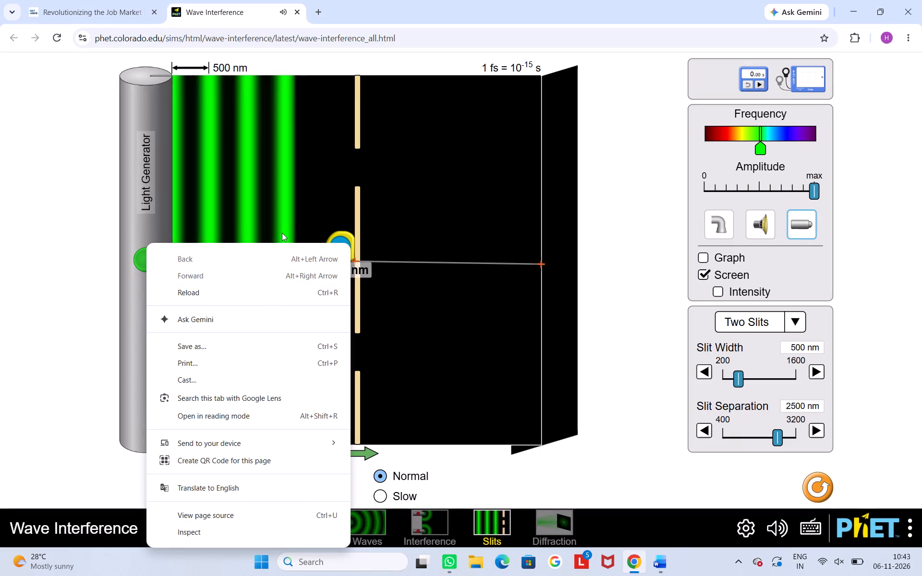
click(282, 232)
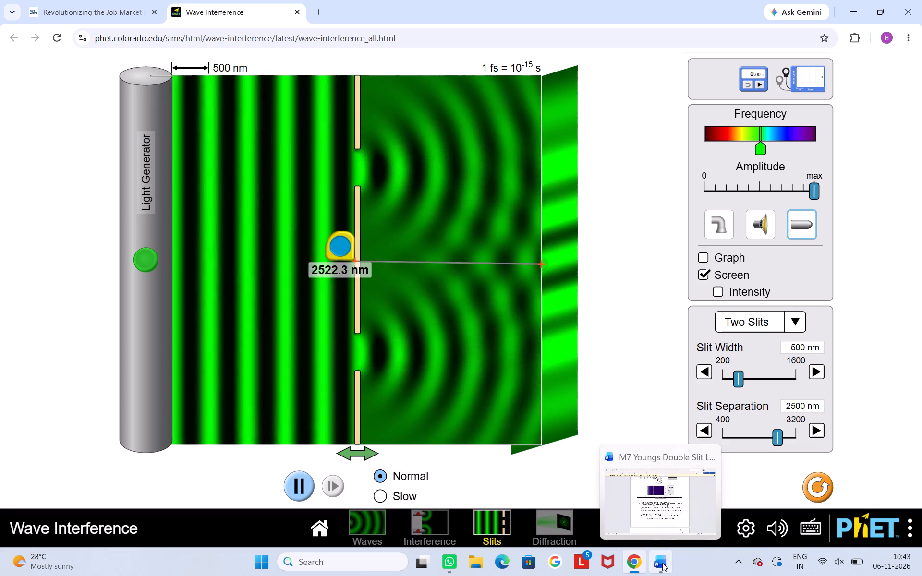
Switch to the M7 Youngs Double Slit Lab document in Word and review its procedure, observations table, wavelength formulas, result section and viva questions.
click(662, 563)
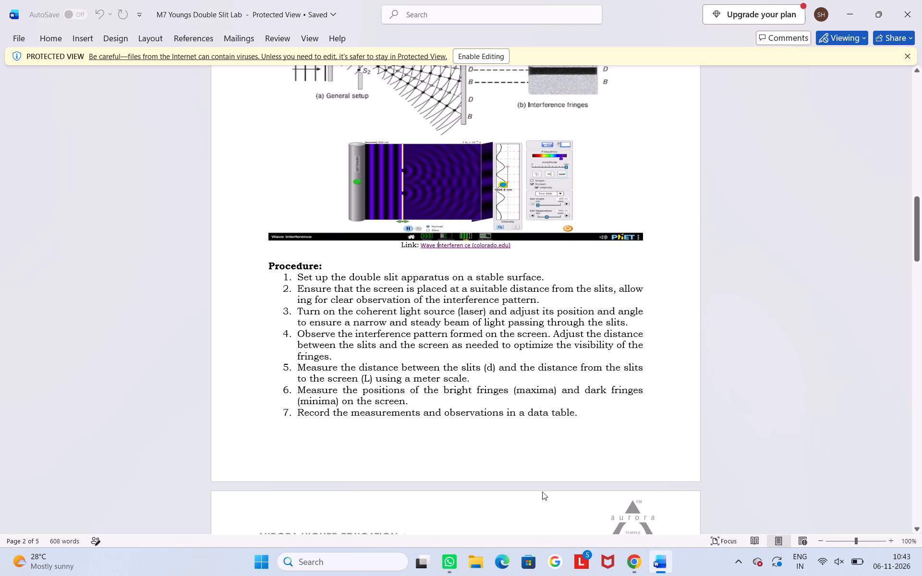
scroll(545, 465, down, 5)
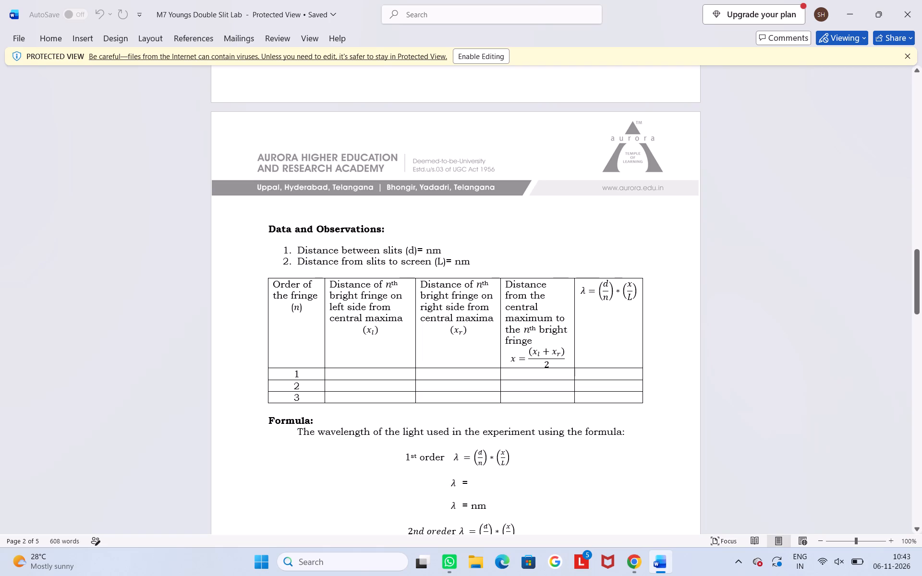
scroll(282, 396, down, 5)
scroll(282, 396, right, 1)
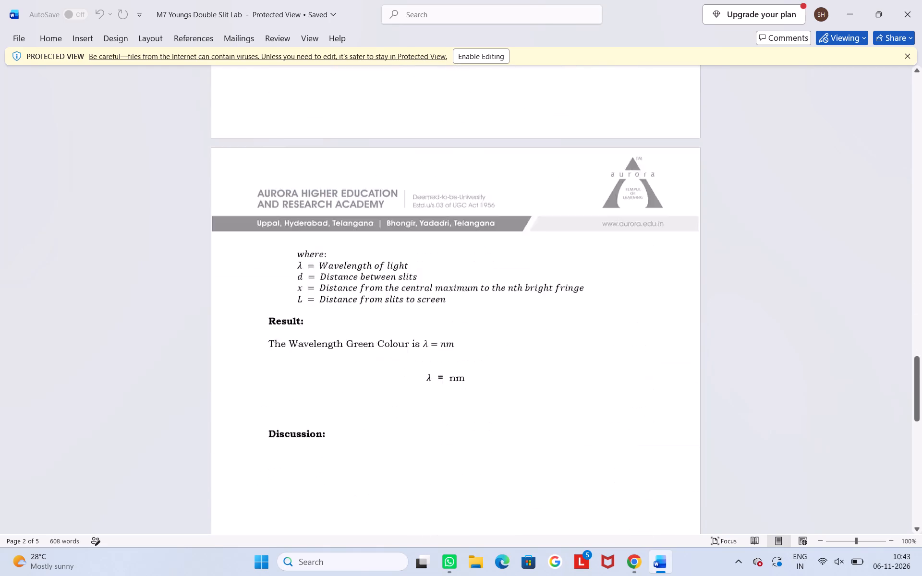
scroll(282, 396, right, 2)
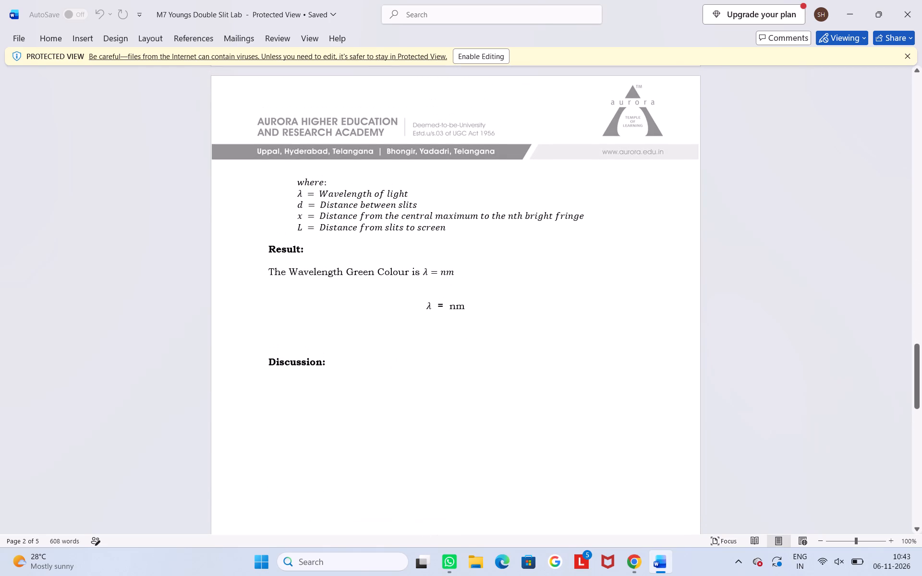
scroll(282, 396, down, 8)
scroll(282, 396, up, 2)
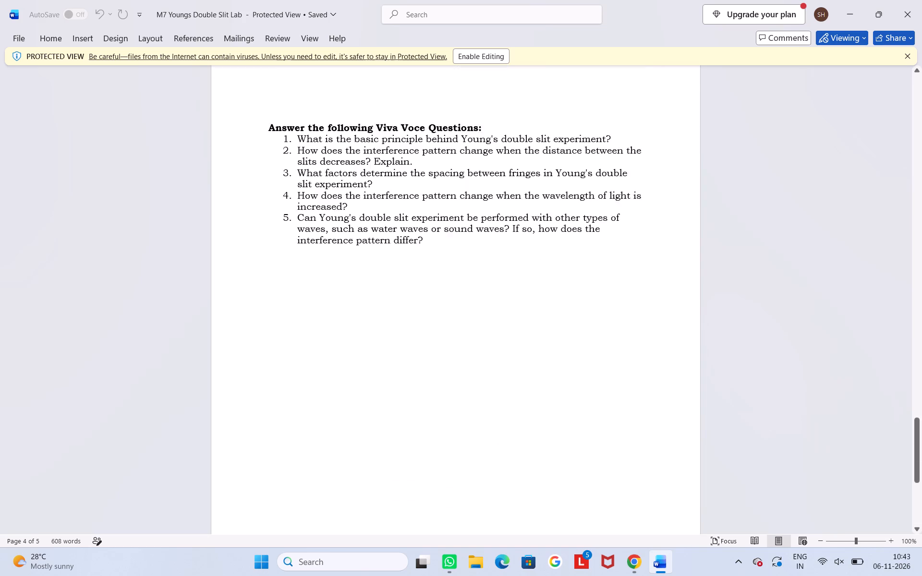
scroll(282, 396, up, 9)
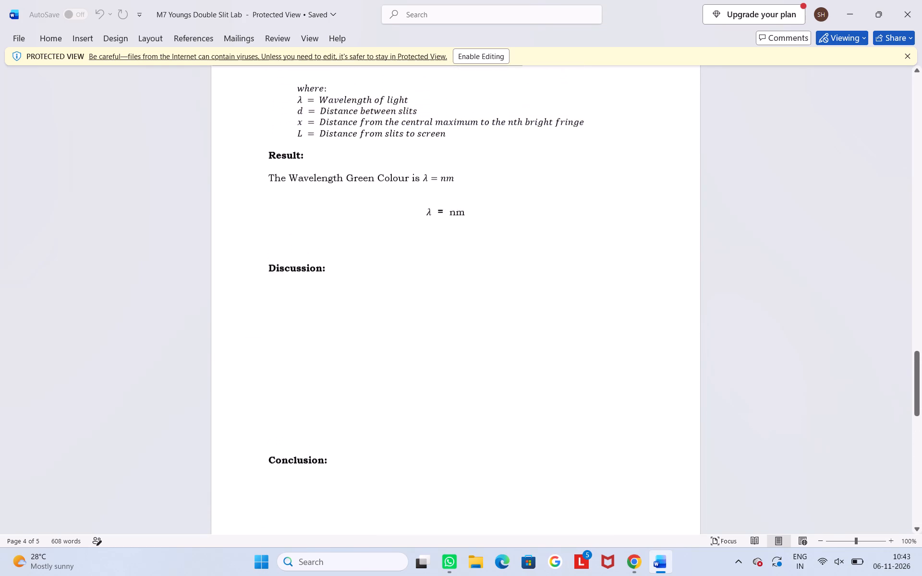
scroll(282, 396, up, 2)
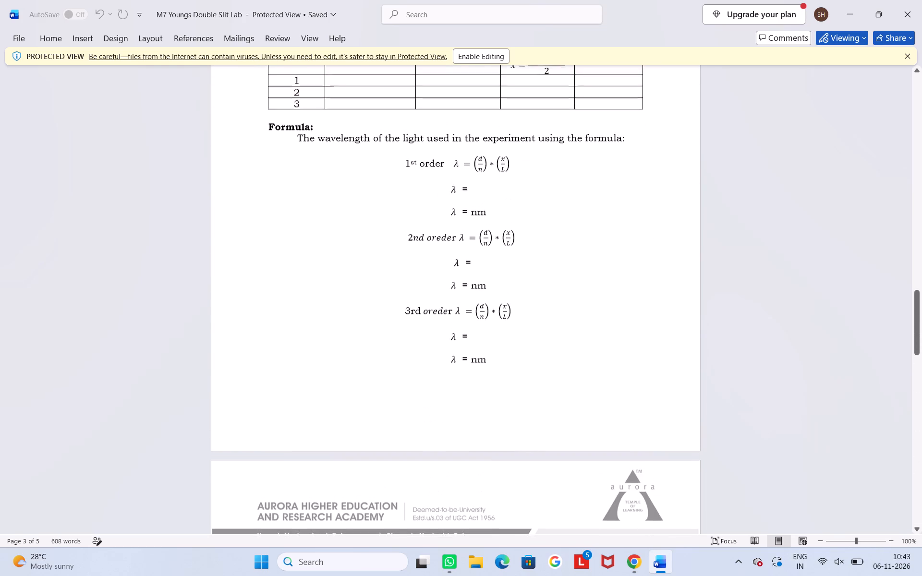
scroll(282, 396, up, 14)
scroll(282, 396, down, 8)
scroll(282, 396, up, 9)
scroll(282, 396, down, 8)
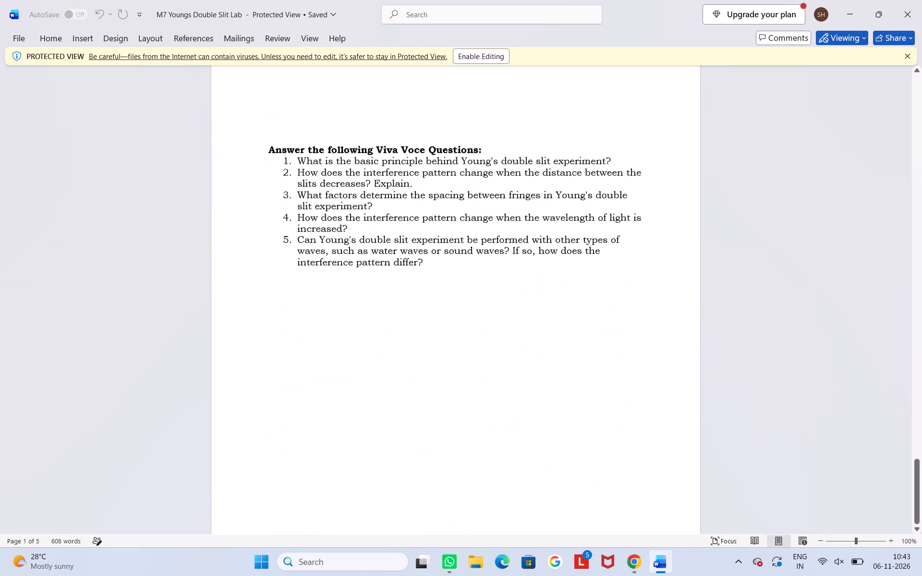
scroll(282, 396, up, 11)
scroll(282, 396, down, 9)
scroll(282, 396, up, 4)
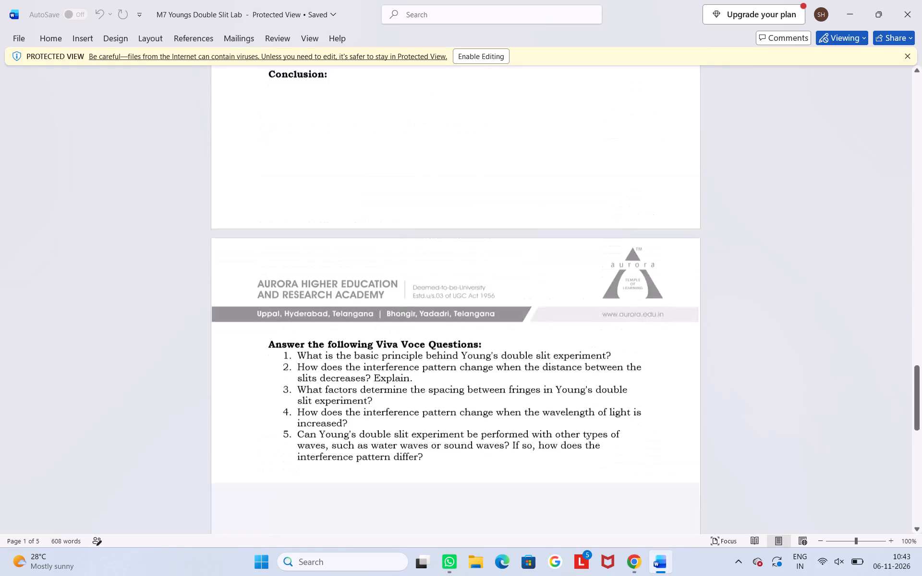
scroll(282, 396, up, 7)
scroll(282, 396, down, 13)
scroll(282, 396, up, 17)
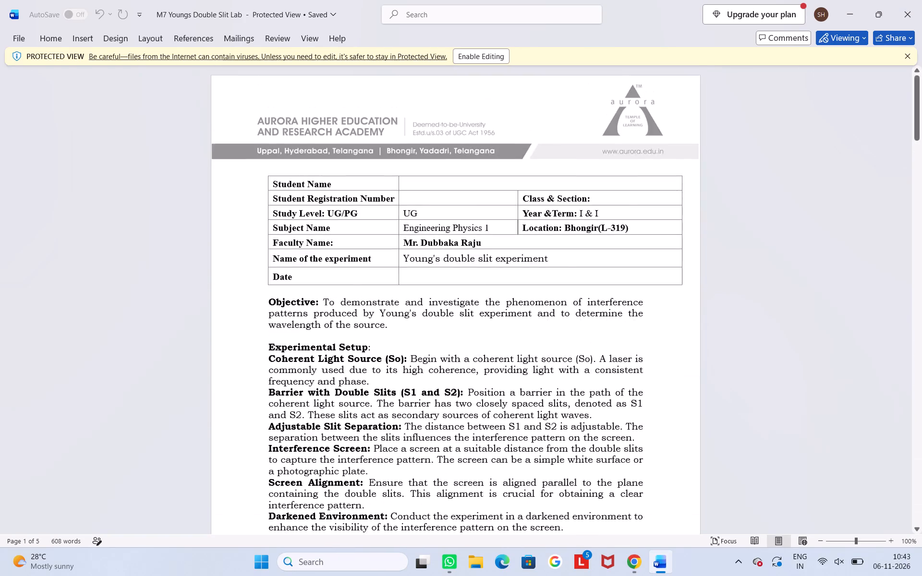
scroll(282, 396, down, 13)
scroll(282, 396, up, 13)
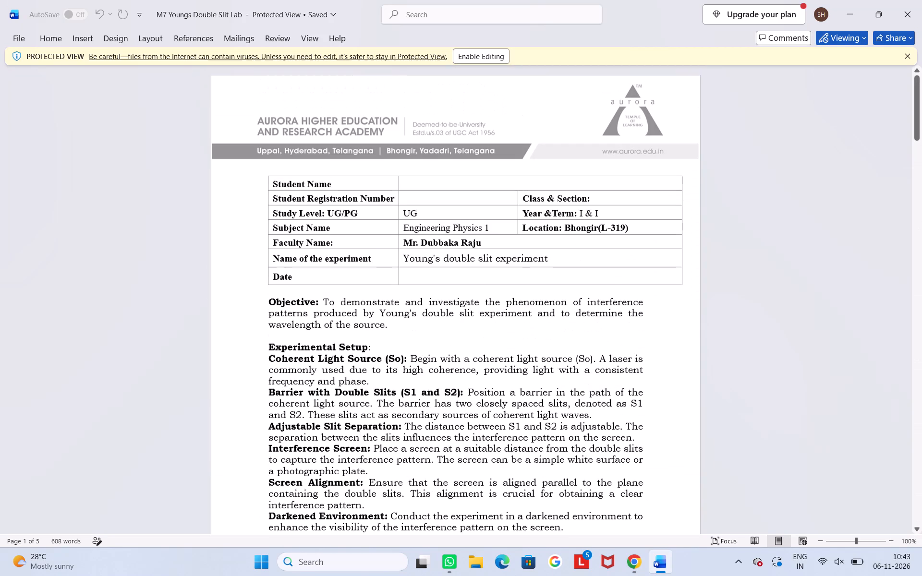
scroll(282, 396, down, 12)
scroll(282, 396, up, 11)
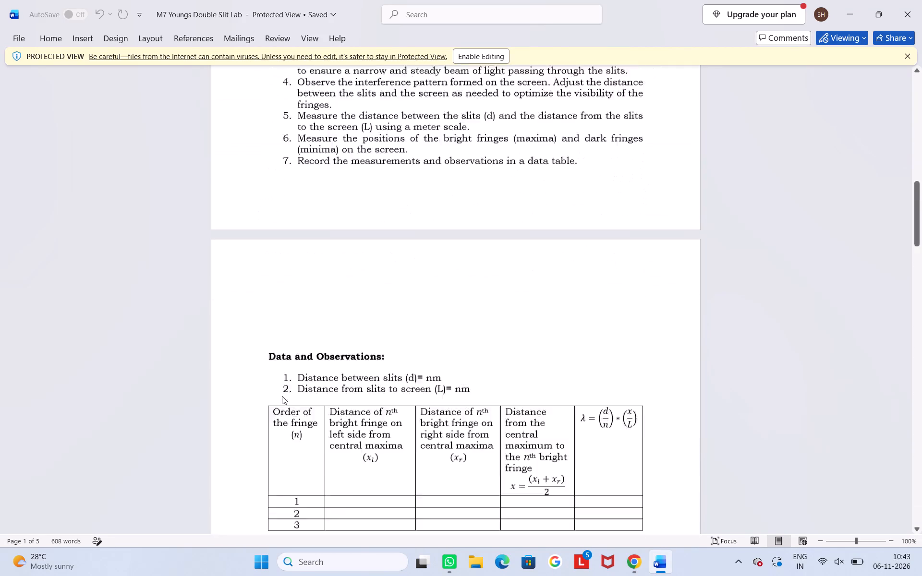
scroll(282, 396, down, 14)
scroll(282, 396, up, 9)
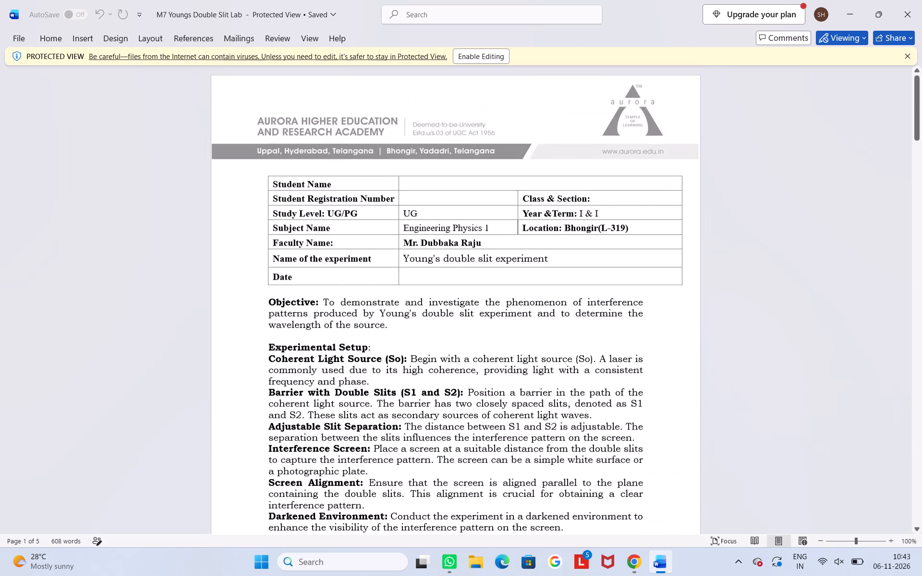
scroll(282, 396, down, 16)
scroll(282, 396, up, 16)
scroll(282, 396, down, 14)
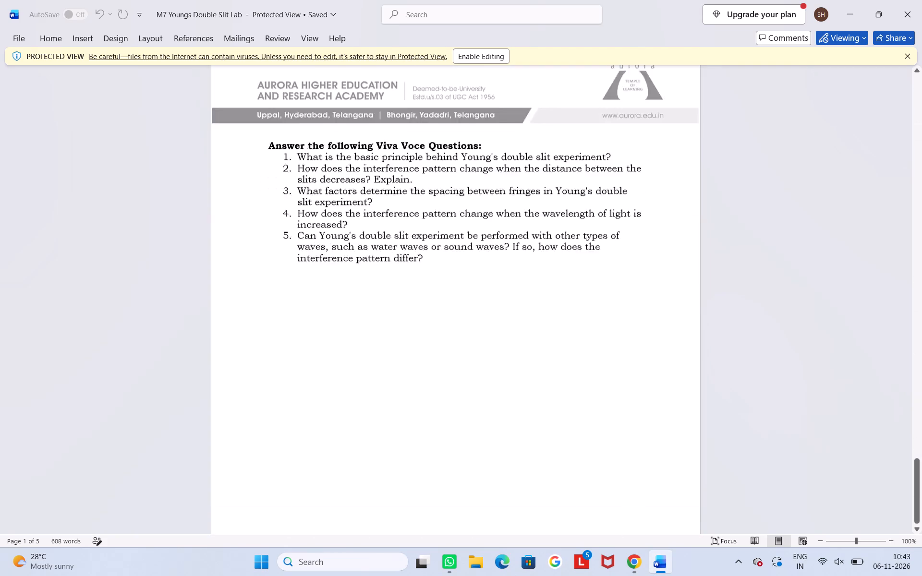
scroll(282, 396, down, 3)
scroll(282, 396, up, 8)
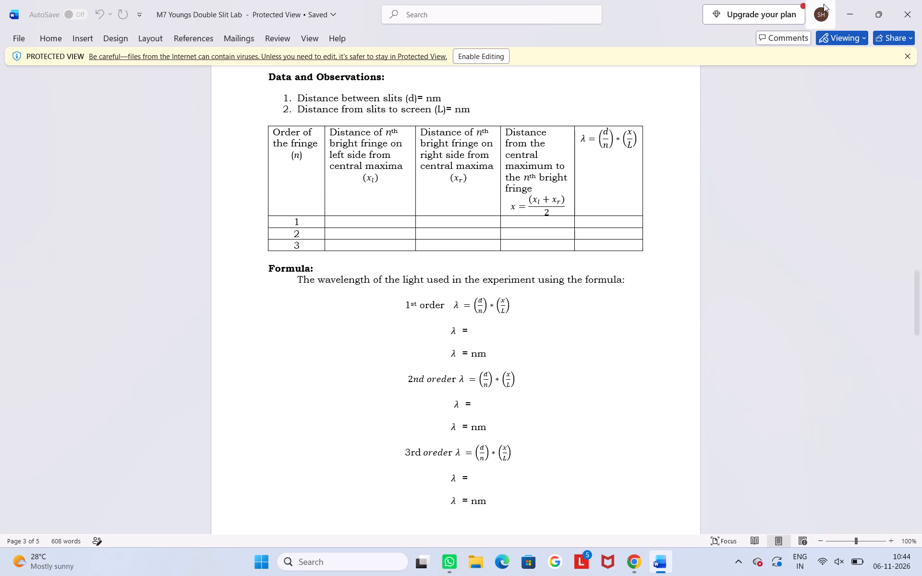
Switch back to the Wave Interference simulation in Chrome.
click(625, 564)
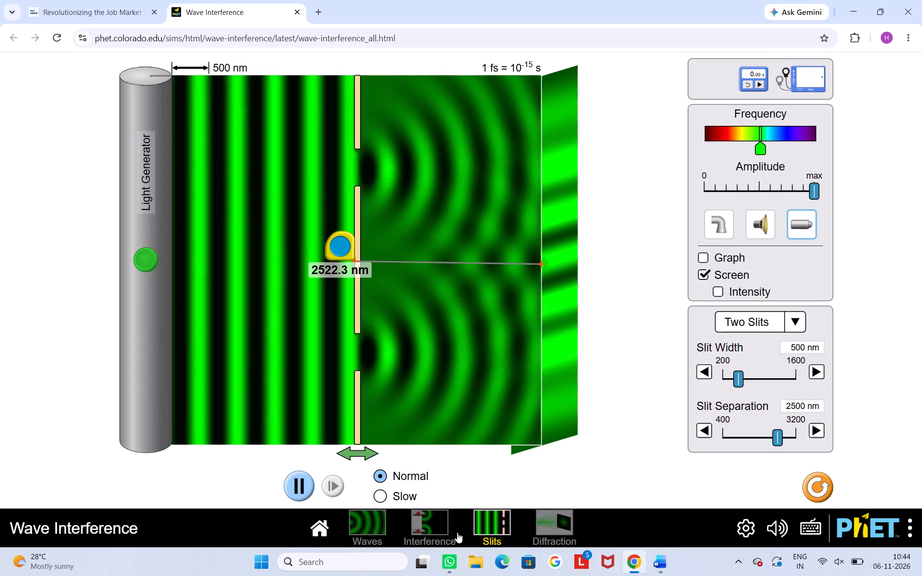
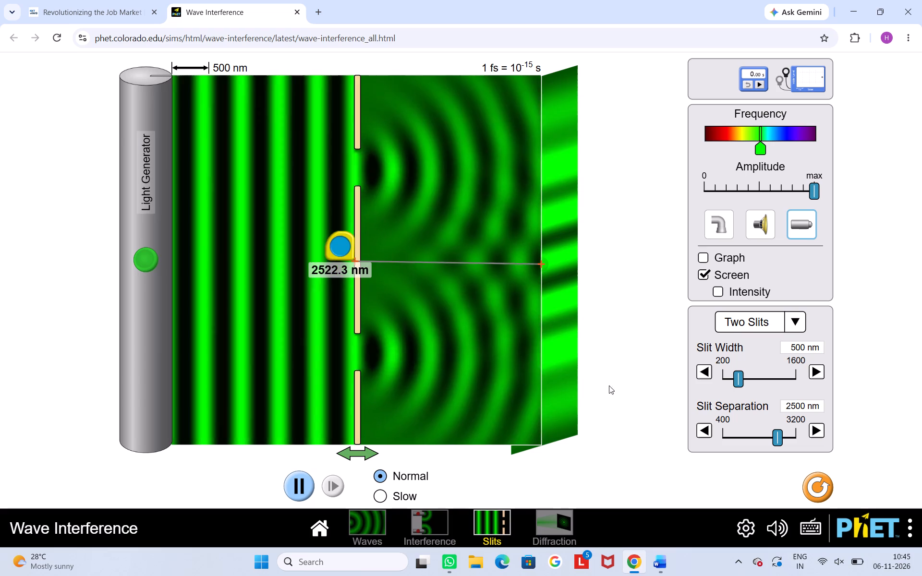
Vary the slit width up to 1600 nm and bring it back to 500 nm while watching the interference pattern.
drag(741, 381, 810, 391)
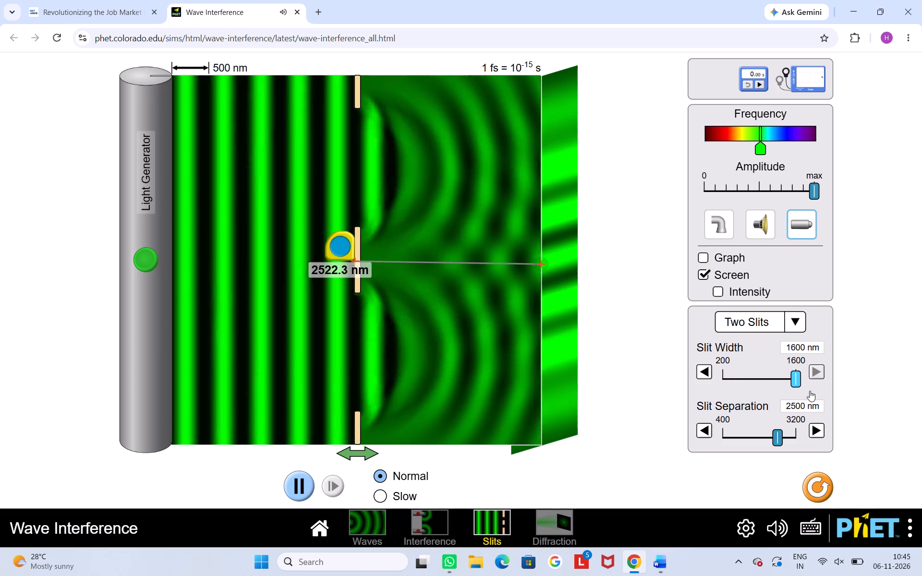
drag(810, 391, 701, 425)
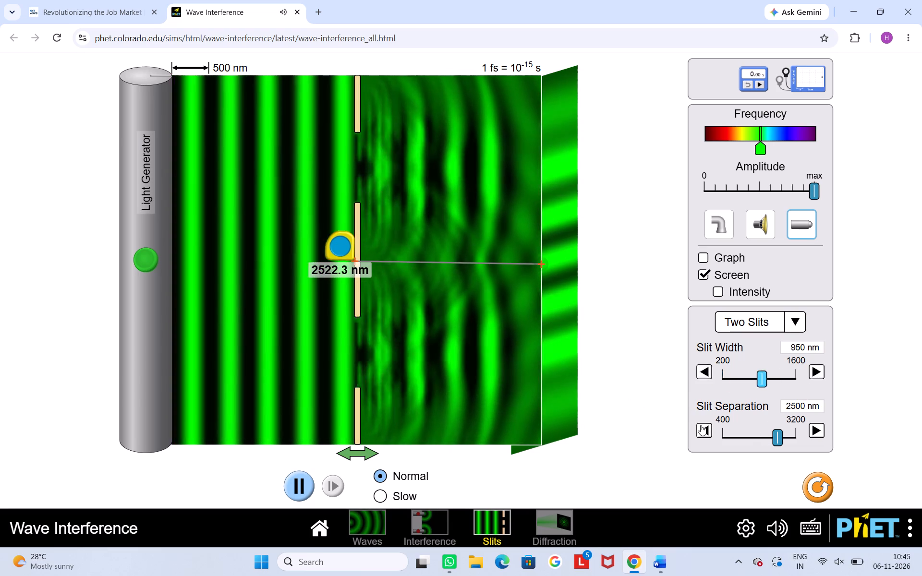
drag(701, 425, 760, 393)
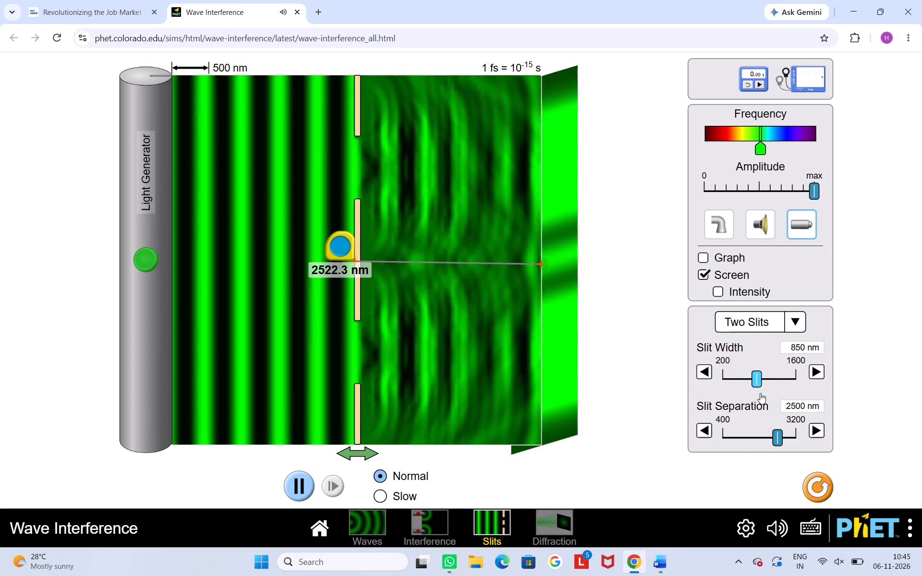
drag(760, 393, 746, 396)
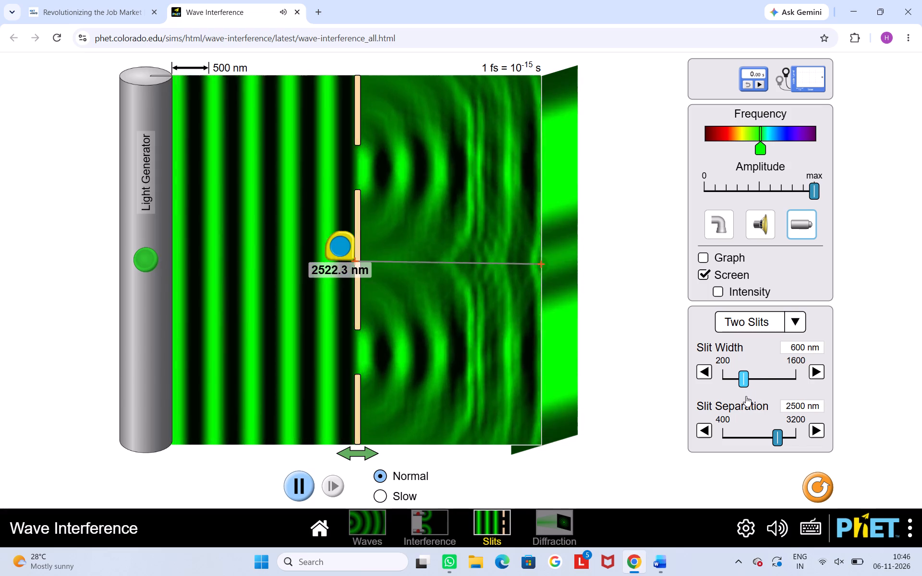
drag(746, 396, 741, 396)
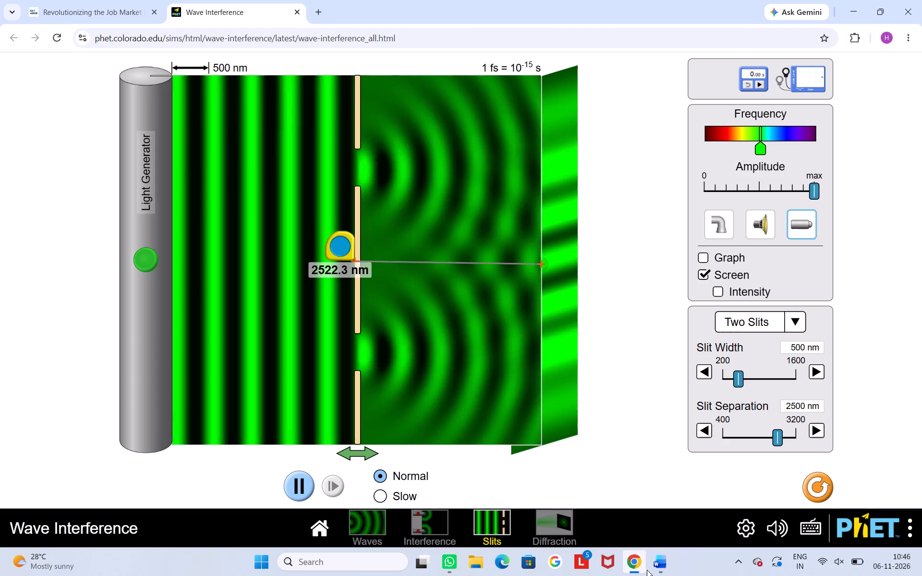
Switch to the M7 Youngs Double Slit Lab document in Word and enable editing so the observations can be filled in.
click(665, 565)
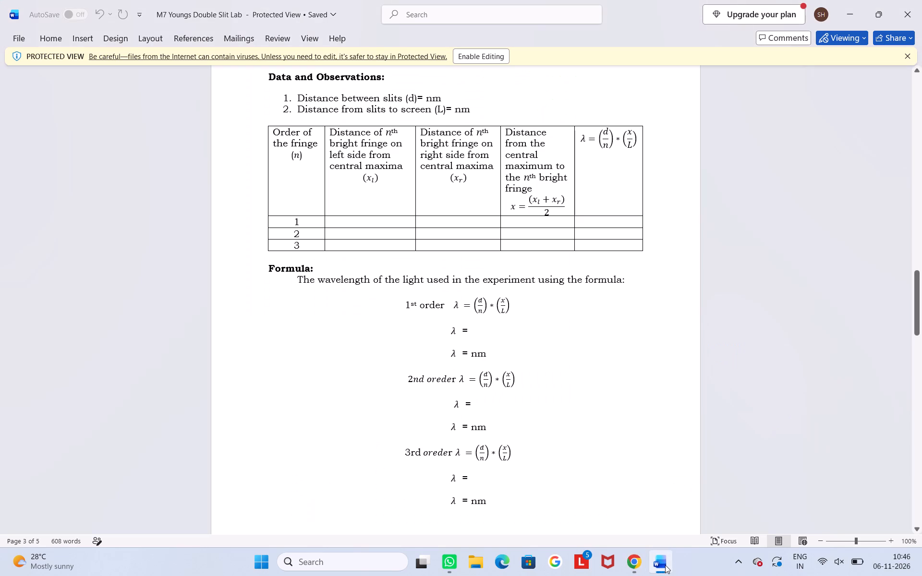
scroll(495, 224, up, 1)
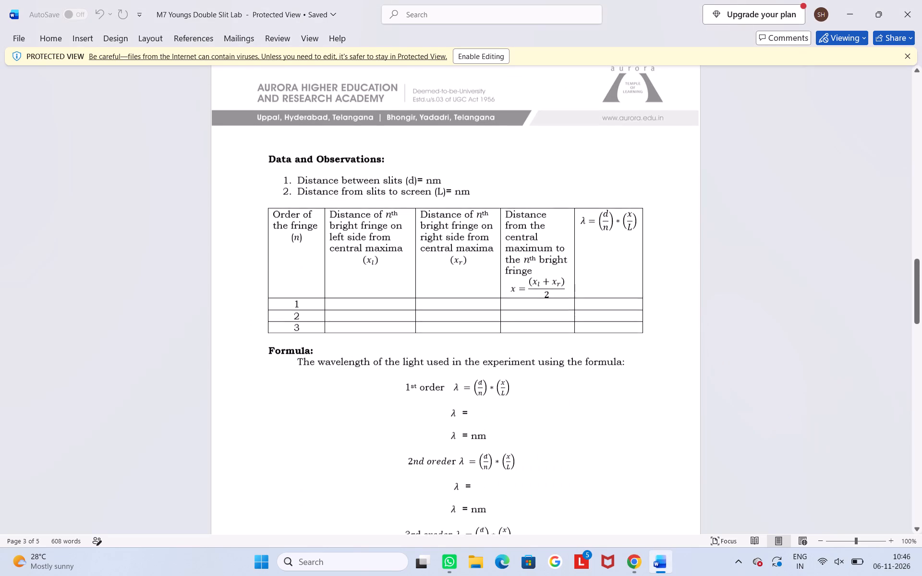
scroll(495, 224, up, 1)
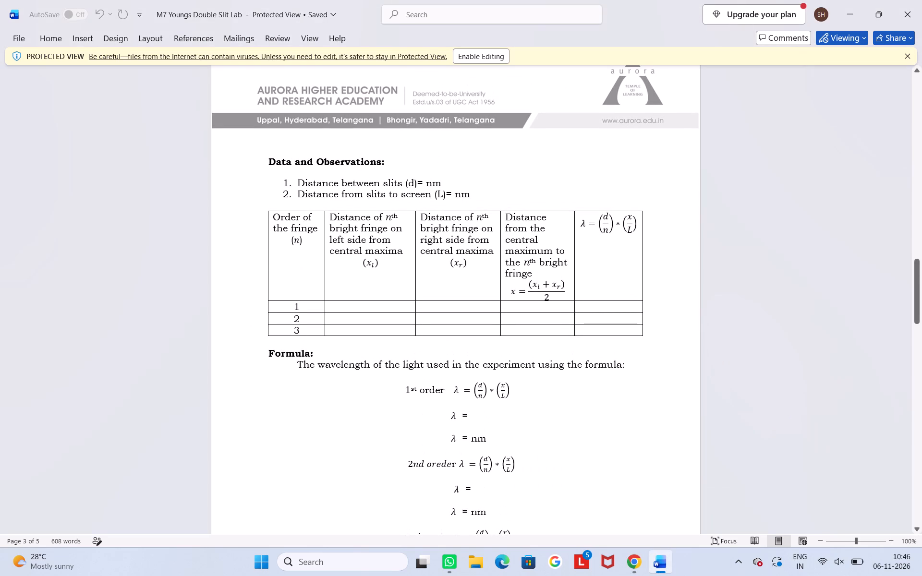
click(425, 181)
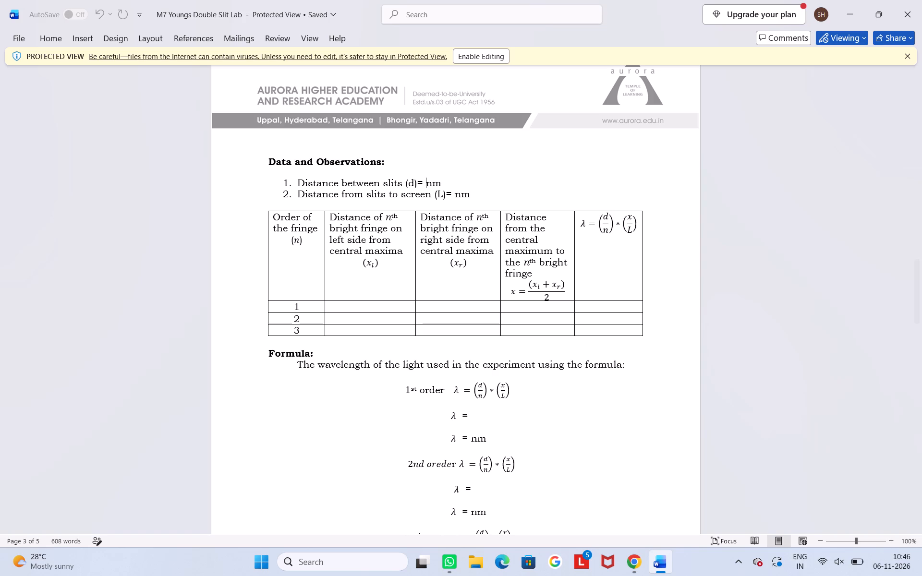
key(2)
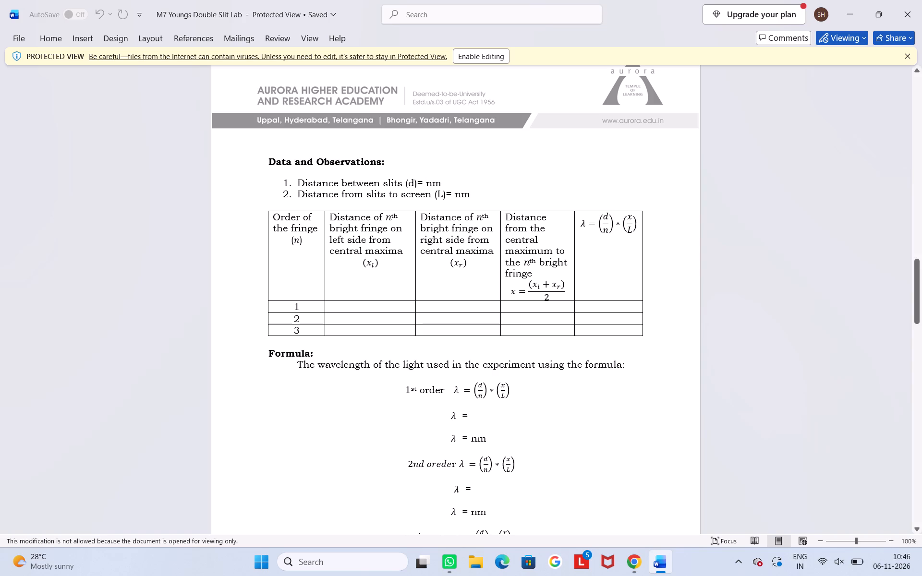
click(490, 55)
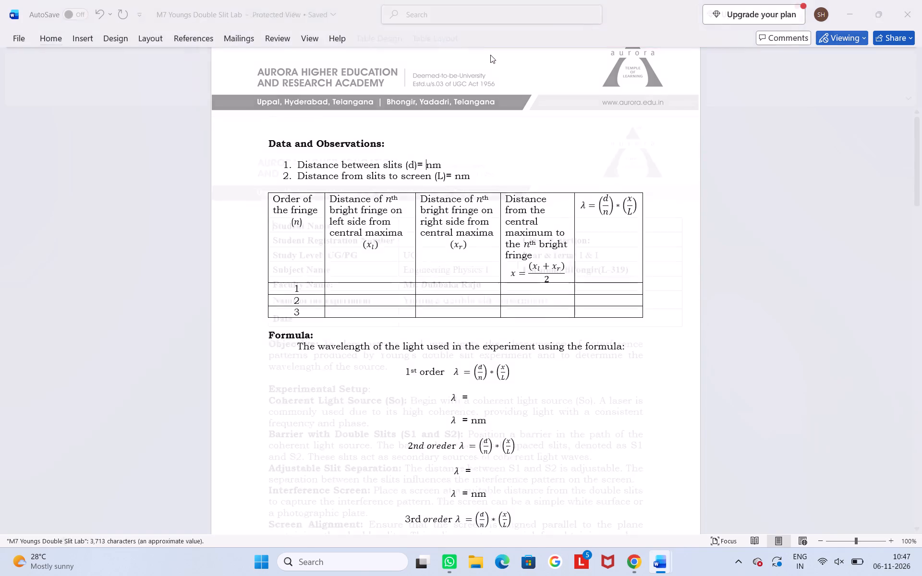
Enter 2500 as the distance between slits (d) under Data and Observations.
scroll(425, 273, down, 6)
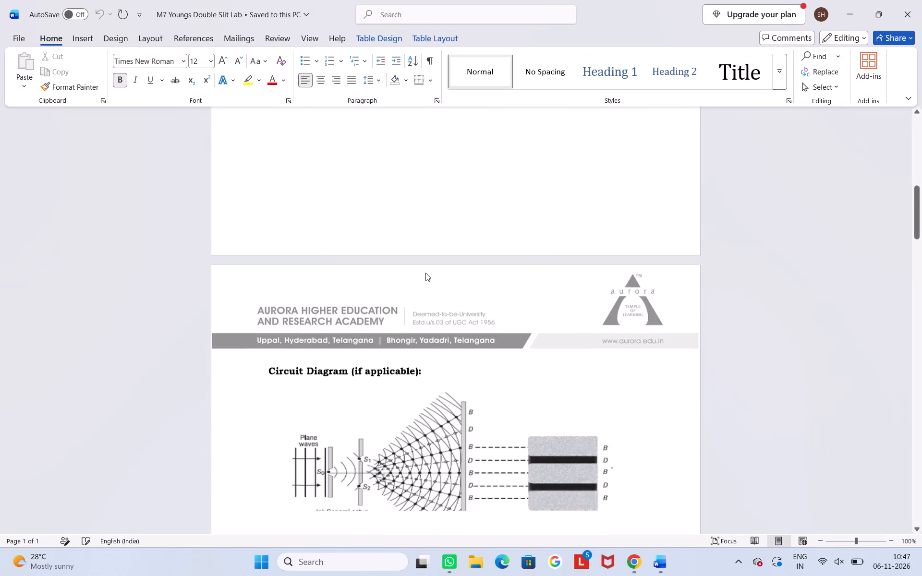
scroll(425, 273, down, 6)
scroll(425, 273, up, 1)
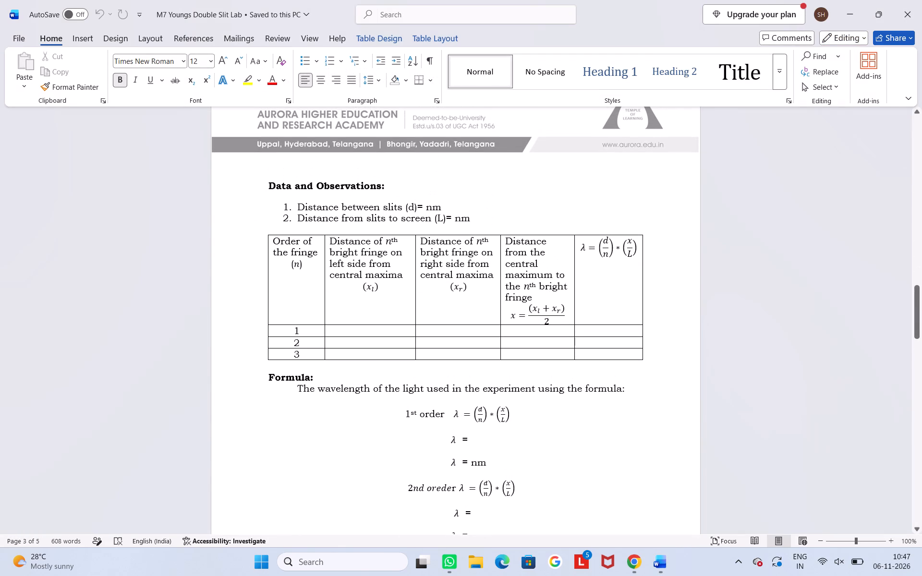
click(424, 206)
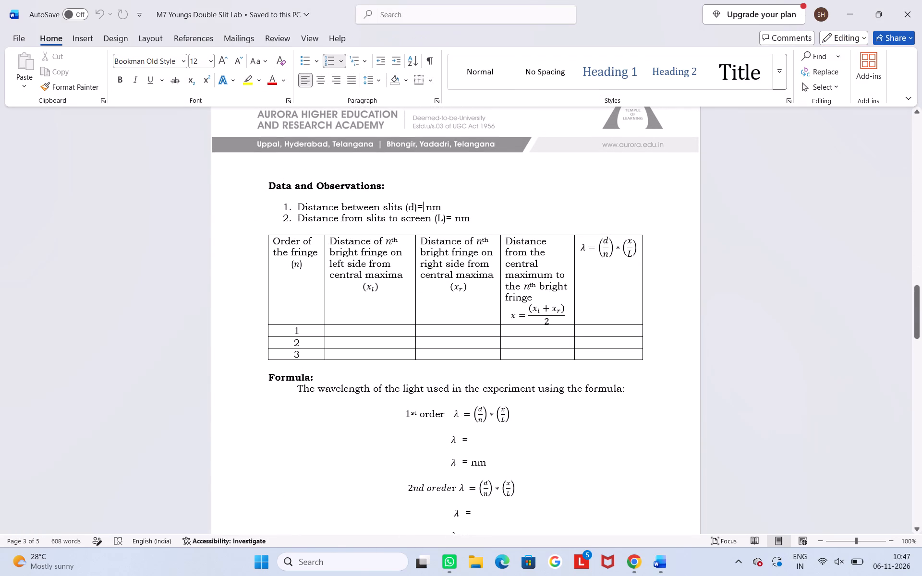
key(2)
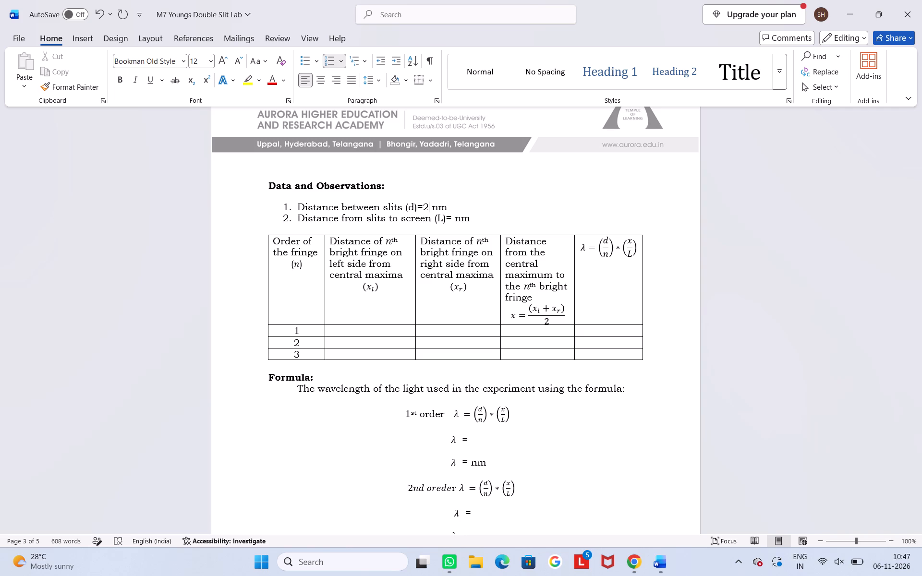
text(500)
Arrange the windows side by side, with the Wave Interference simulation on the left half and the Word document on the right.
click(882, 7)
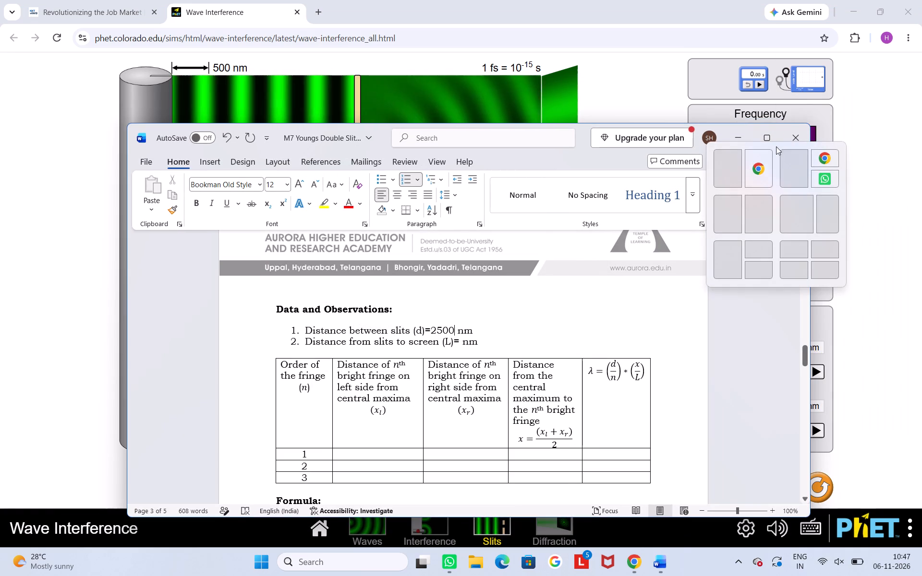
click(758, 206)
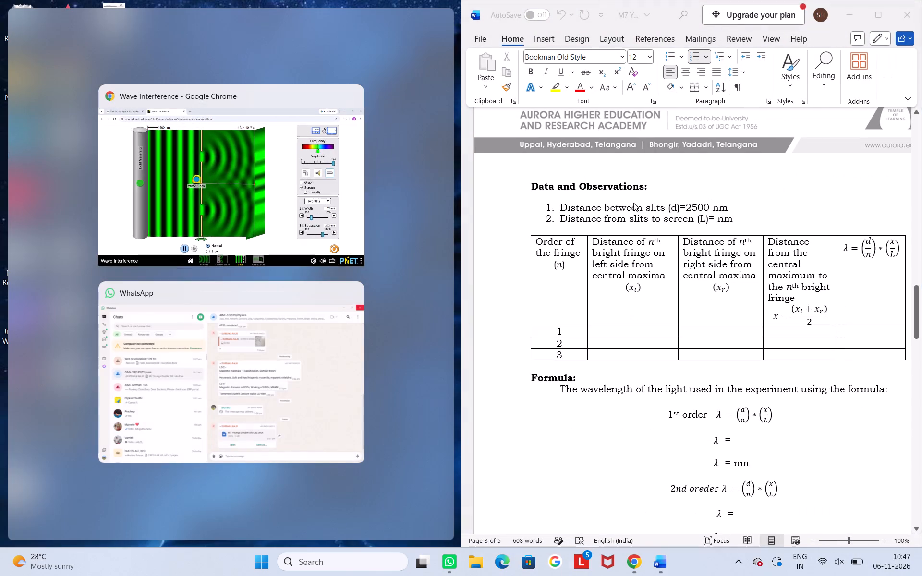
click(287, 185)
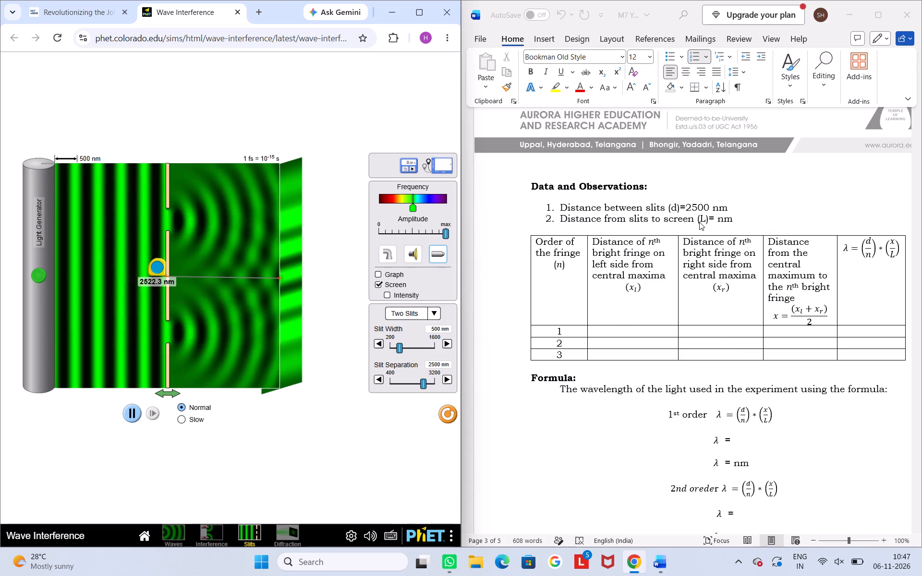
Place the text cursor before nm in the distance from slits to screen (L) line.
click(716, 216)
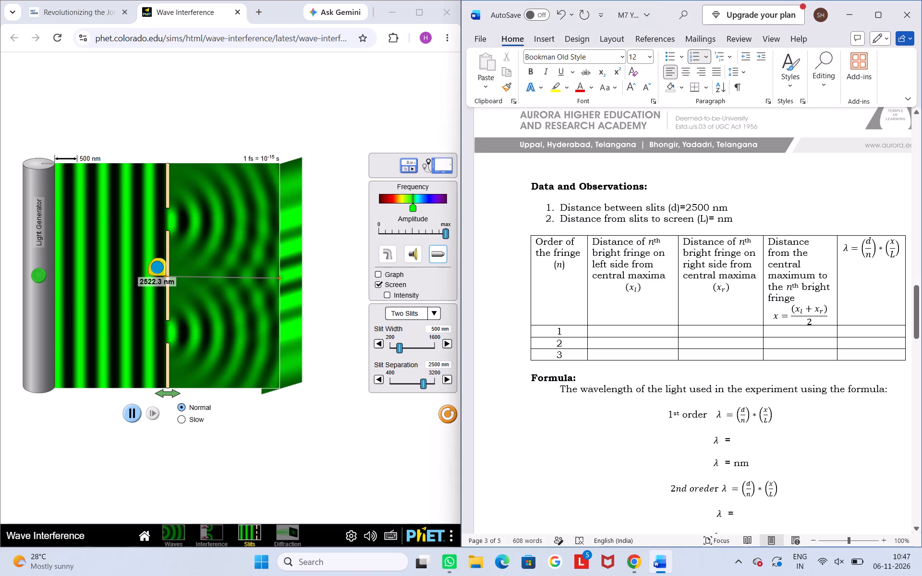
click(716, 221)
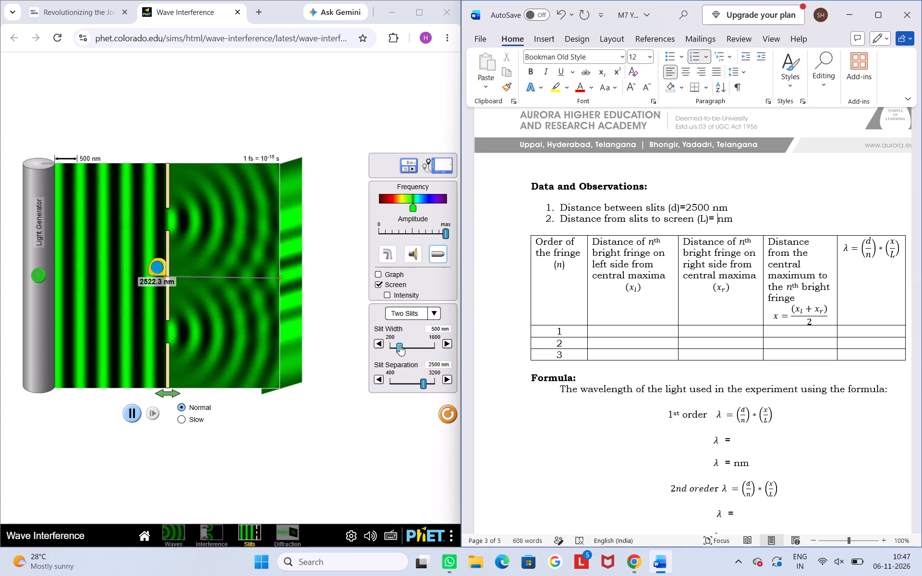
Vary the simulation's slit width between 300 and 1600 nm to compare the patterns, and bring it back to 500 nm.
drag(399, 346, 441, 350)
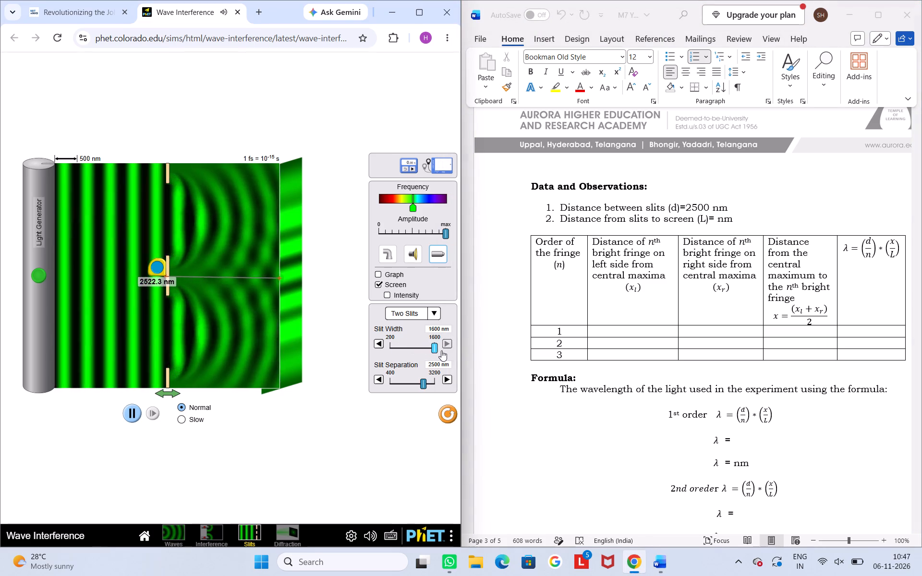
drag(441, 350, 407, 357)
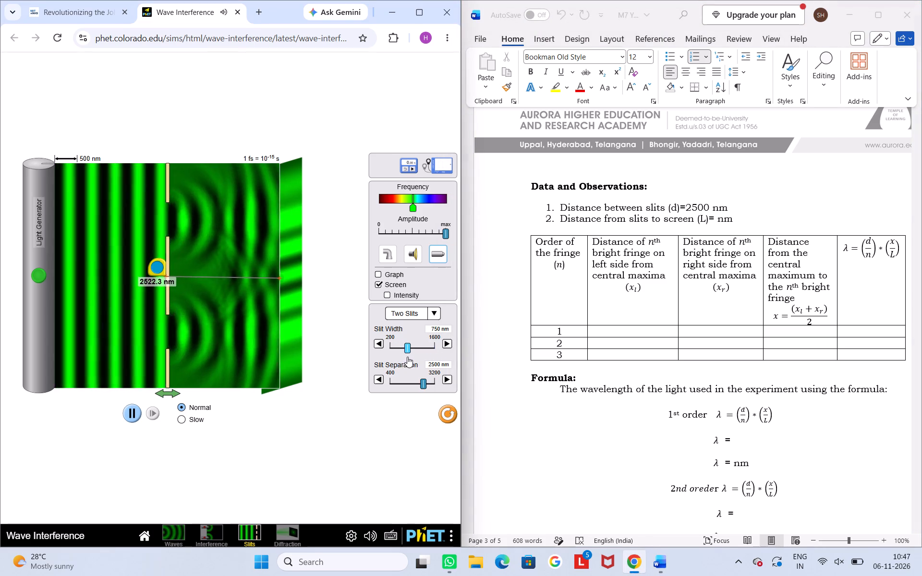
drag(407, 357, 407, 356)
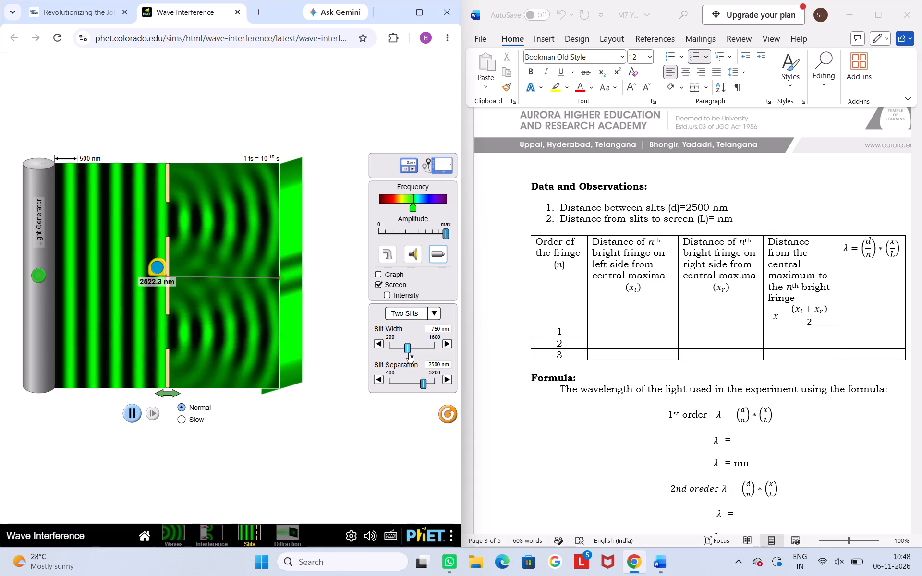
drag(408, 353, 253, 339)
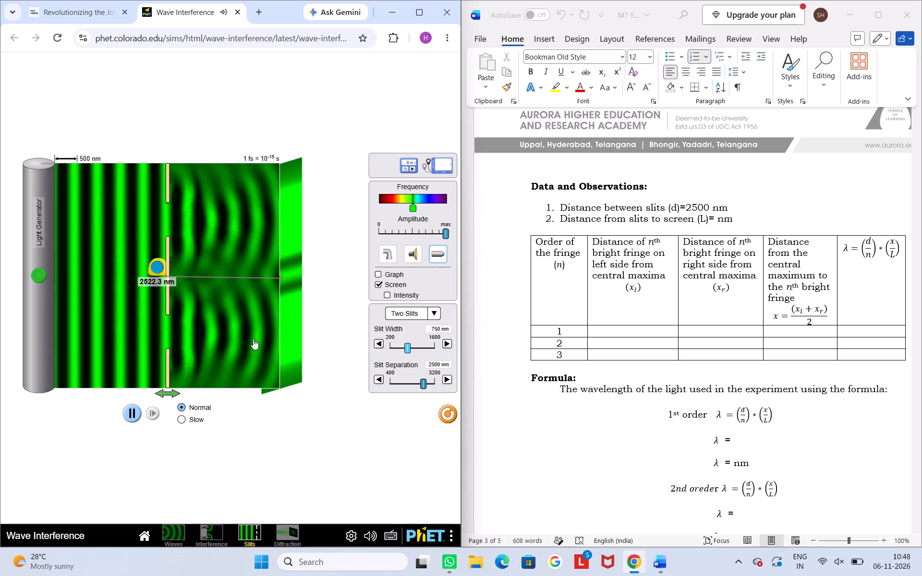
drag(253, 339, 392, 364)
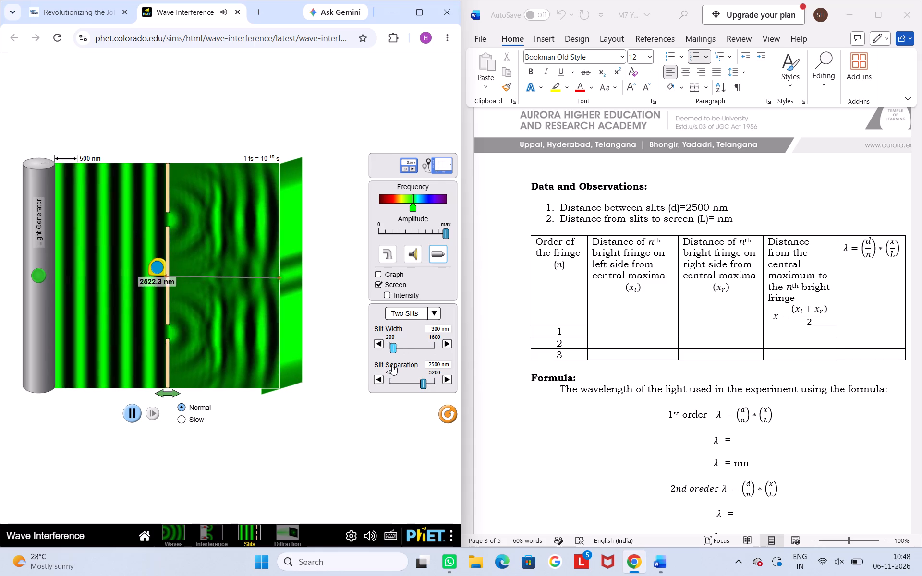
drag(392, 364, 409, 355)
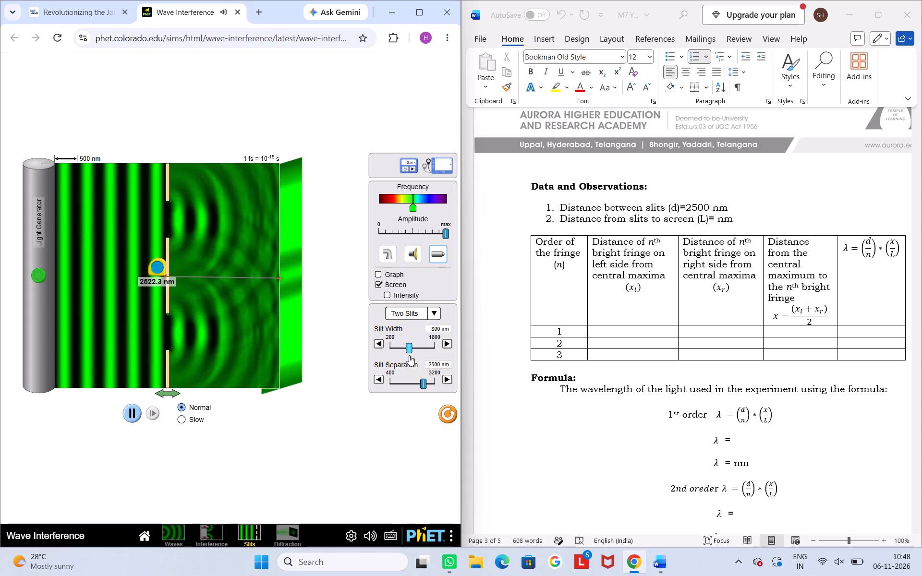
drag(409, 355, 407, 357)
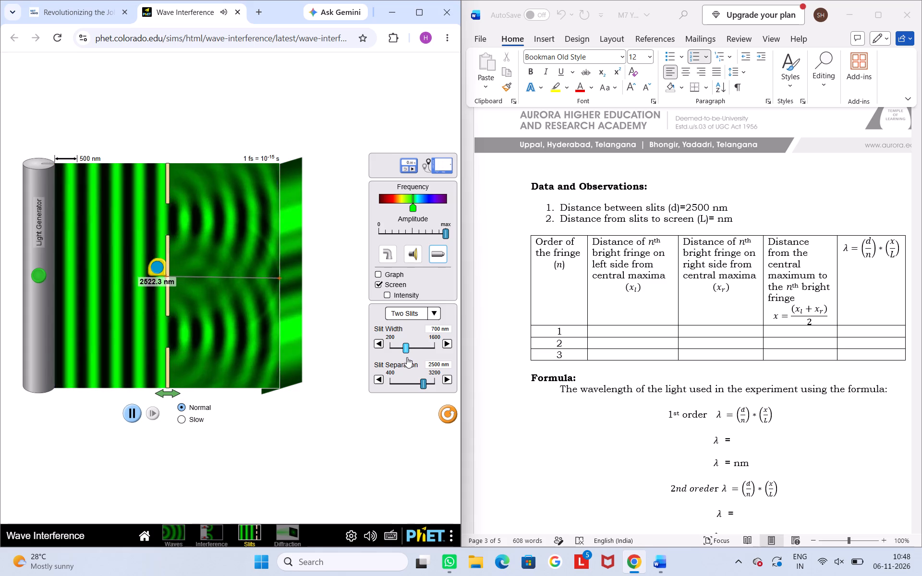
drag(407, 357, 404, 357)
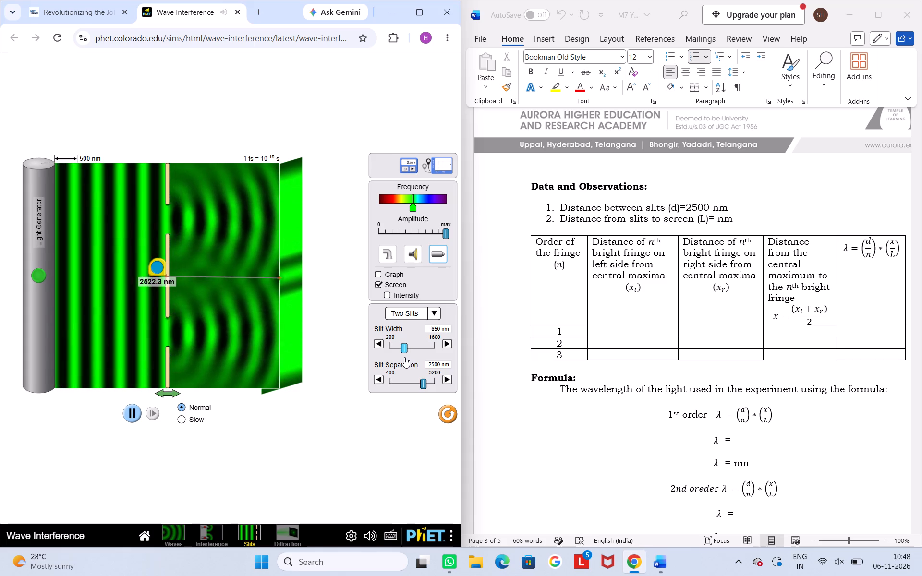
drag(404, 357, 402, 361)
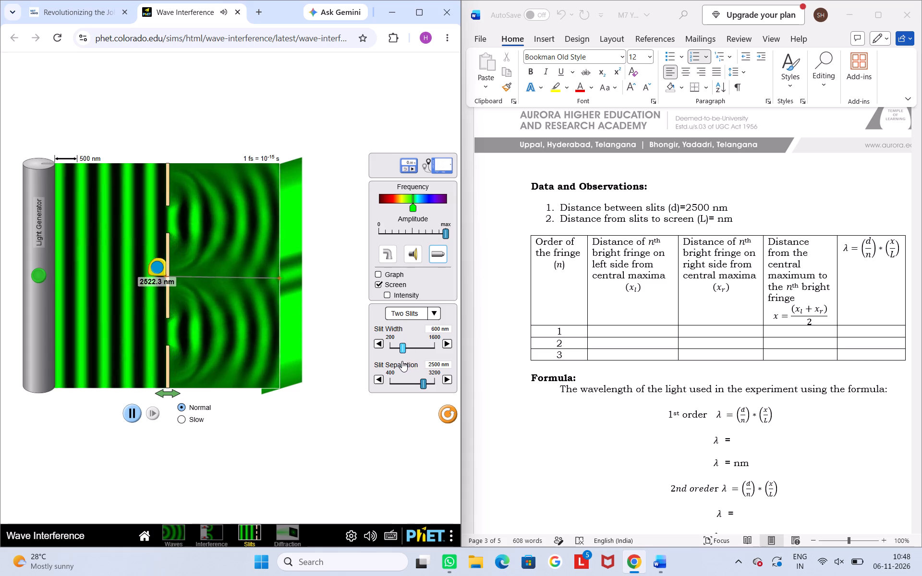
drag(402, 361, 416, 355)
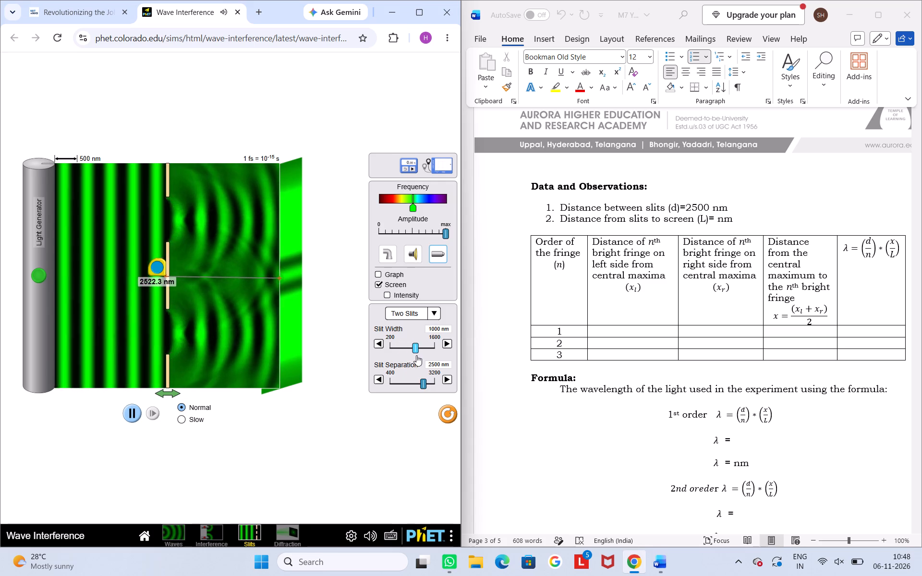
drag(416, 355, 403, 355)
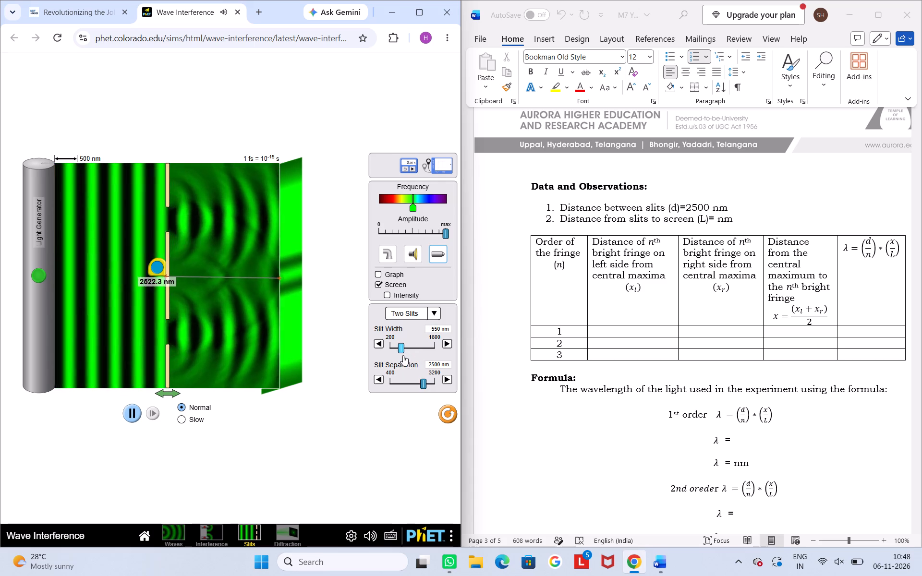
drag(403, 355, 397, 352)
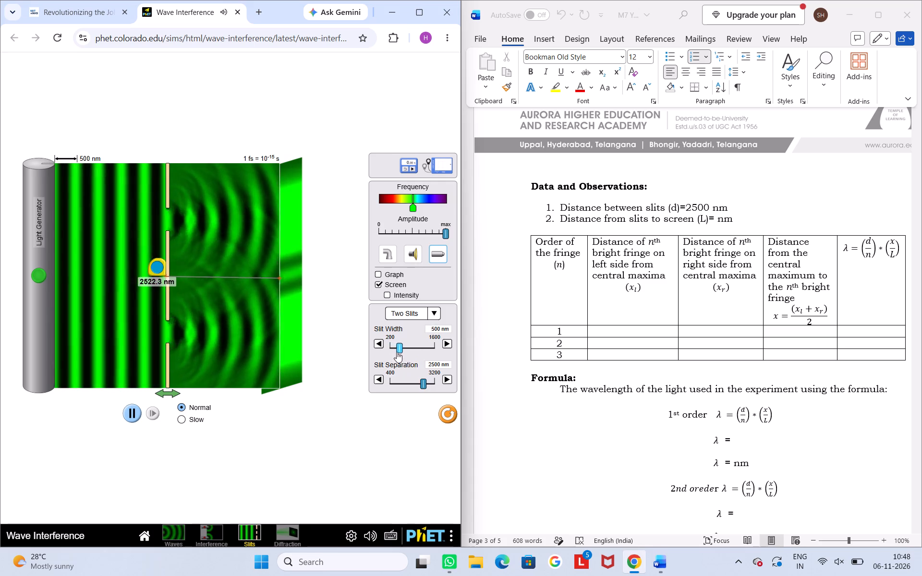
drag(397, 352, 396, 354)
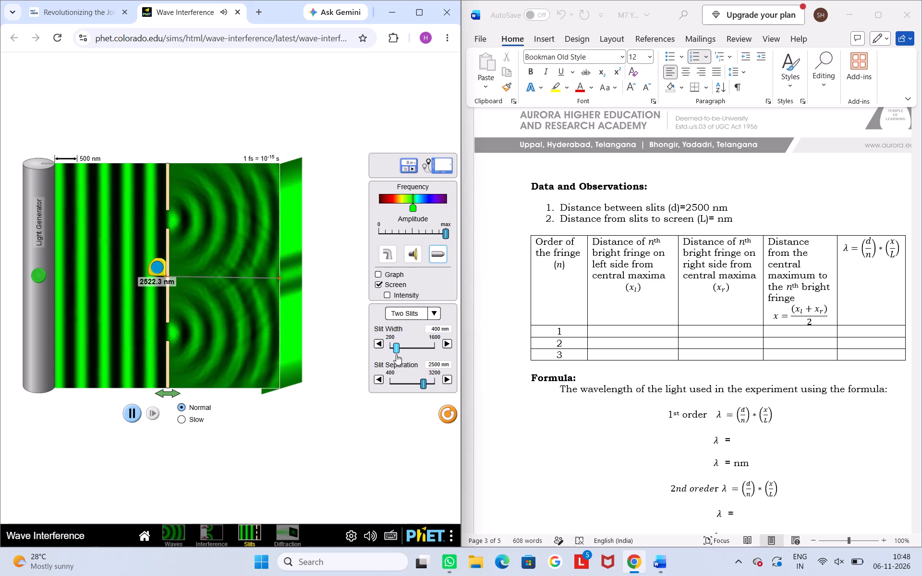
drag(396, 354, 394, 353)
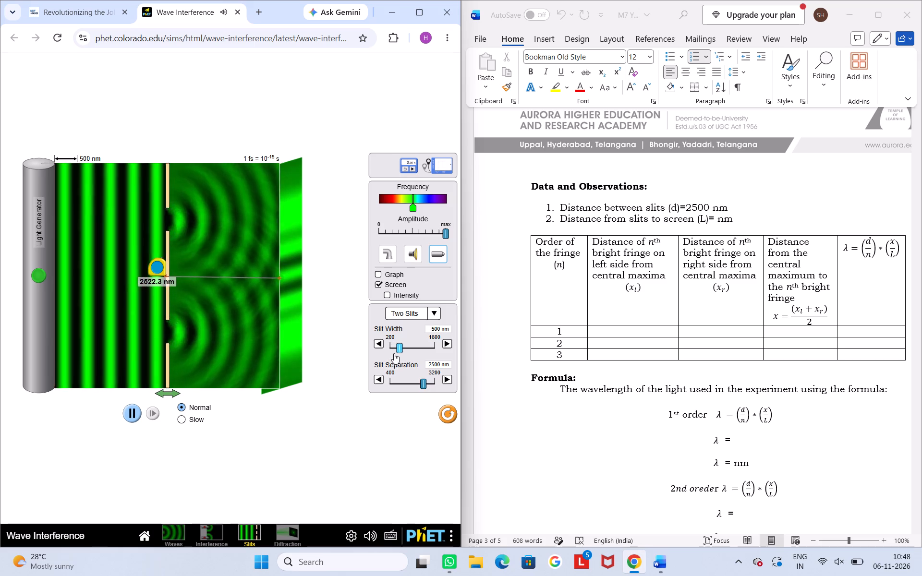
Vary the slit width between 400 and 1400 nm to compare the interference patterns, and bring it back to 500 nm.
drag(394, 353, 423, 333)
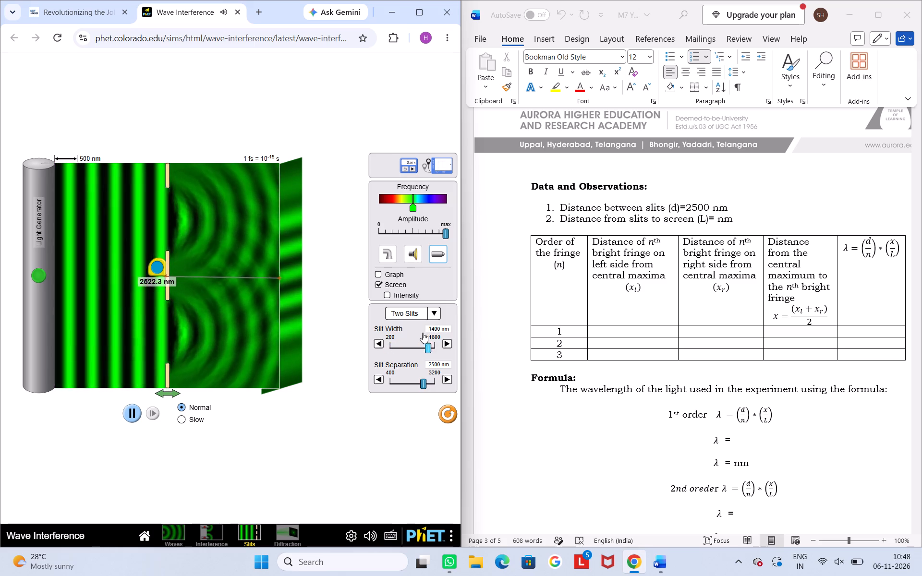
drag(423, 333, 462, 340)
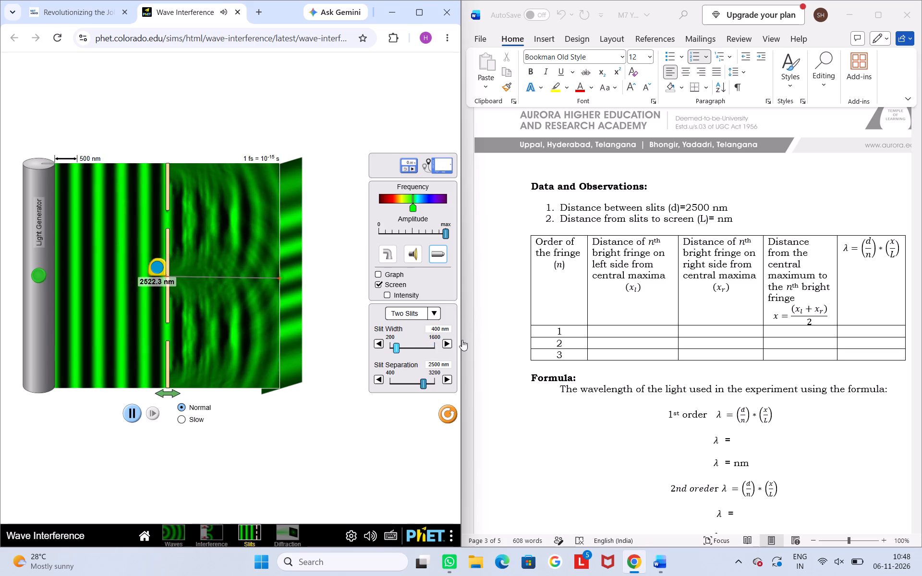
drag(462, 340, 409, 353)
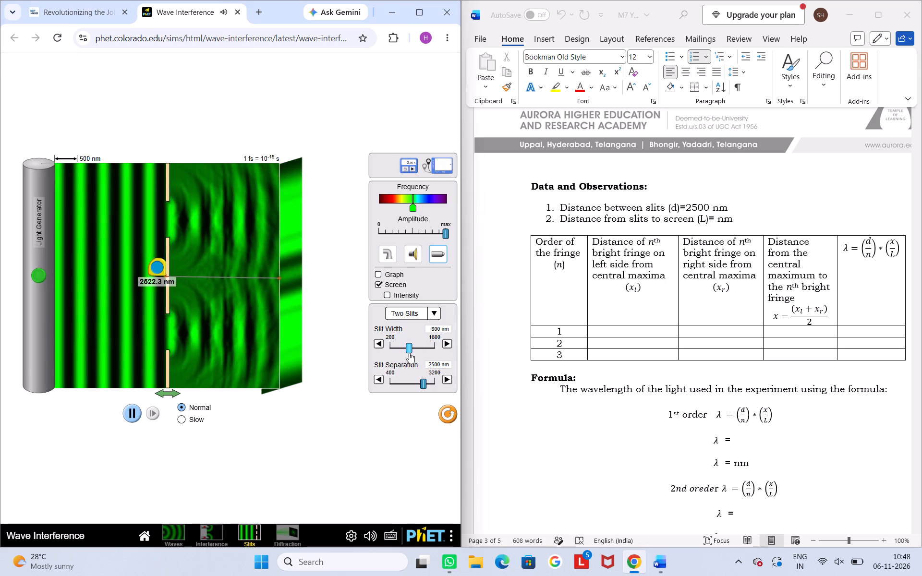
drag(409, 353, 408, 350)
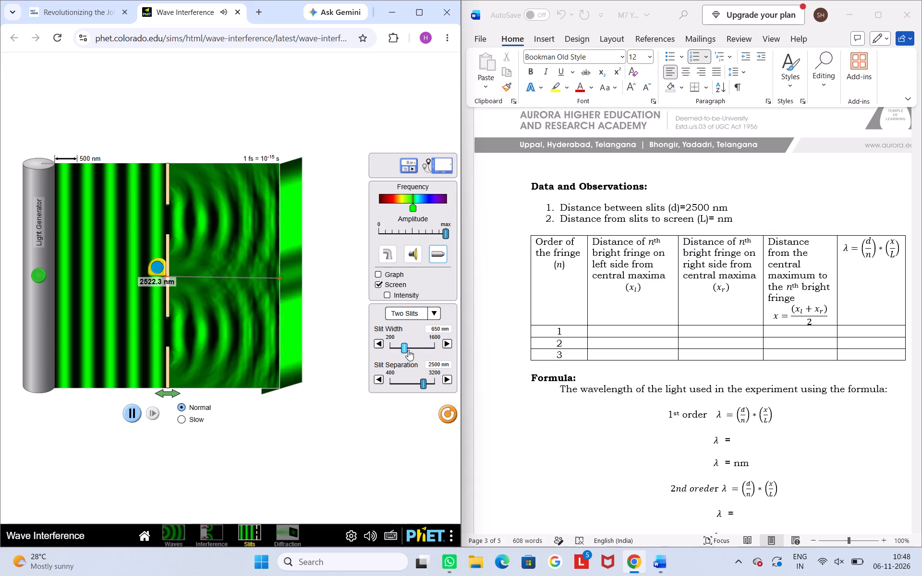
drag(408, 350, 421, 342)
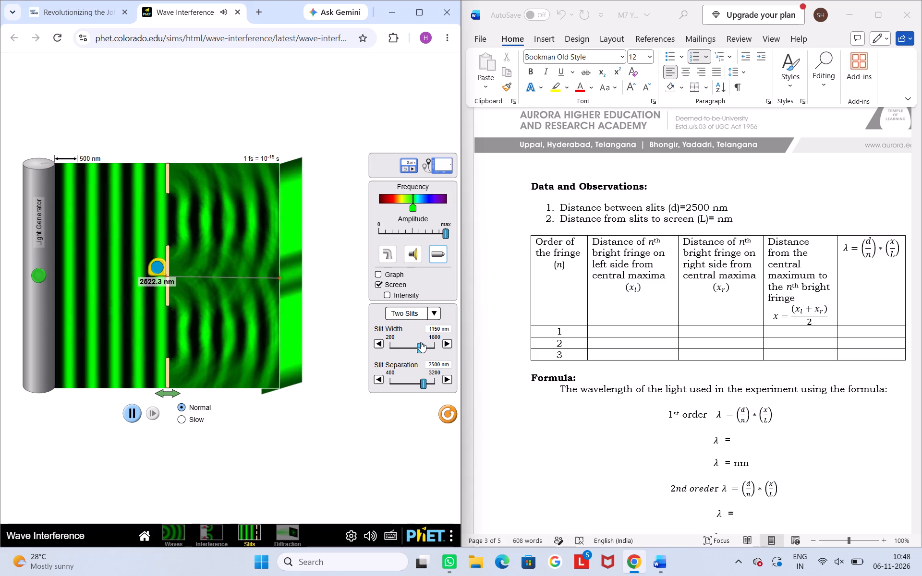
drag(421, 342, 408, 352)
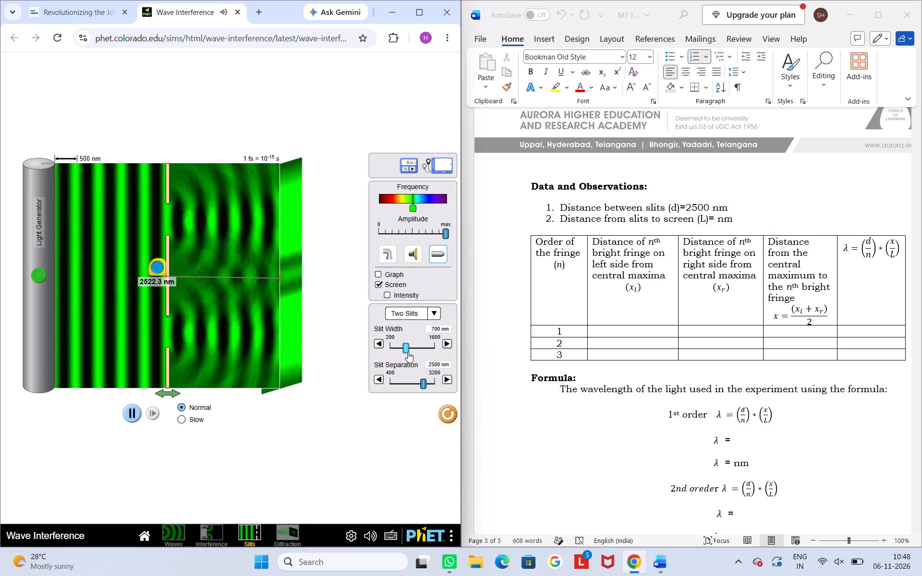
drag(408, 352, 402, 356)
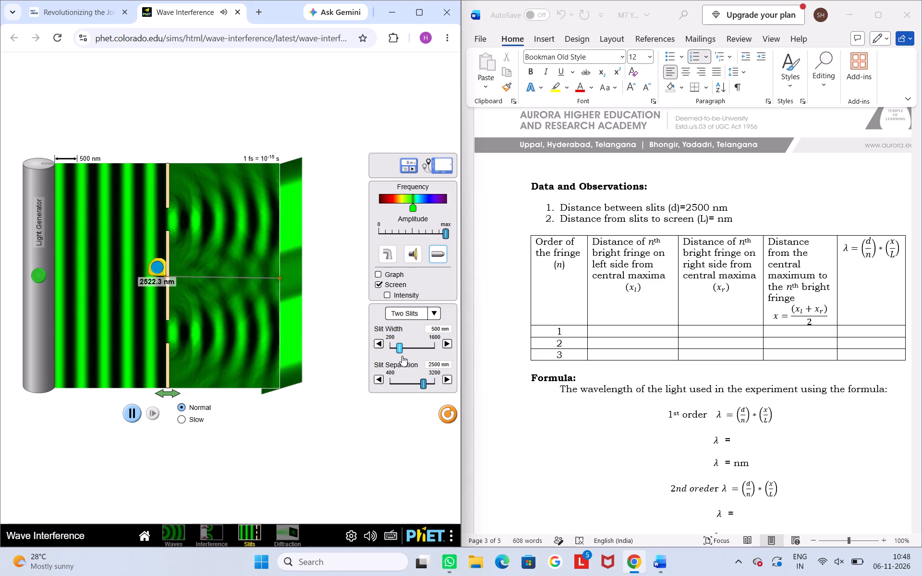
Compare the interference patterns for slit widths between 450 and 1150 nm, finishing at 800 nm.
drag(402, 356, 416, 345)
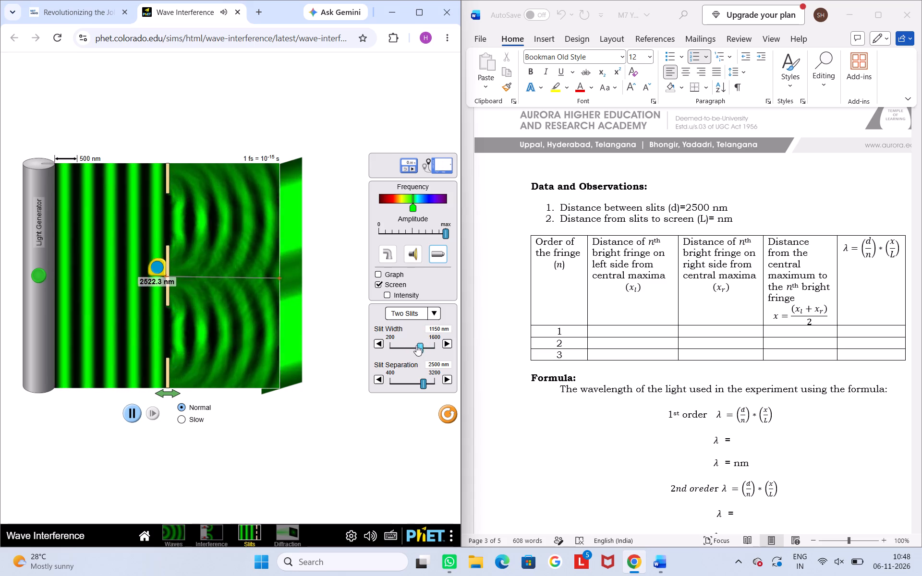
drag(416, 345, 412, 345)
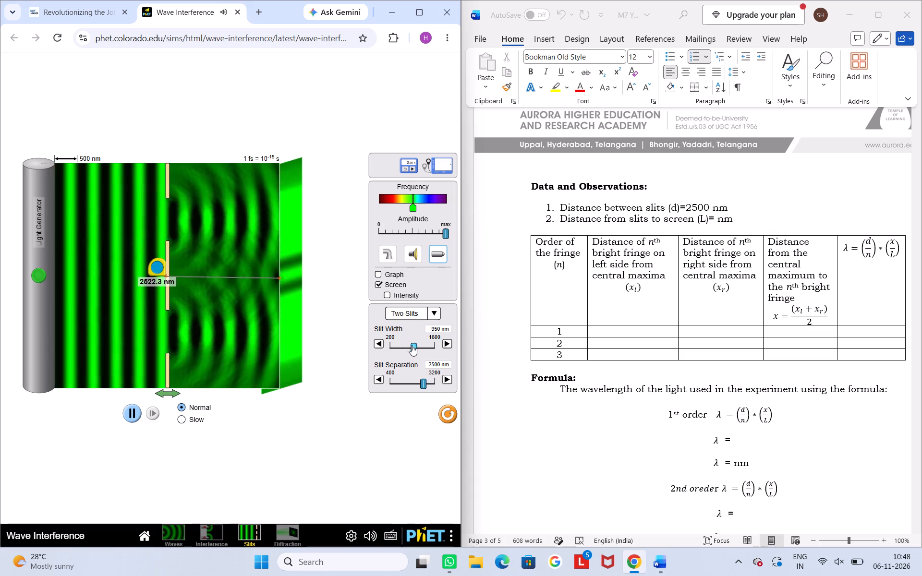
drag(412, 345, 405, 352)
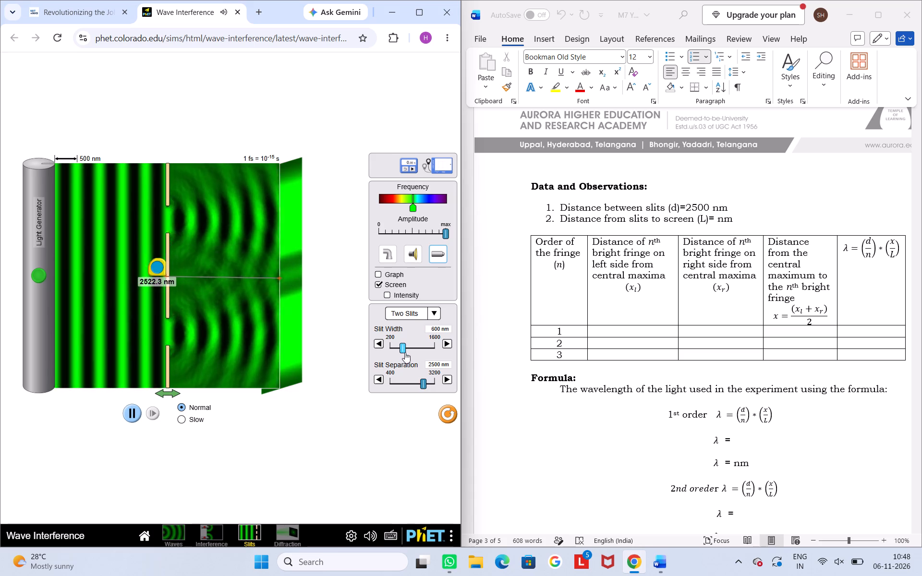
drag(405, 352, 405, 351)
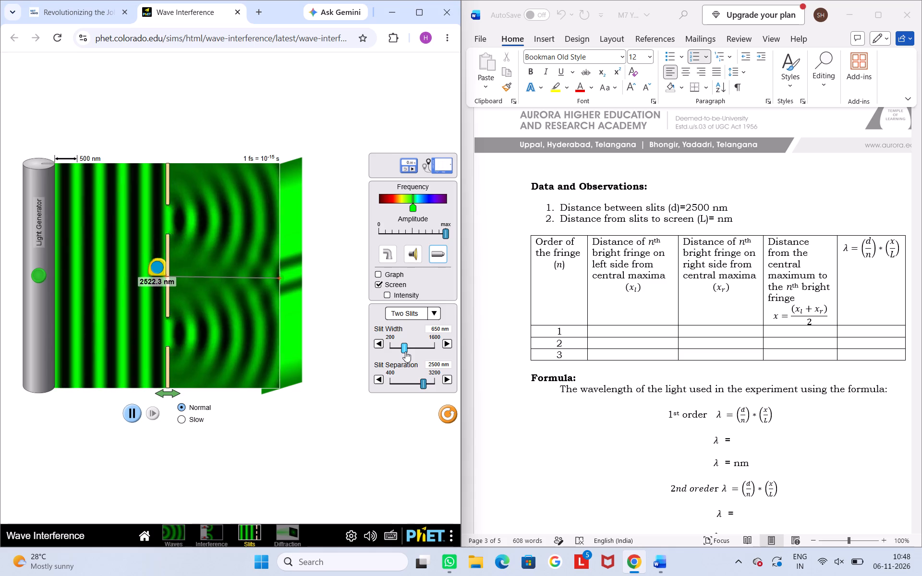
drag(405, 351, 399, 349)
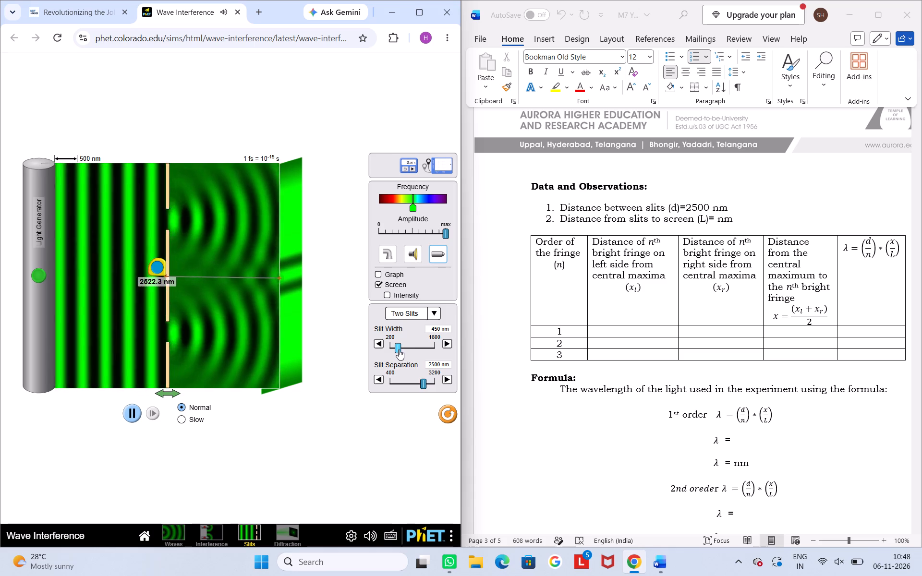
drag(399, 349, 410, 352)
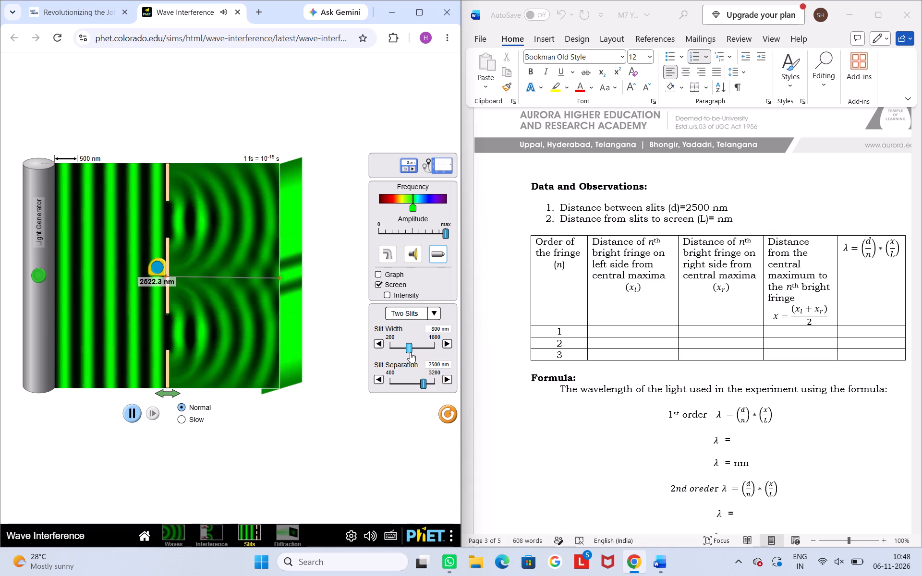
drag(410, 352, 409, 354)
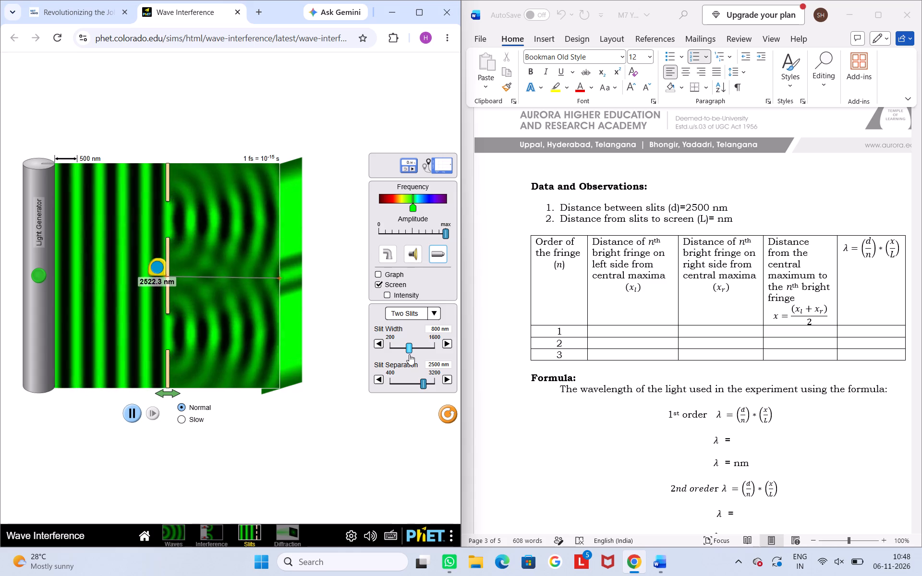
drag(409, 354, 410, 354)
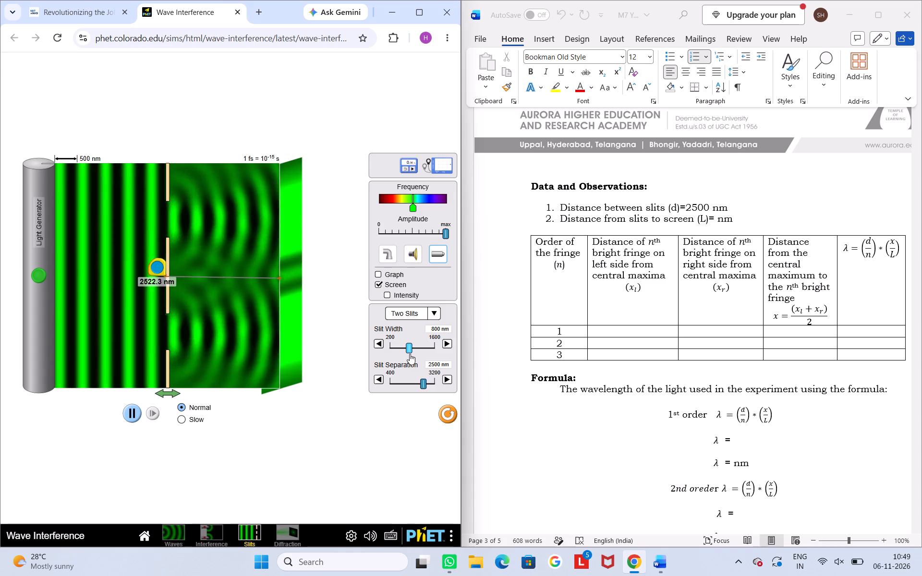
drag(410, 354, 412, 352)
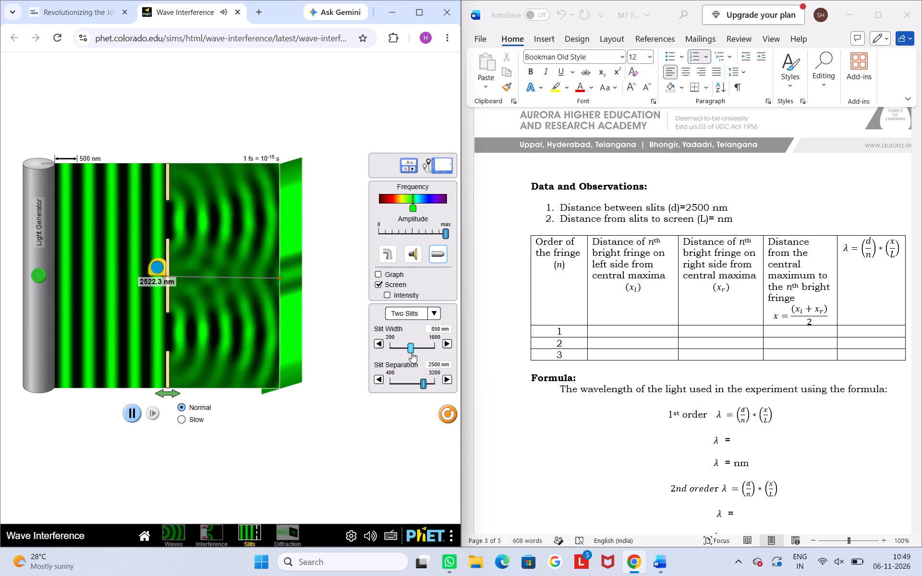
drag(412, 352, 411, 352)
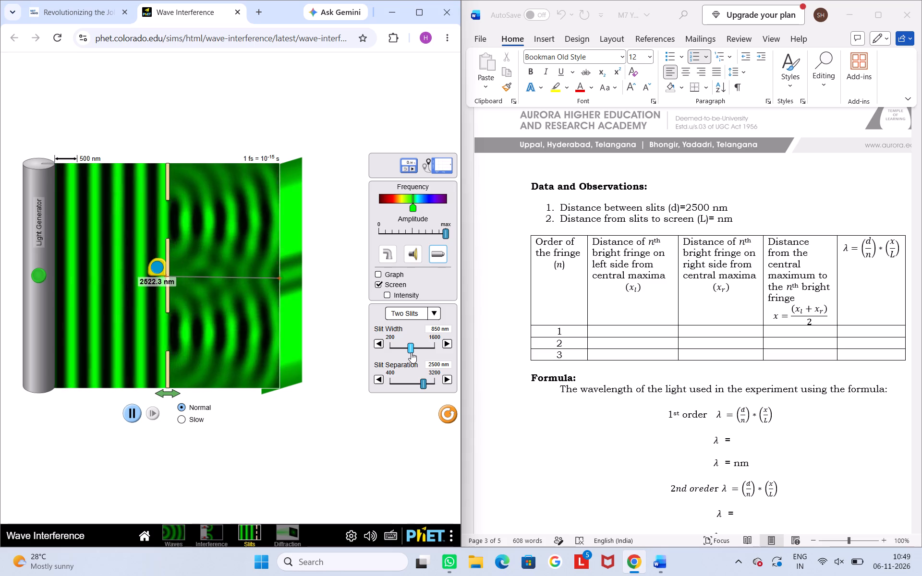
drag(411, 352, 410, 356)
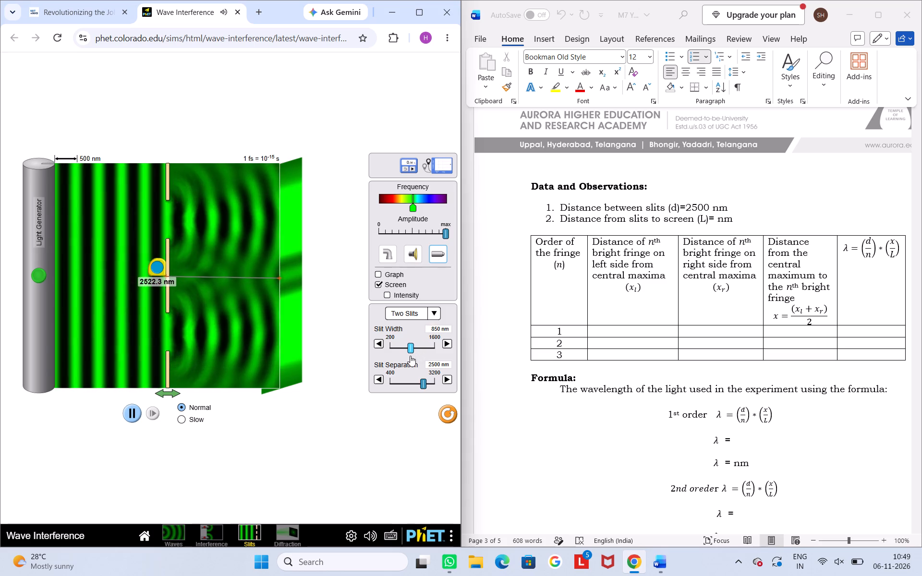
drag(410, 356, 404, 356)
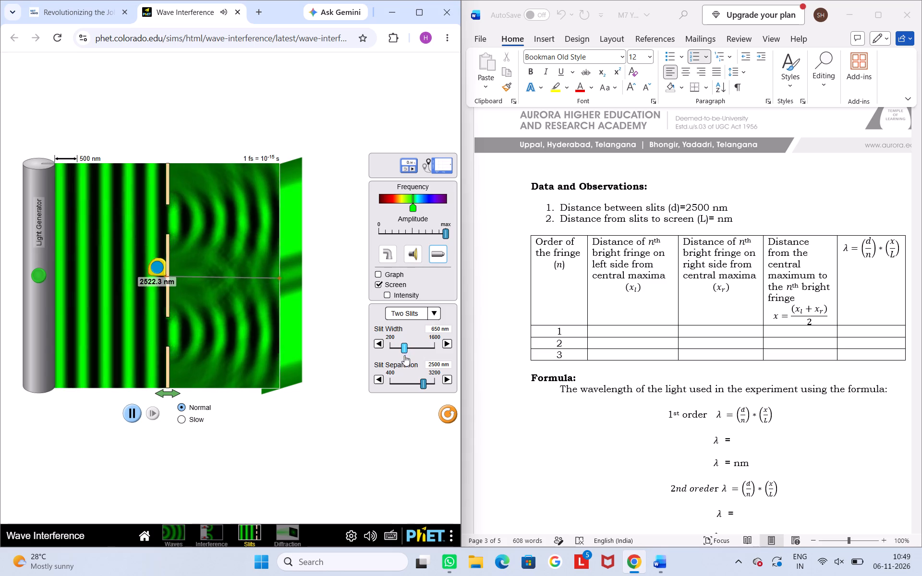
drag(404, 356, 411, 349)
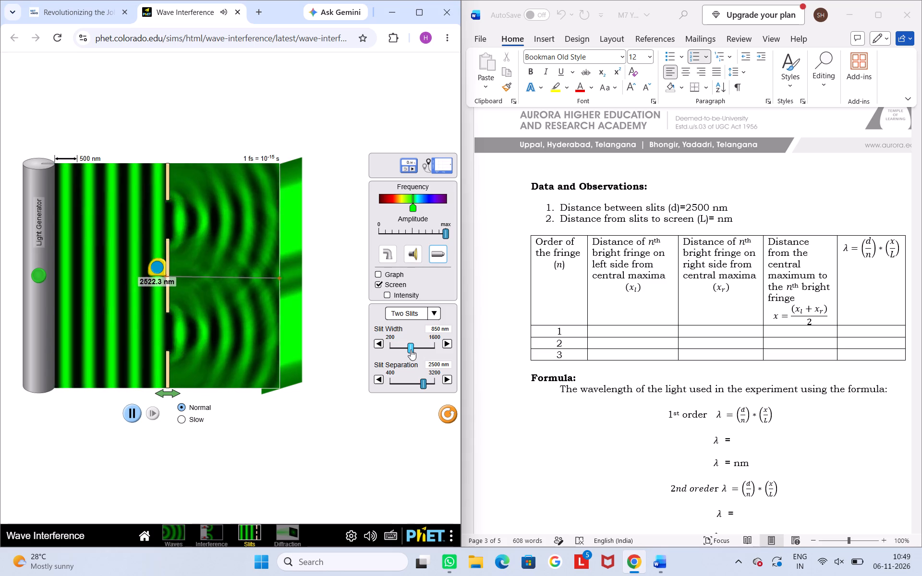
drag(411, 349, 410, 349)
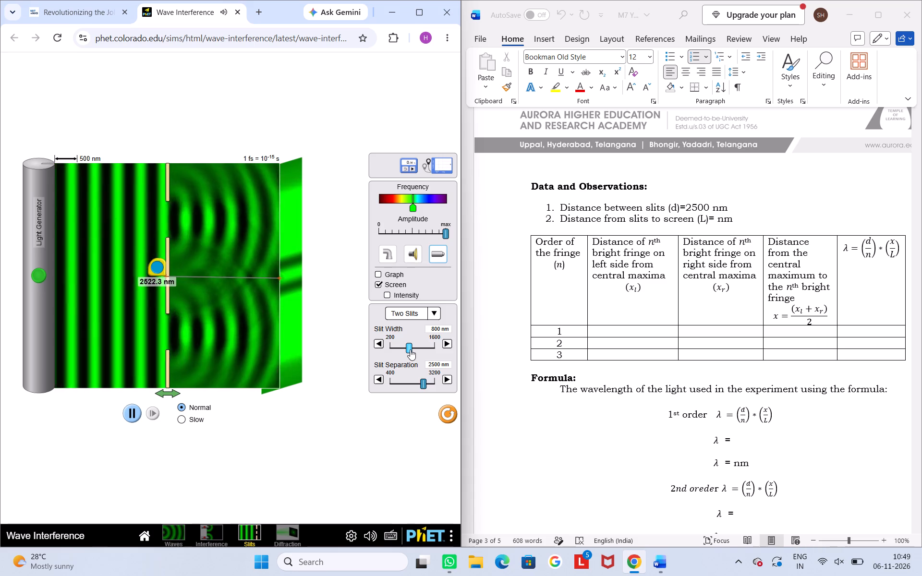
Narrow the slit width and compare the fringes on the screen at 500 and 550 nm, finishing at 550 nm.
drag(410, 349, 400, 356)
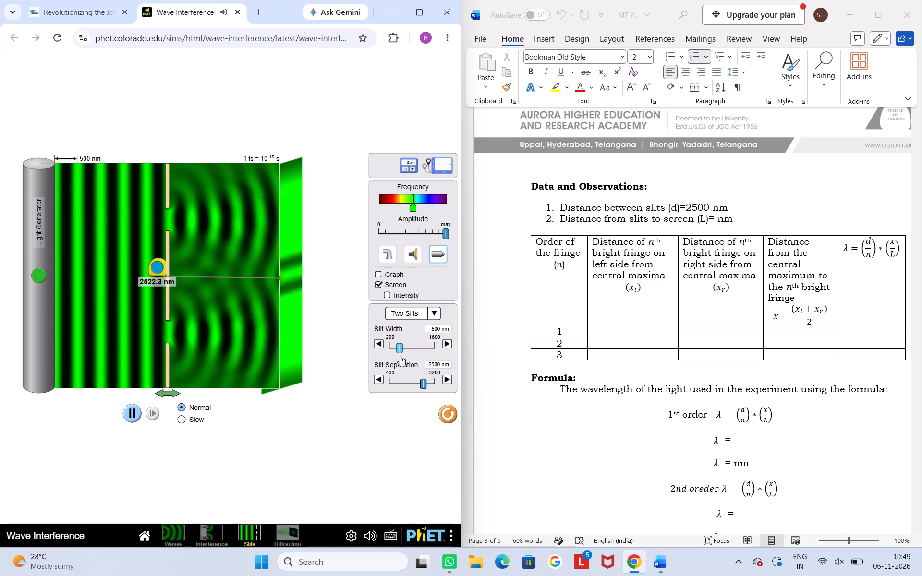
drag(400, 356, 402, 354)
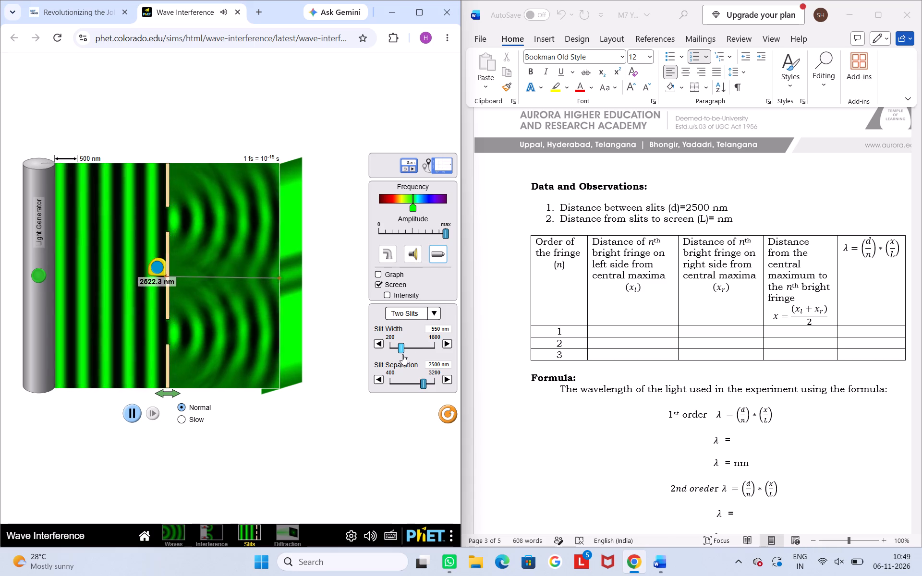
drag(402, 354, 400, 354)
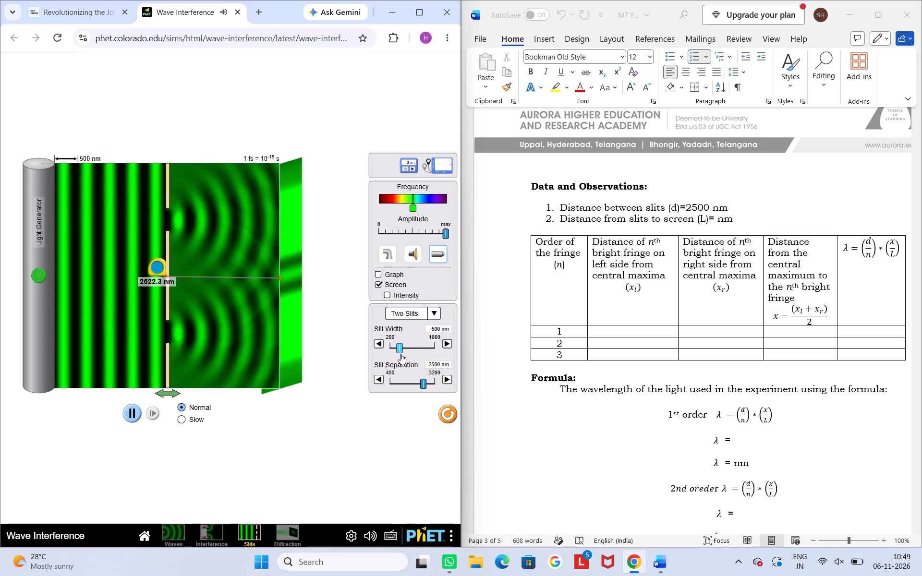
drag(400, 354, 401, 355)
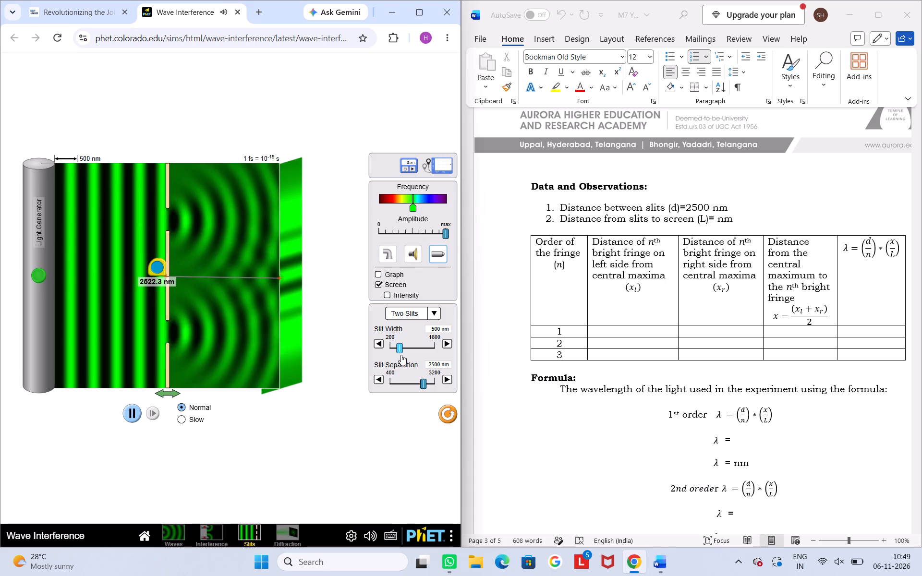
drag(401, 355, 402, 353)
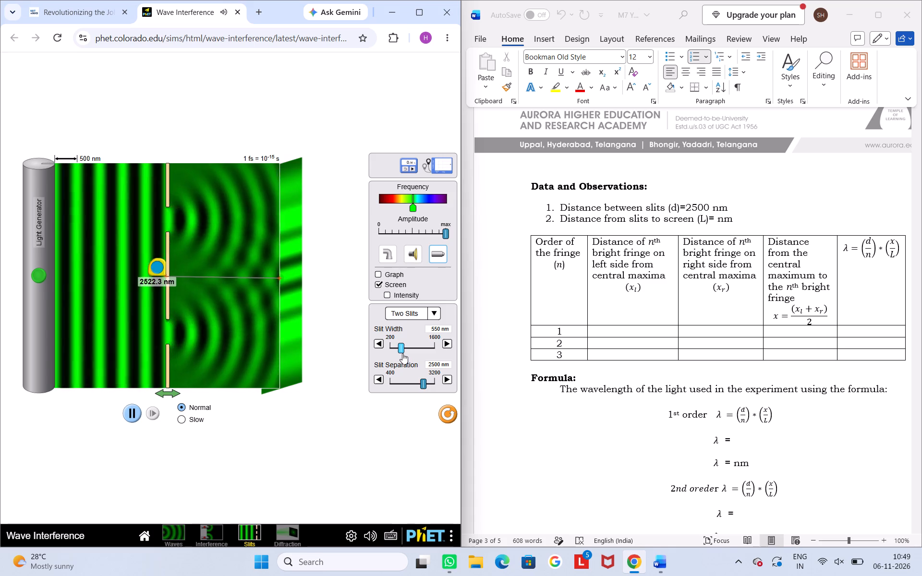
drag(402, 353, 402, 353)
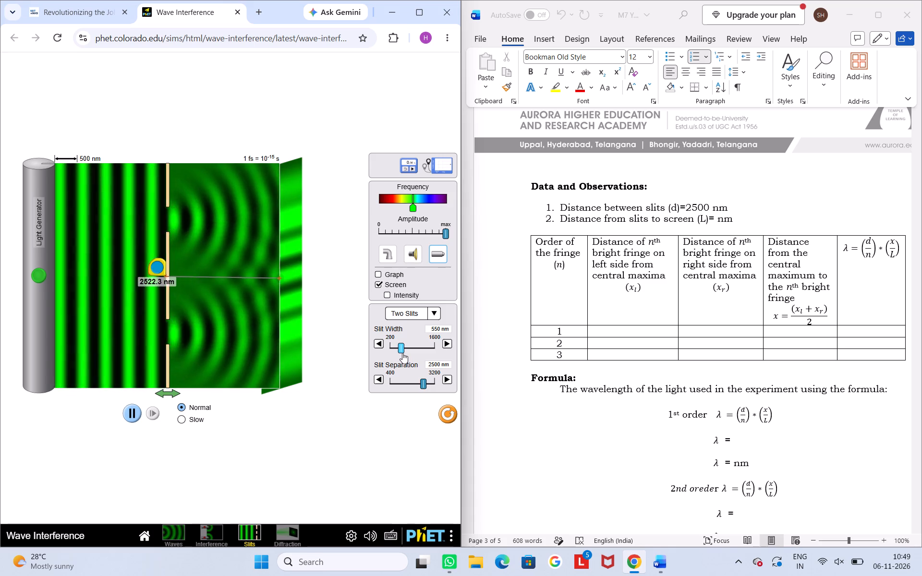
Sweep the slit width across its 200 to 1600 nm range to compare the interference patterns, finishing at 500 nm.
drag(402, 353, 396, 355)
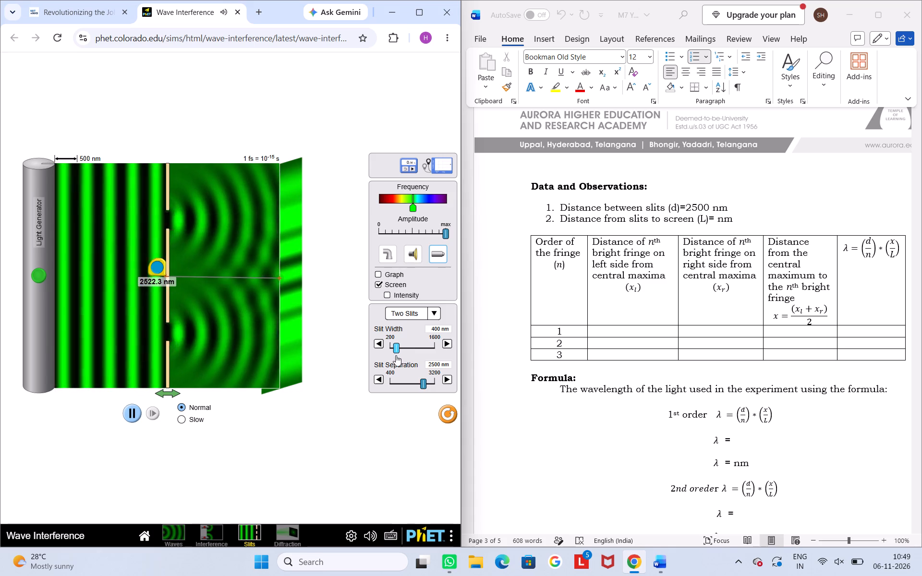
drag(396, 355, 388, 359)
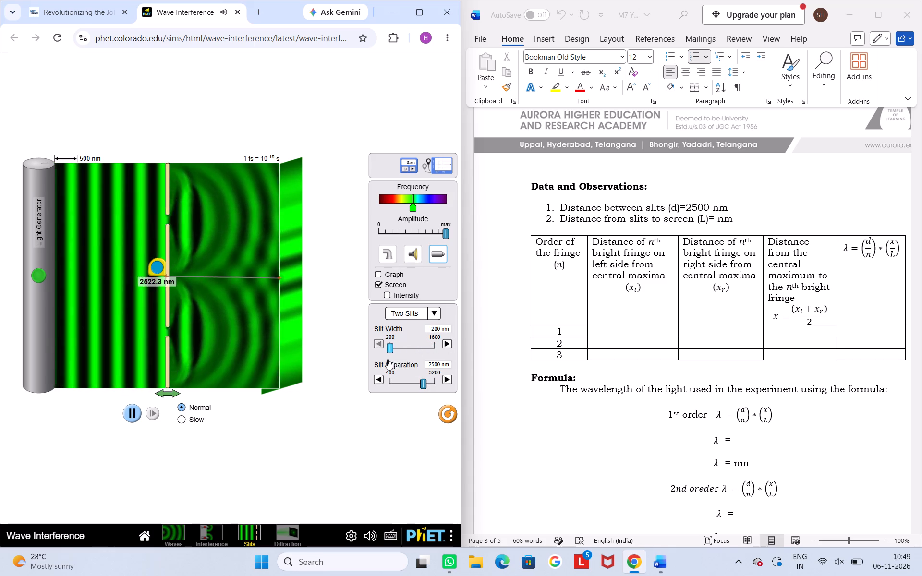
drag(388, 359, 397, 365)
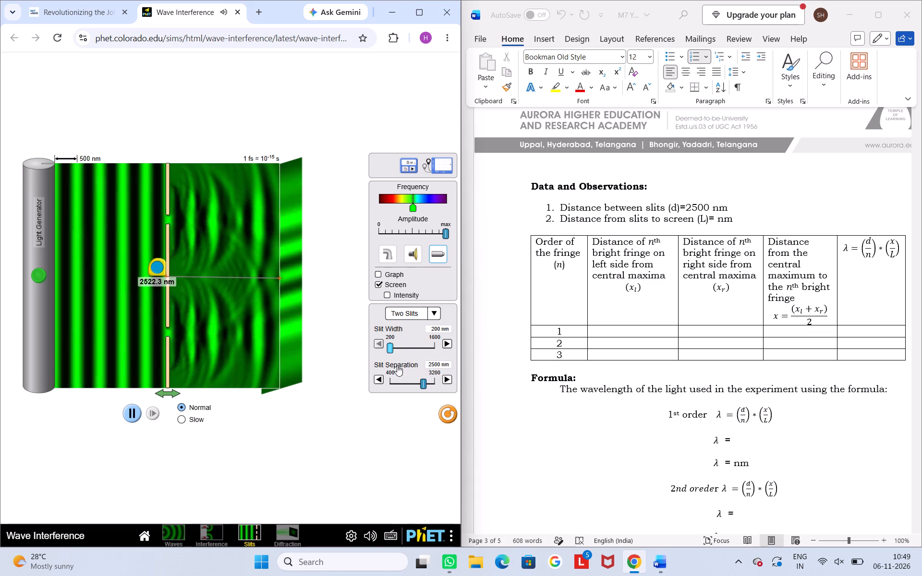
drag(397, 365, 436, 359)
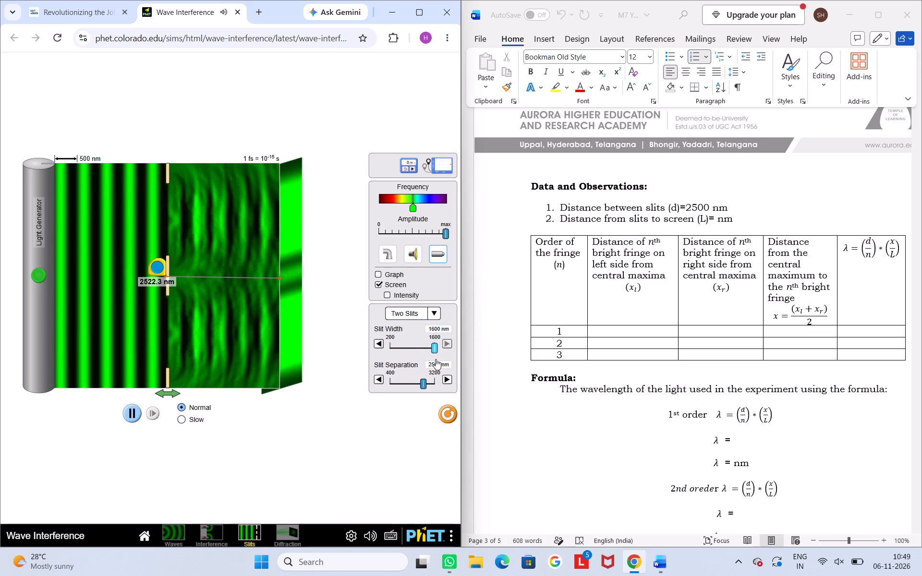
drag(436, 359, 356, 363)
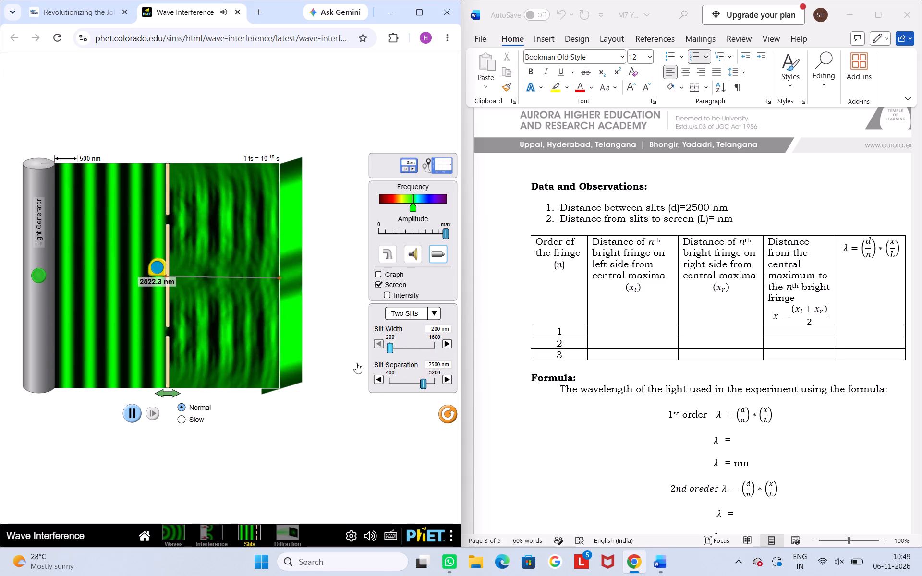
drag(356, 363, 421, 349)
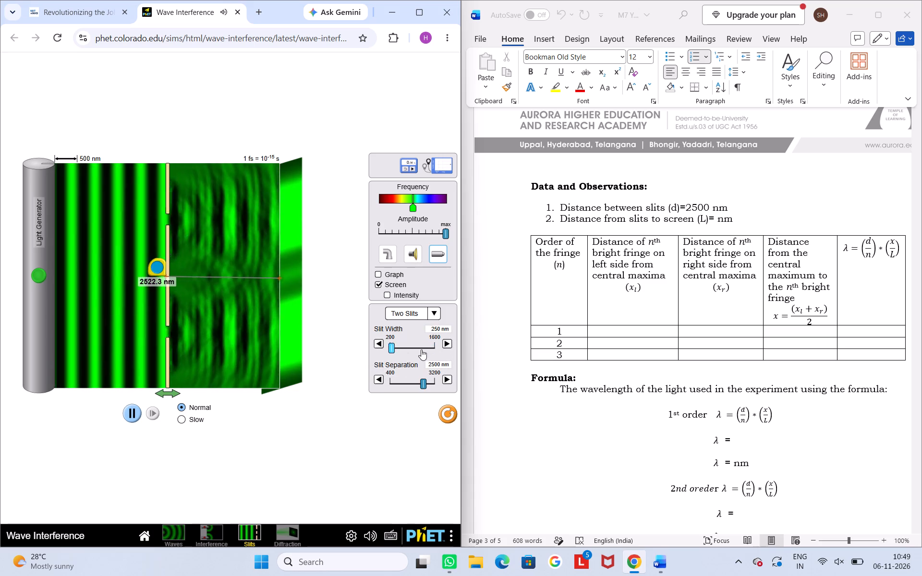
drag(421, 349, 378, 372)
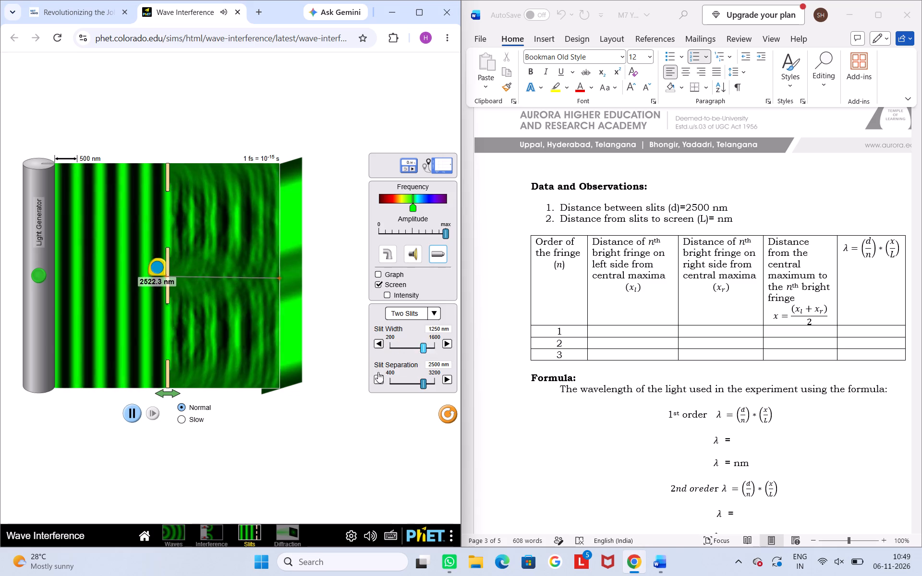
drag(378, 372, 352, 357)
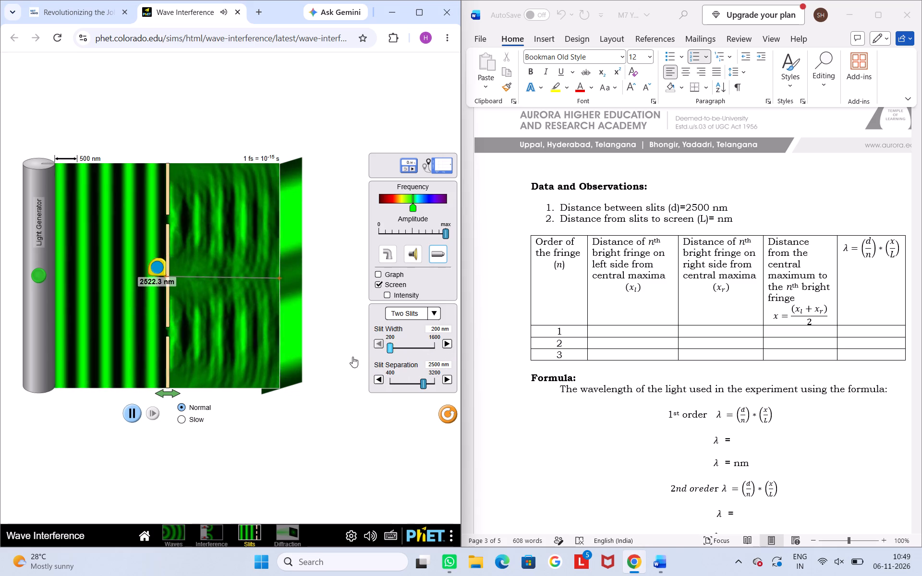
drag(352, 357, 390, 361)
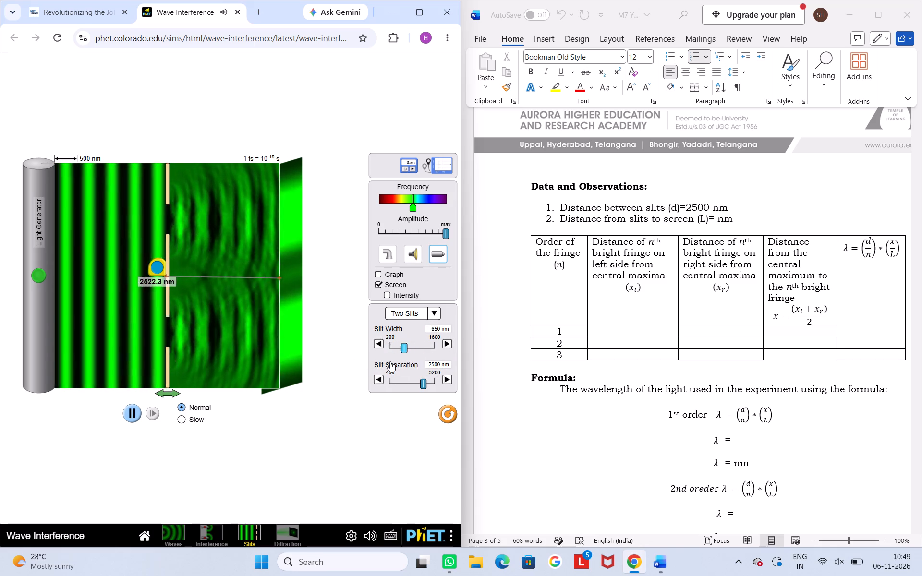
drag(390, 361, 424, 355)
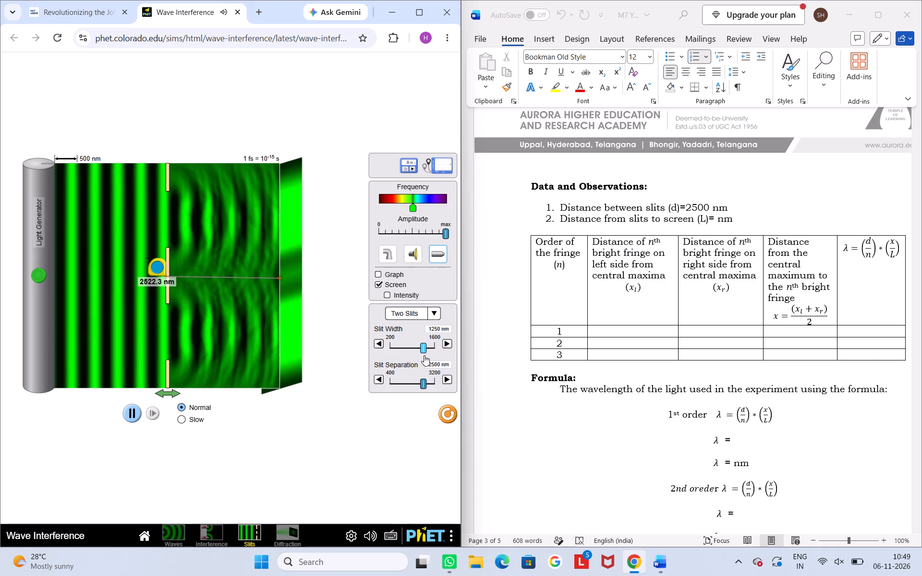
drag(424, 355, 395, 370)
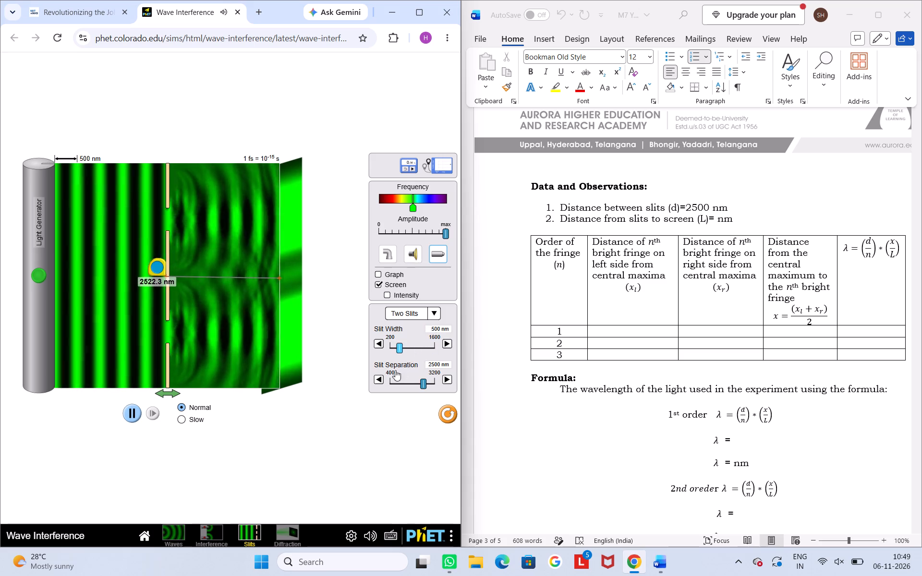
Vary the slit width between 200 and 1600 nm to compare the fringes on the screen, and hold it at 200 nm.
drag(395, 370, 402, 360)
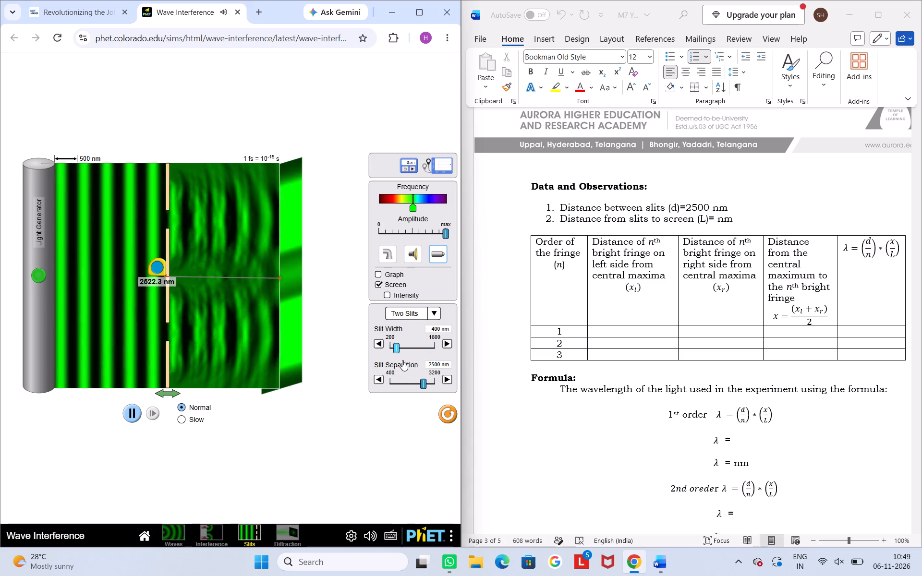
drag(402, 360, 382, 369)
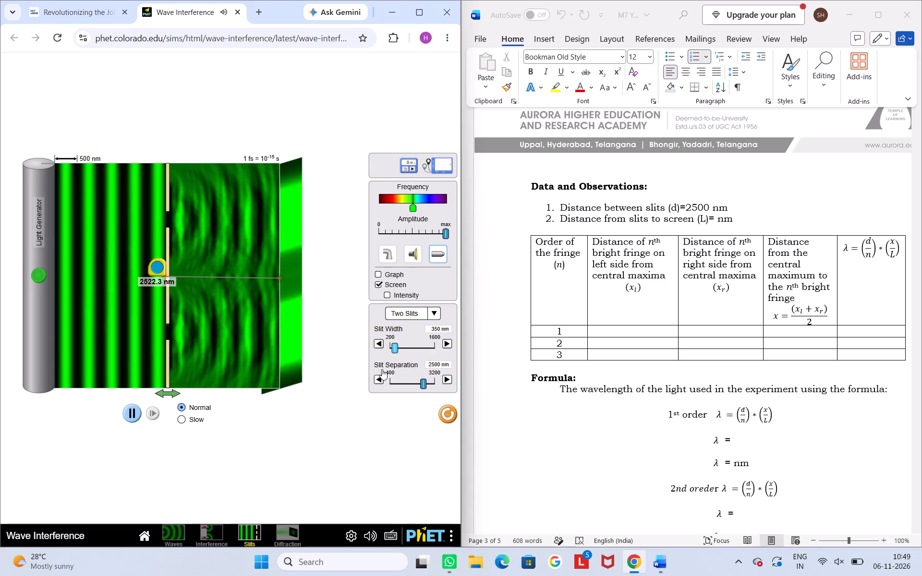
drag(382, 369, 401, 374)
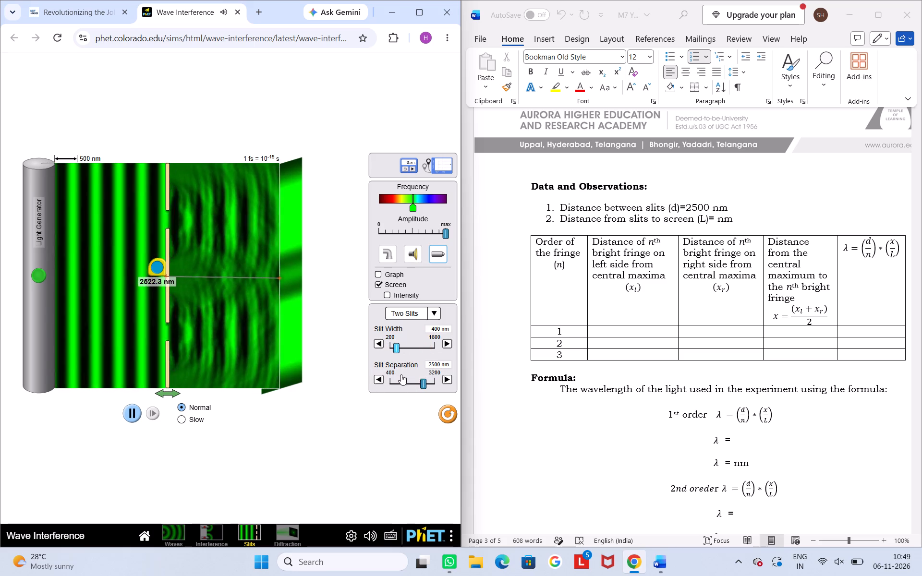
drag(401, 374, 437, 372)
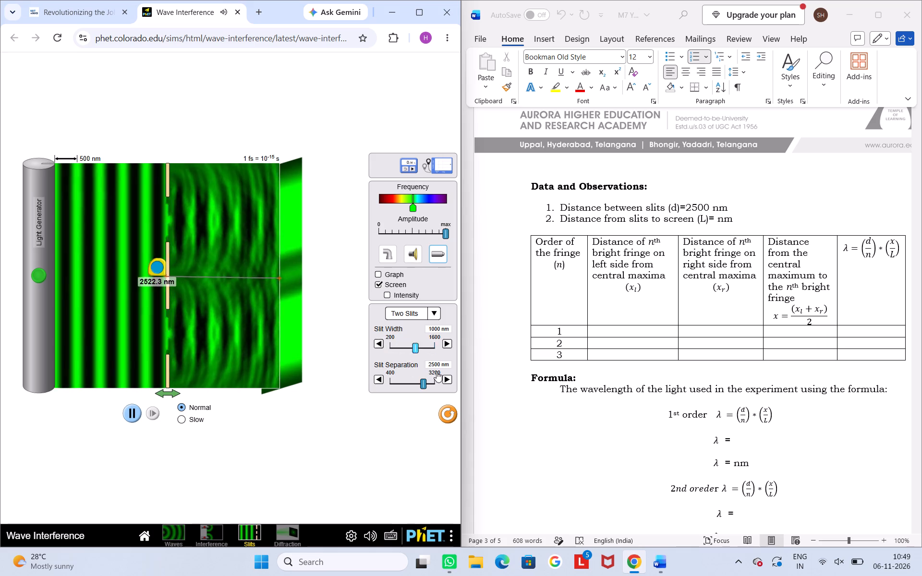
drag(437, 372, 394, 381)
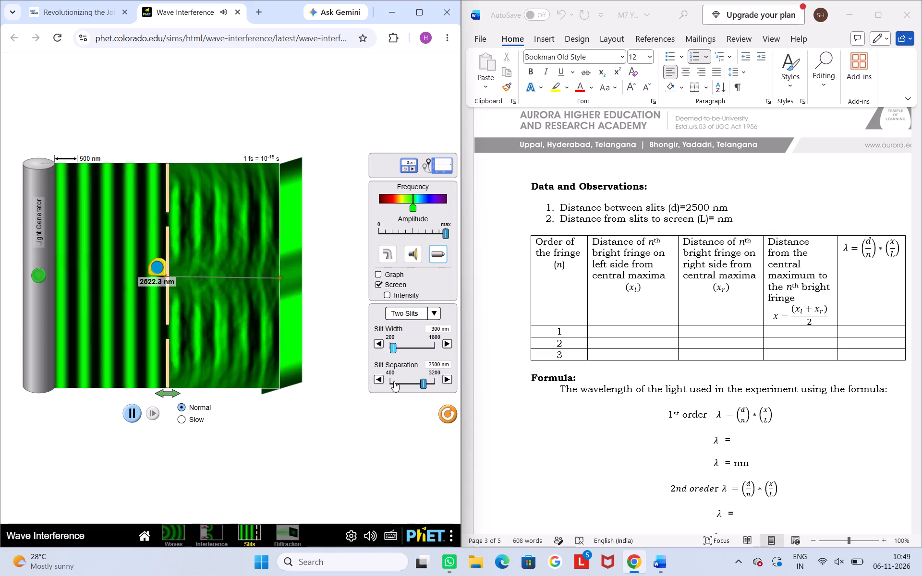
drag(394, 381, 441, 375)
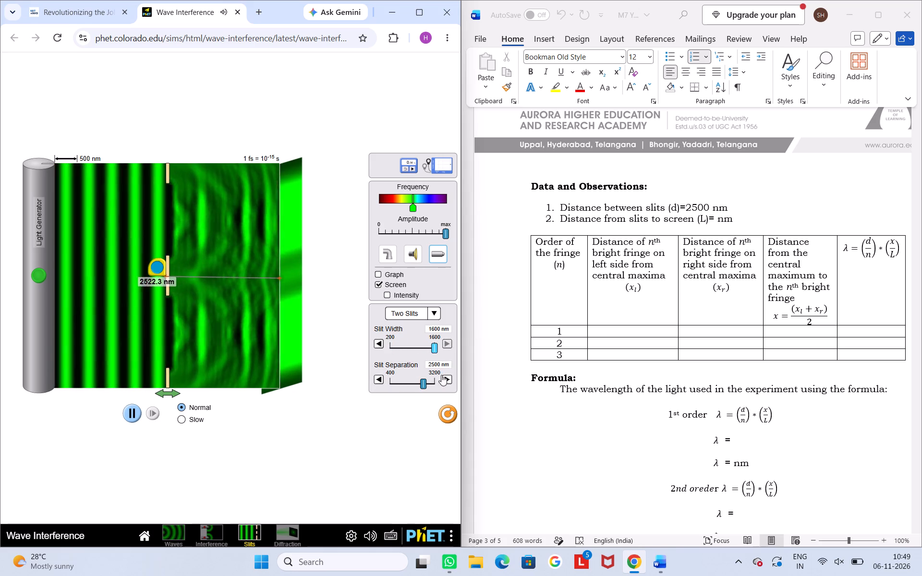
drag(441, 375, 423, 386)
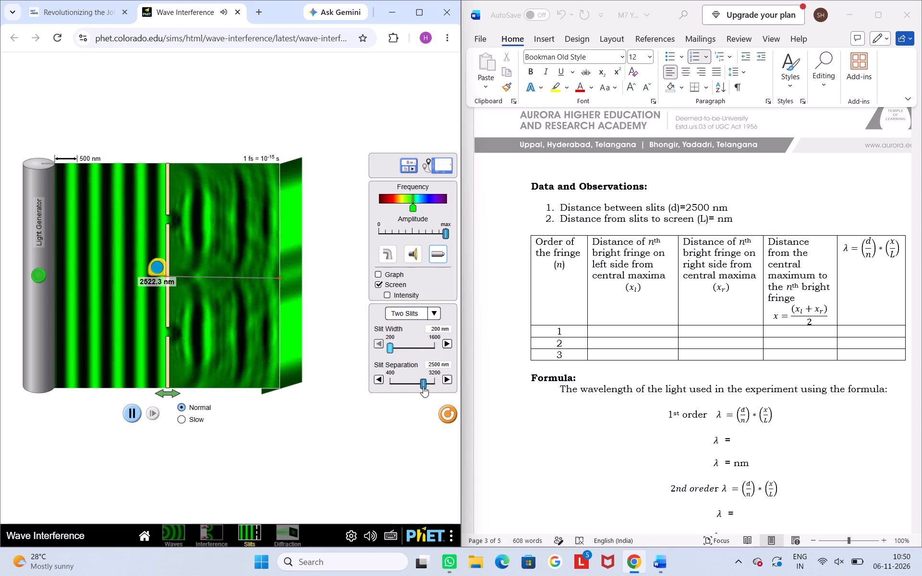
drag(423, 386, 419, 391)
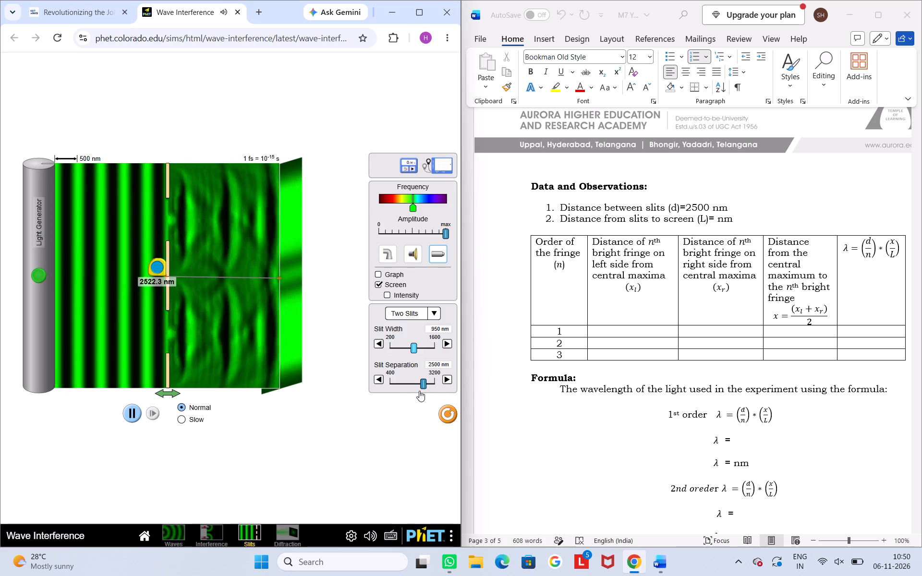
drag(419, 391, 393, 396)
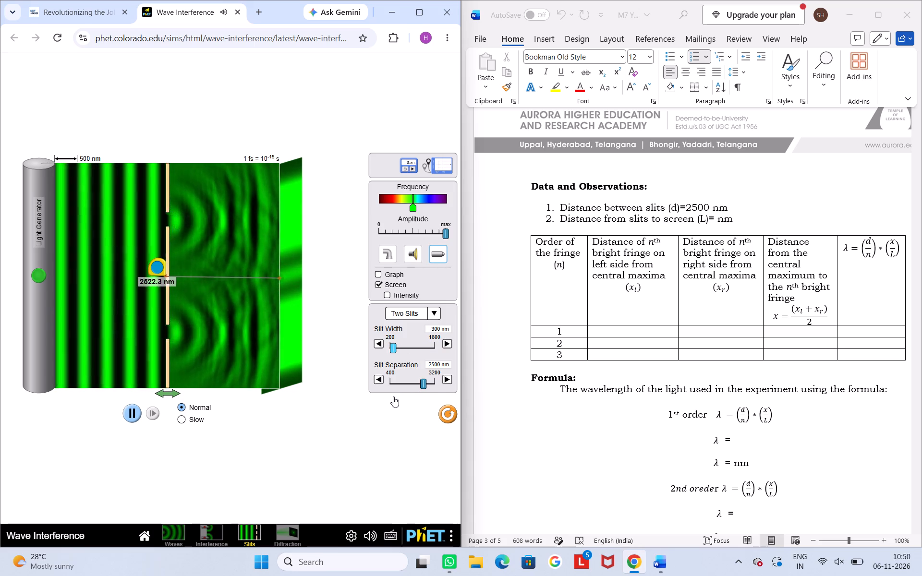
drag(393, 396, 340, 409)
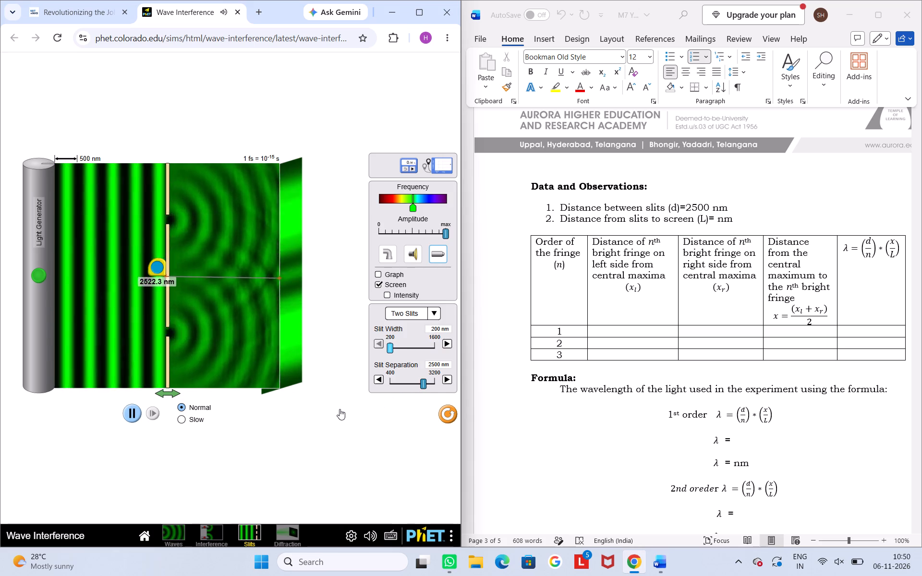
drag(340, 409, 366, 407)
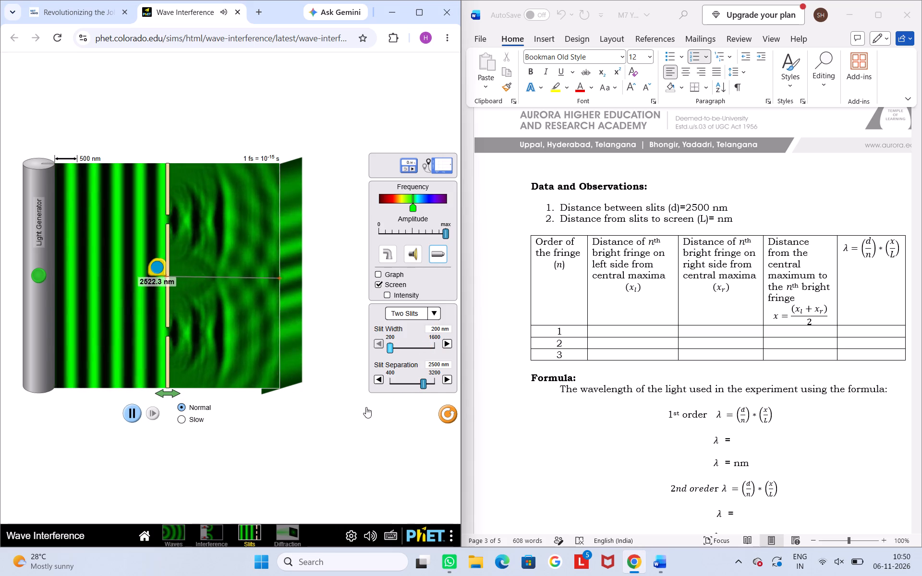
drag(366, 407, 333, 442)
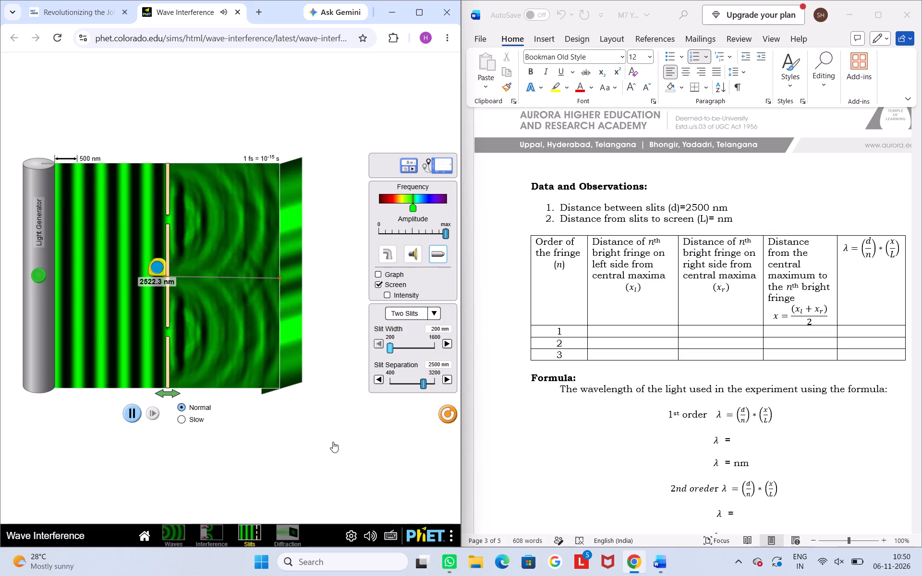
drag(333, 442, 328, 440)
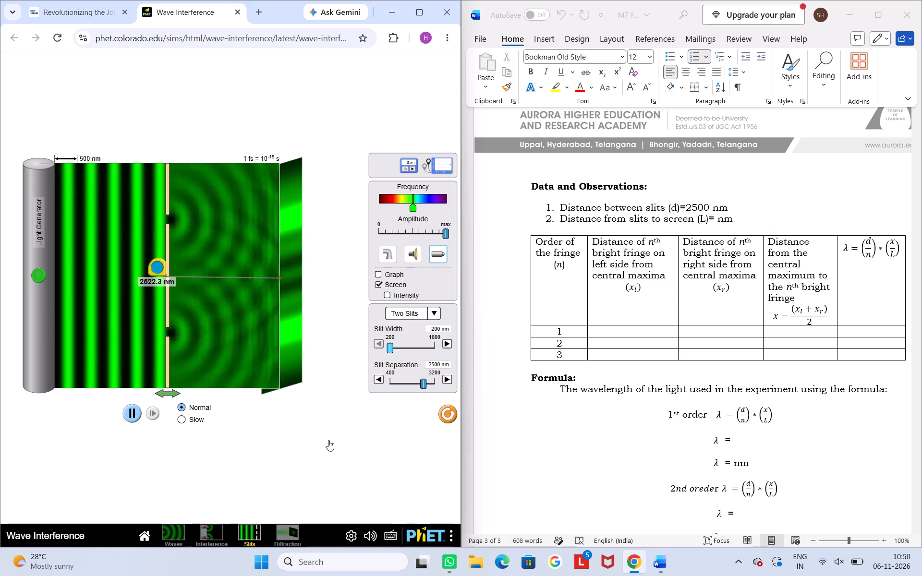
Widen the slits to 1600 nm and compare the patterns at narrower widths, finishing at 700 nm.
drag(328, 440, 286, 405)
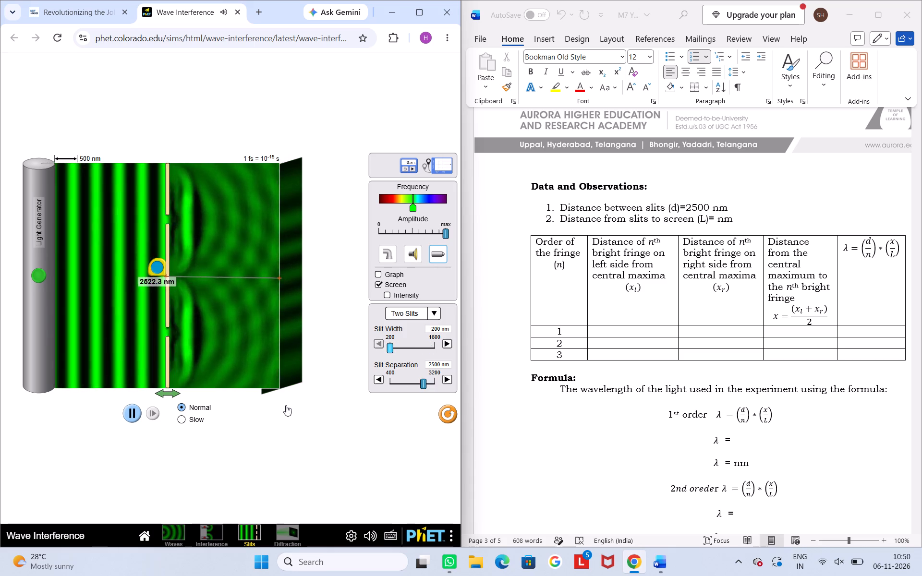
drag(286, 405, 450, 371)
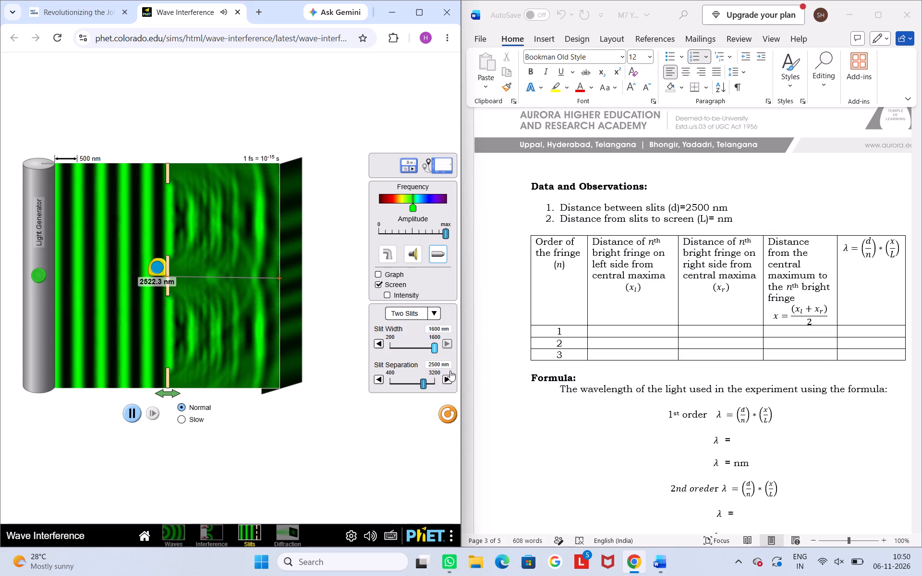
drag(450, 371, 380, 399)
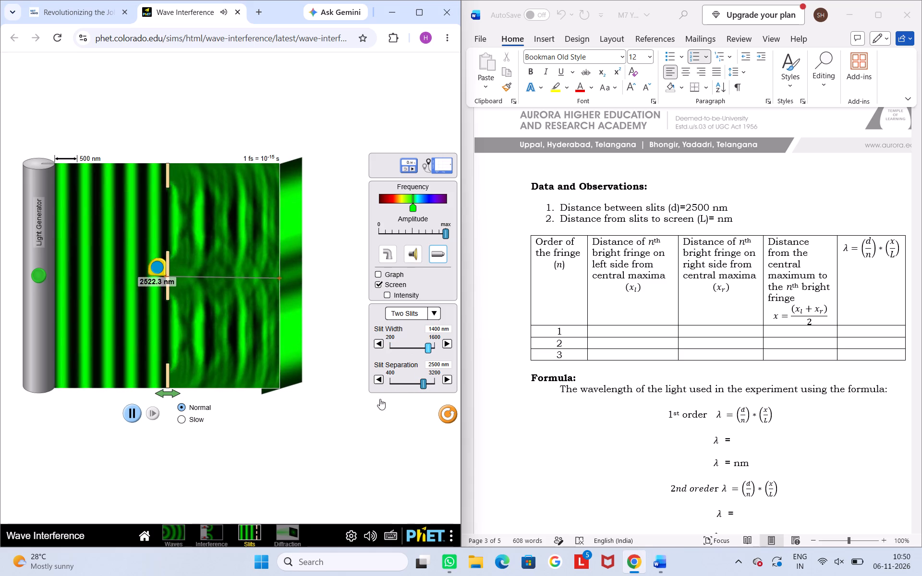
drag(380, 399, 416, 396)
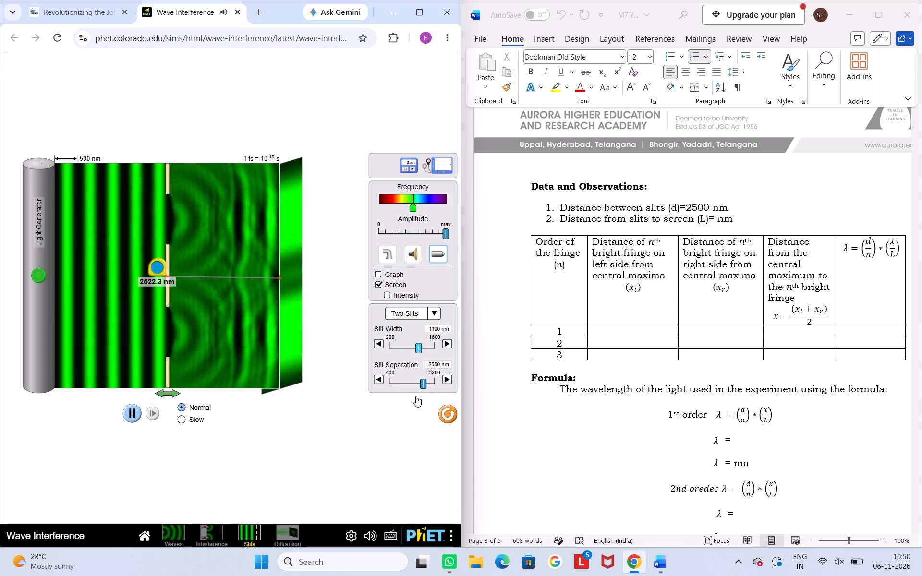
drag(416, 396, 436, 411)
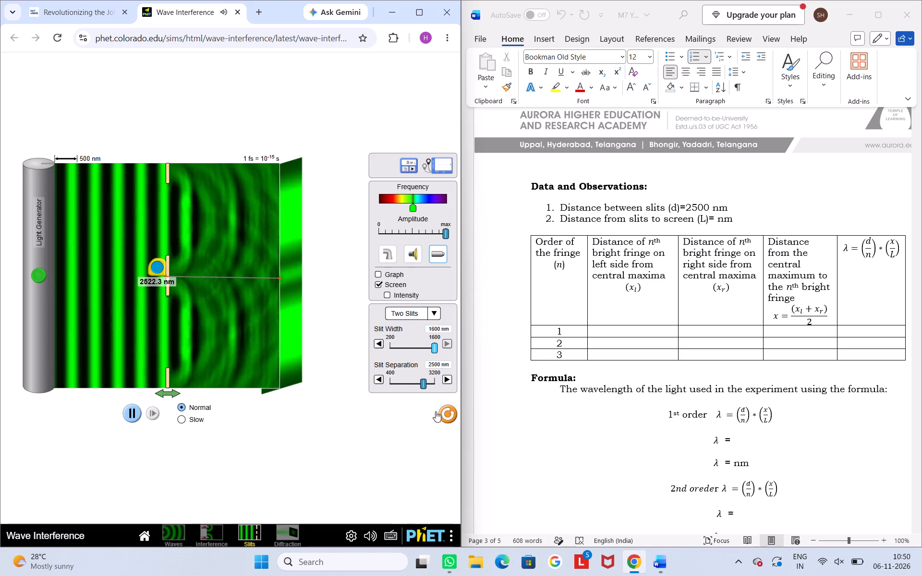
drag(436, 411, 406, 424)
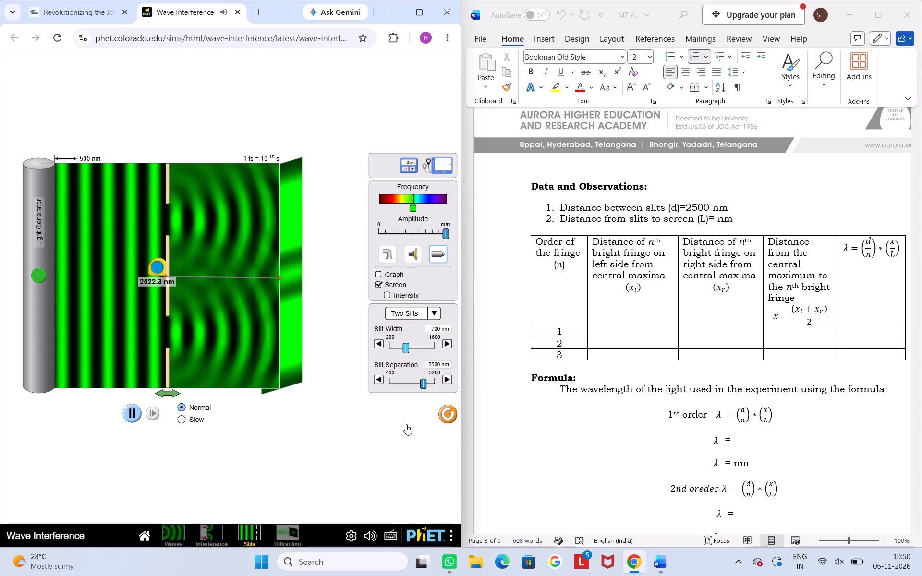
drag(406, 424, 406, 425)
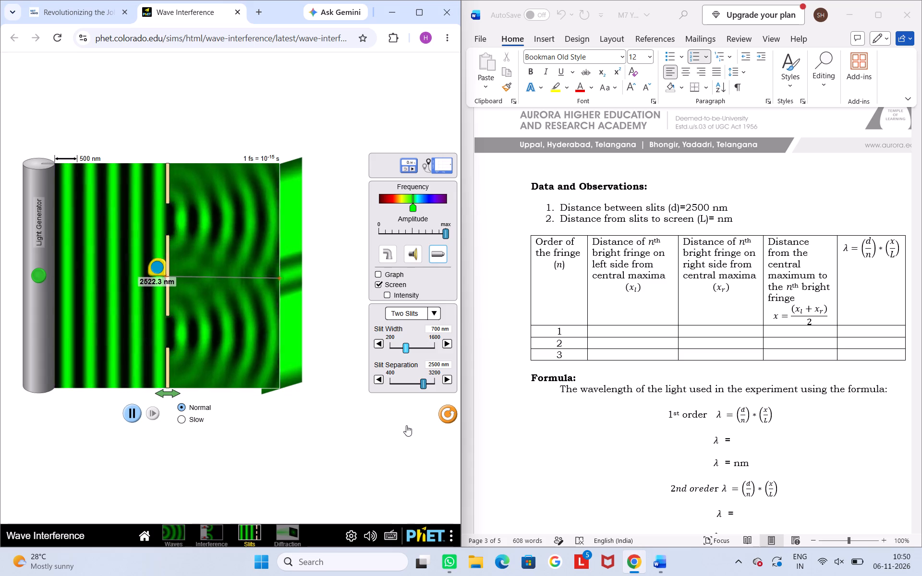
Compare the fringes at slit widths of 200 and 1600 nm, finishing at 900 nm.
drag(406, 425, 380, 426)
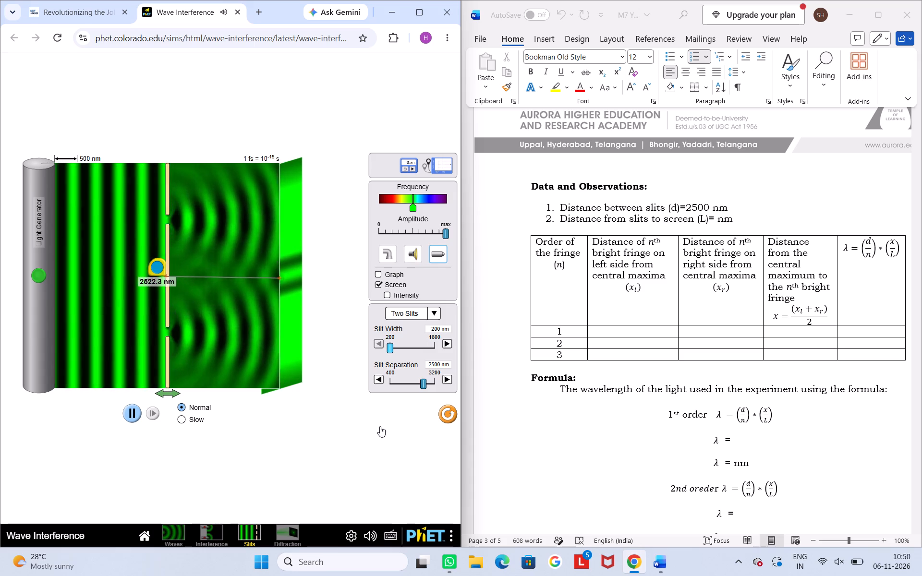
drag(380, 426, 381, 405)
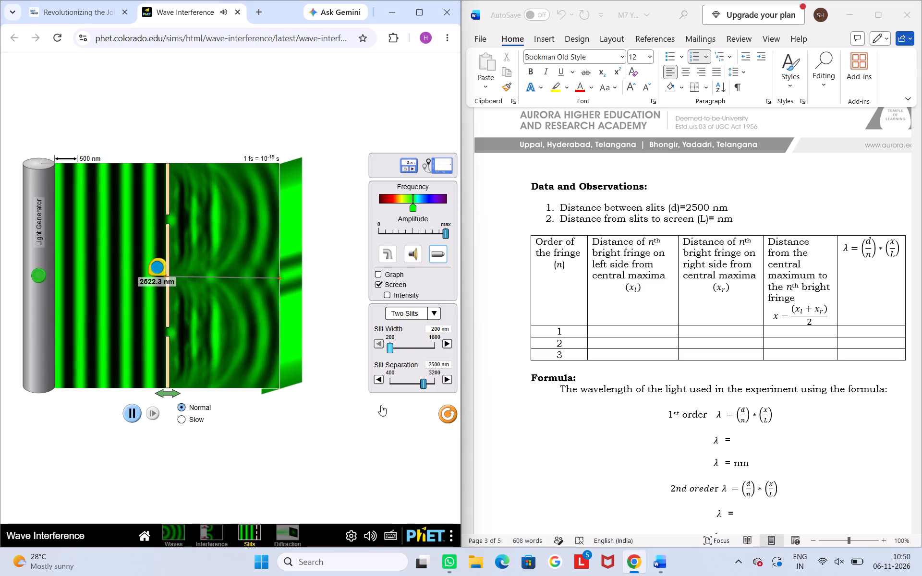
drag(381, 405, 393, 408)
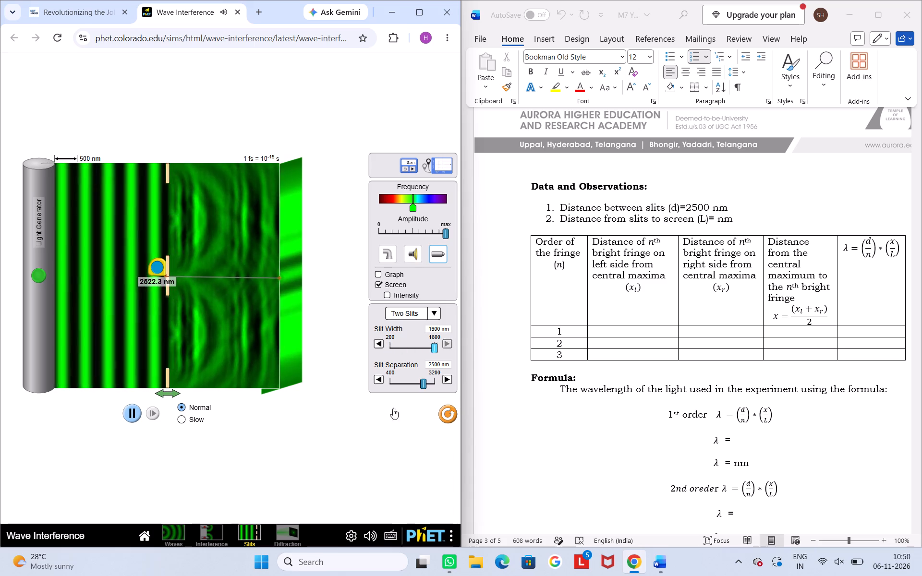
drag(393, 408, 413, 413)
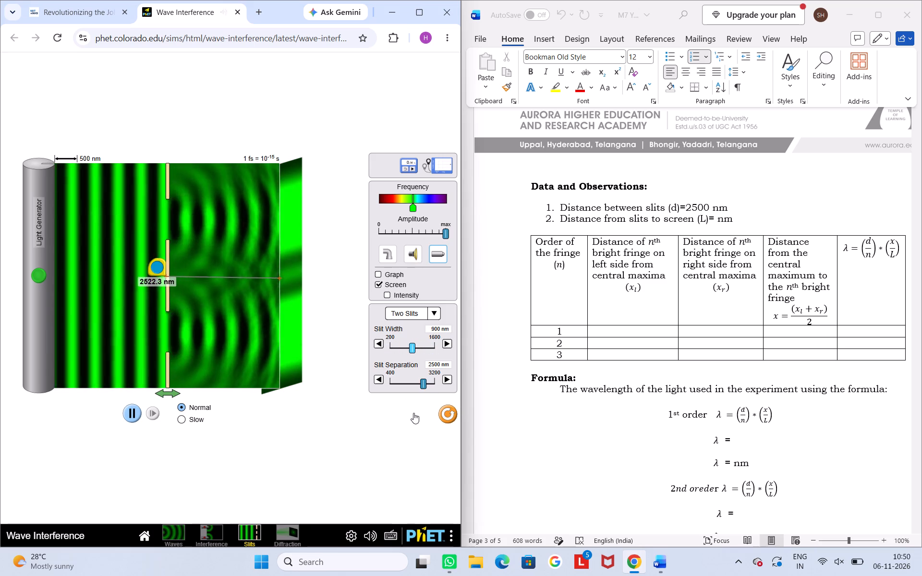
Compare the fringes at slit widths of 200, 950 and 500 nm, and hold the width at 200 nm.
drag(413, 413, 369, 414)
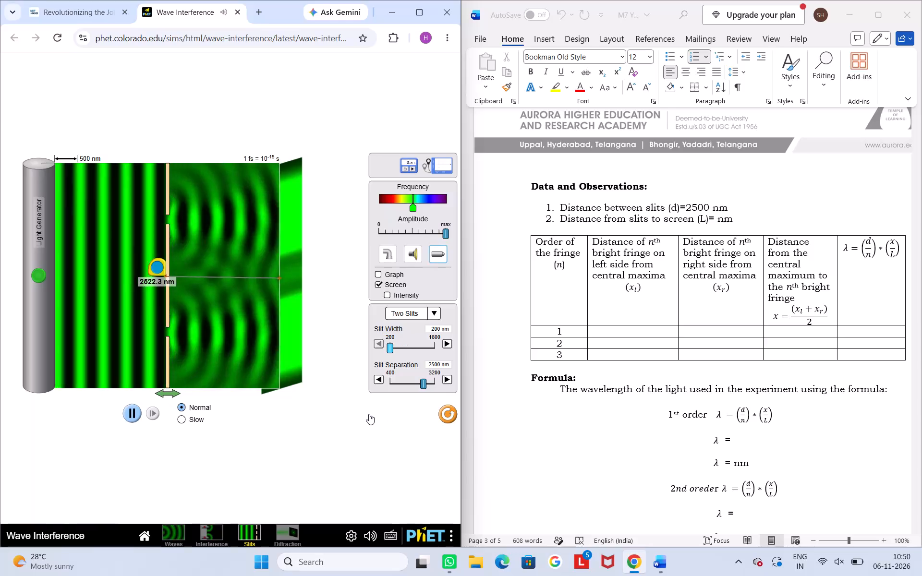
drag(369, 414, 368, 414)
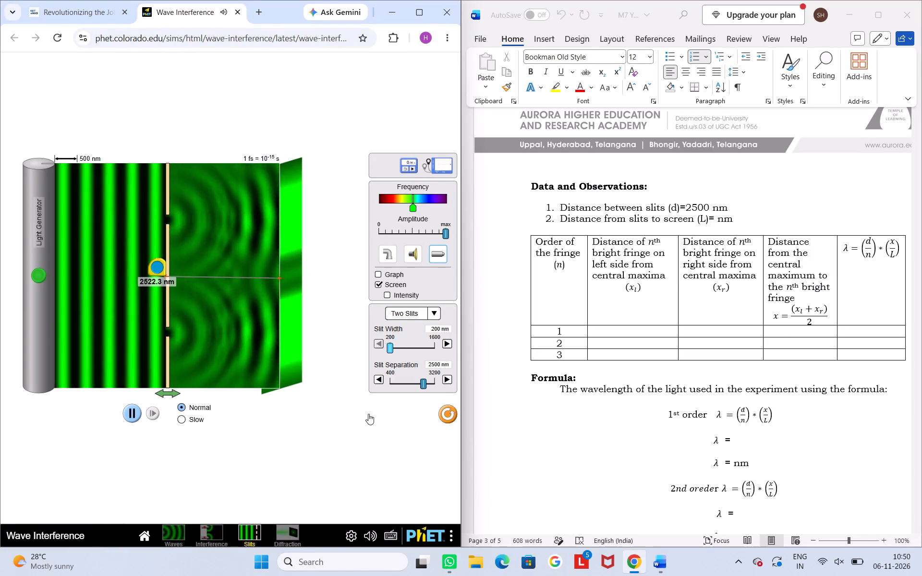
drag(368, 414, 415, 410)
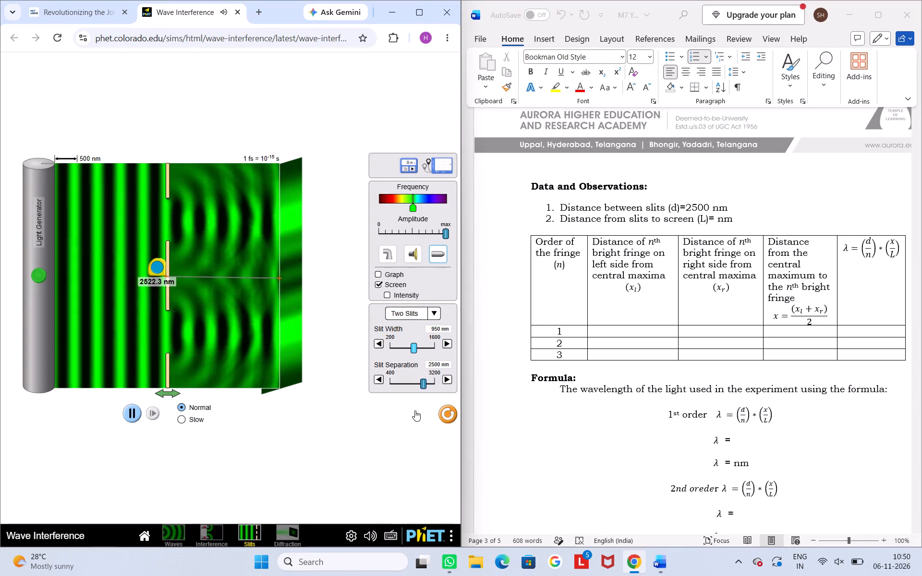
drag(415, 410, 389, 407)
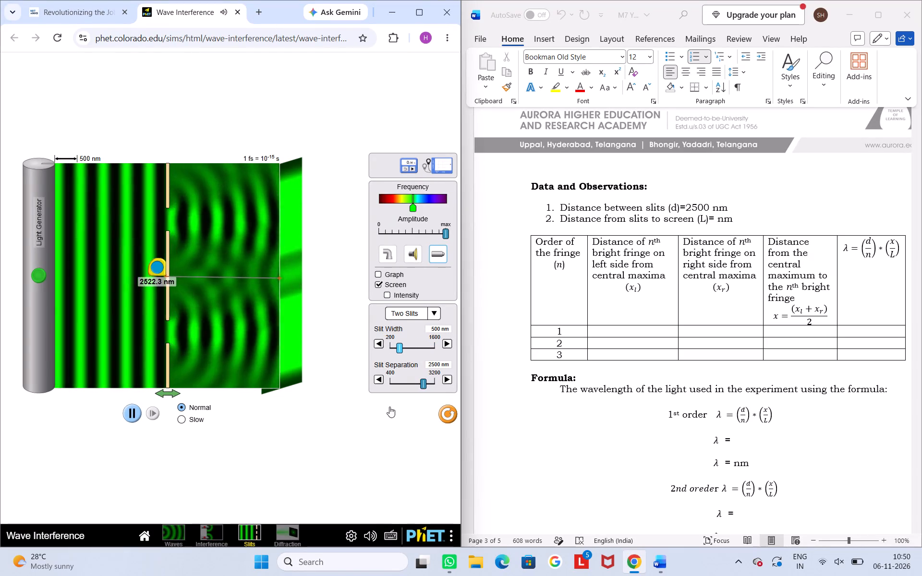
drag(389, 407, 379, 408)
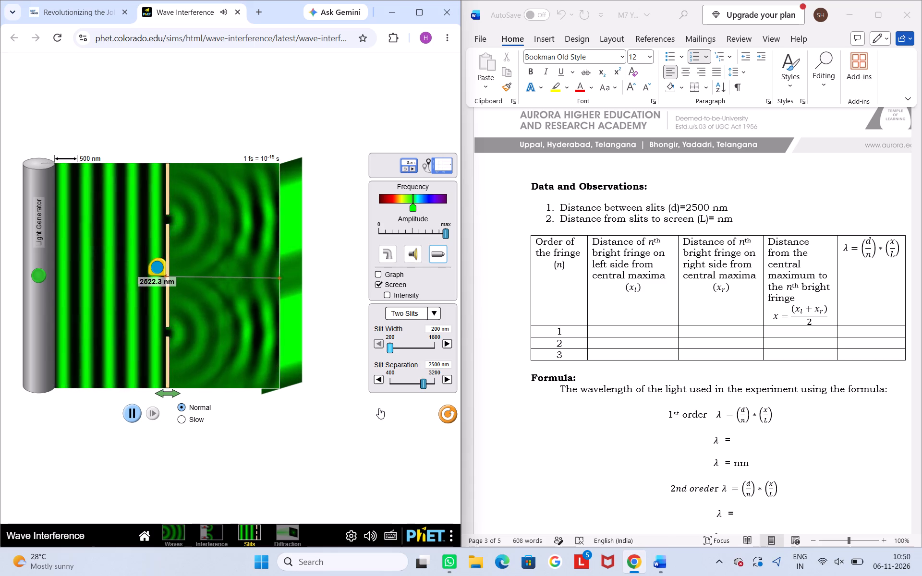
drag(379, 408, 380, 408)
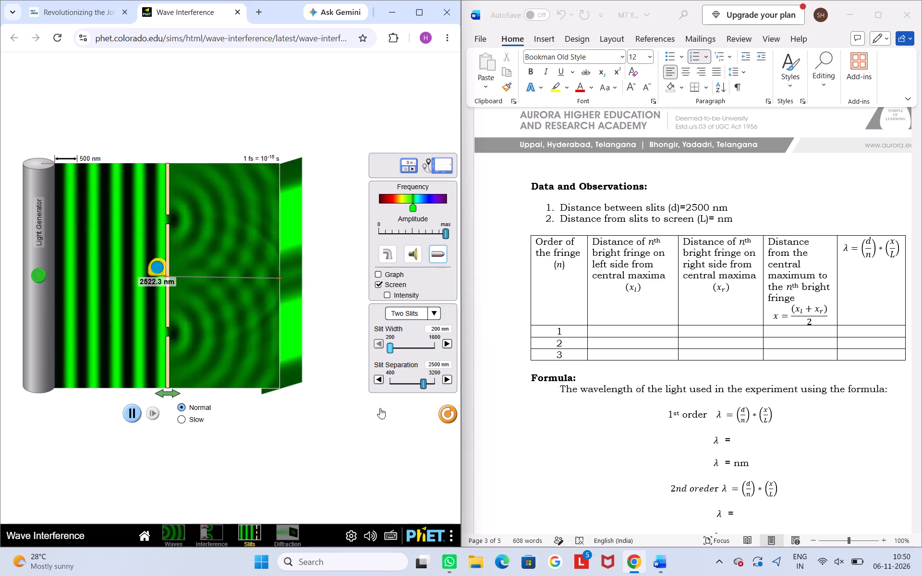
Sweep the slit width between 200 and 1600 nm to compare the interference patterns, finishing at 200 nm.
drag(380, 408, 364, 432)
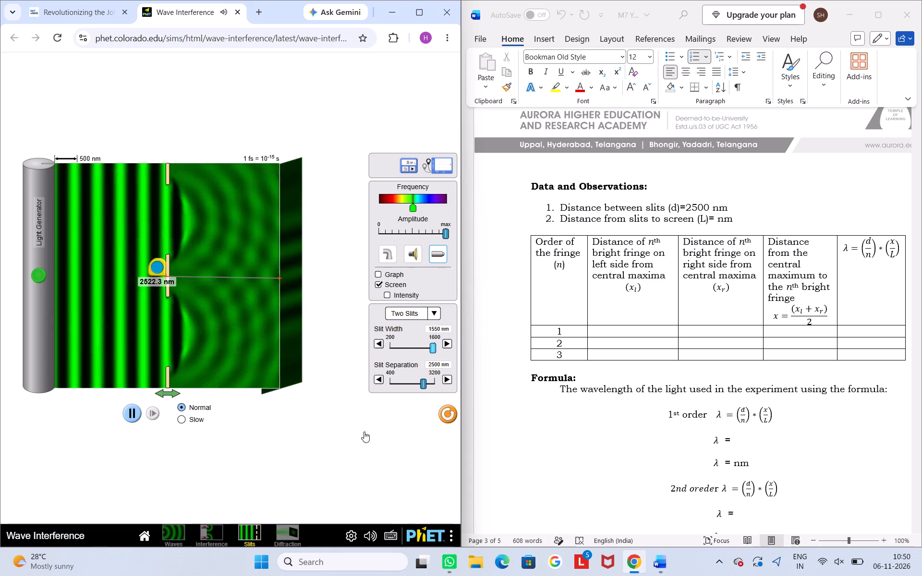
drag(364, 432, 452, 428)
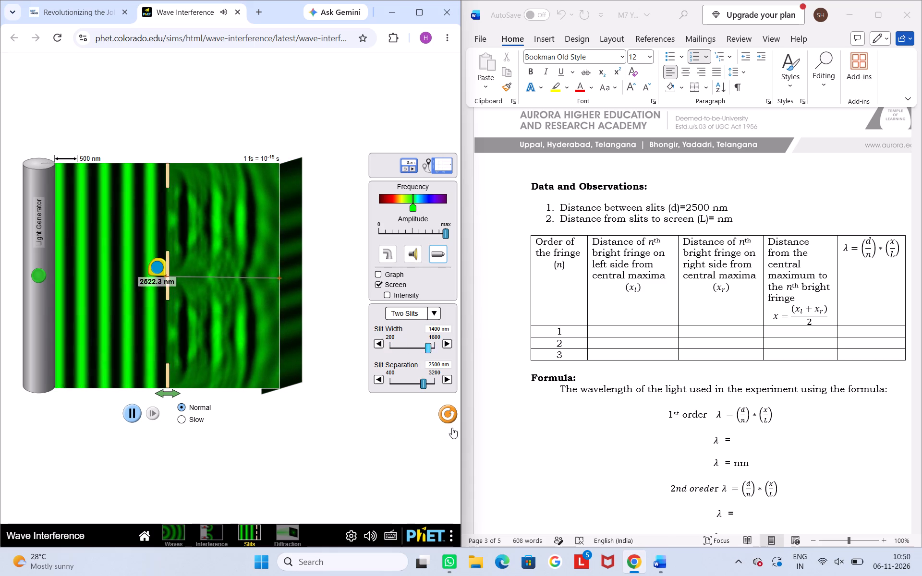
drag(452, 428, 464, 408)
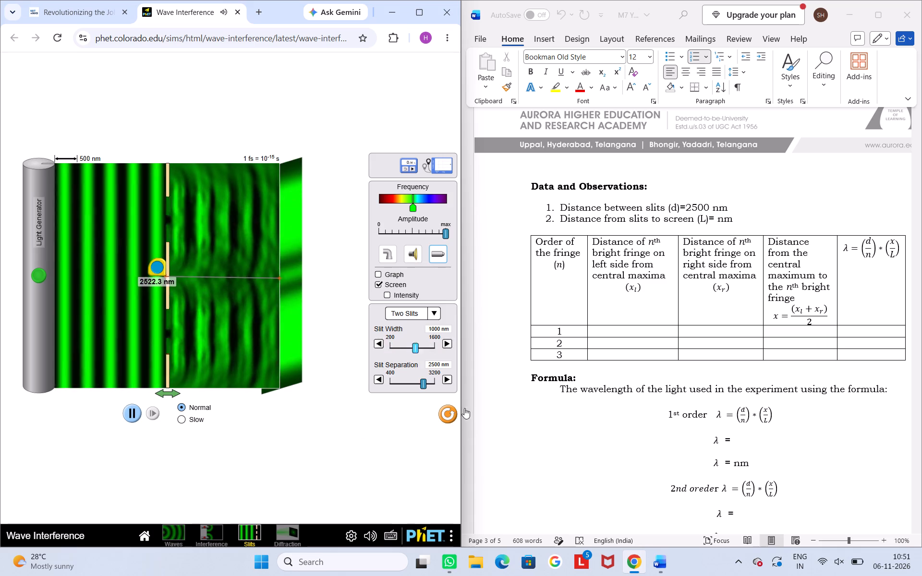
drag(464, 408, 376, 409)
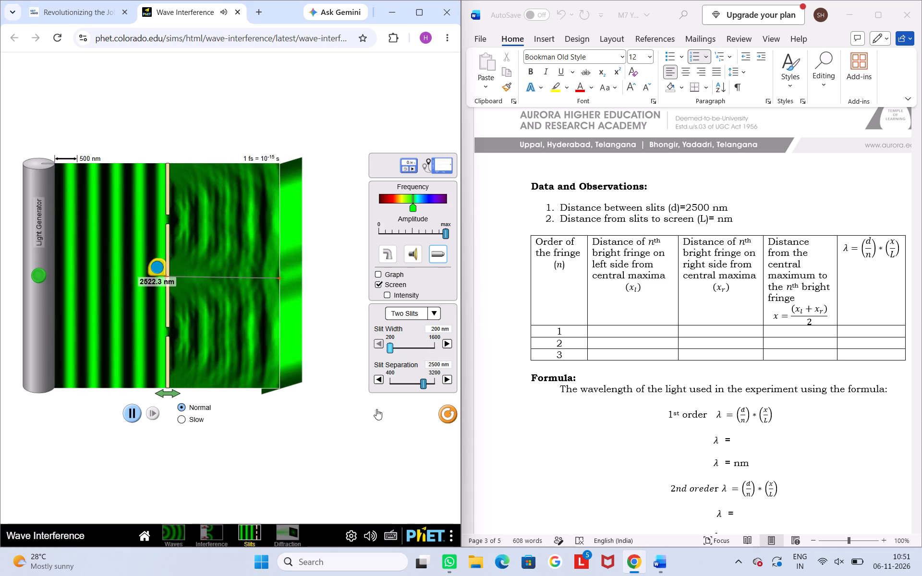
drag(376, 409, 322, 470)
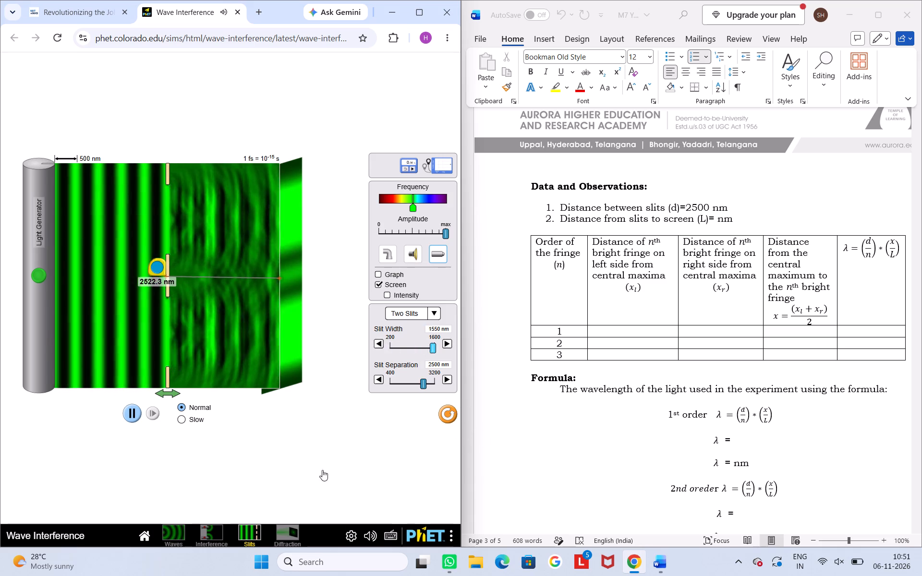
drag(322, 470, 434, 432)
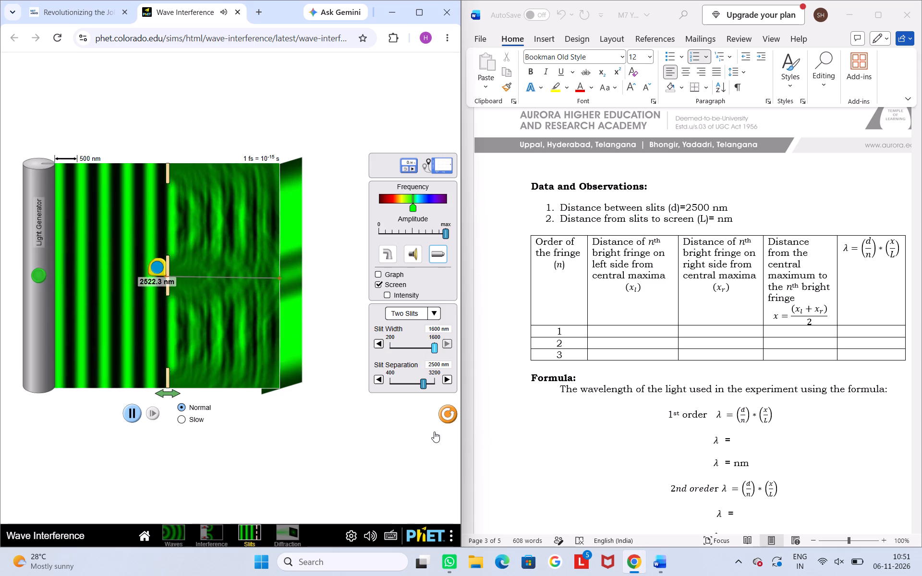
drag(434, 432, 415, 457)
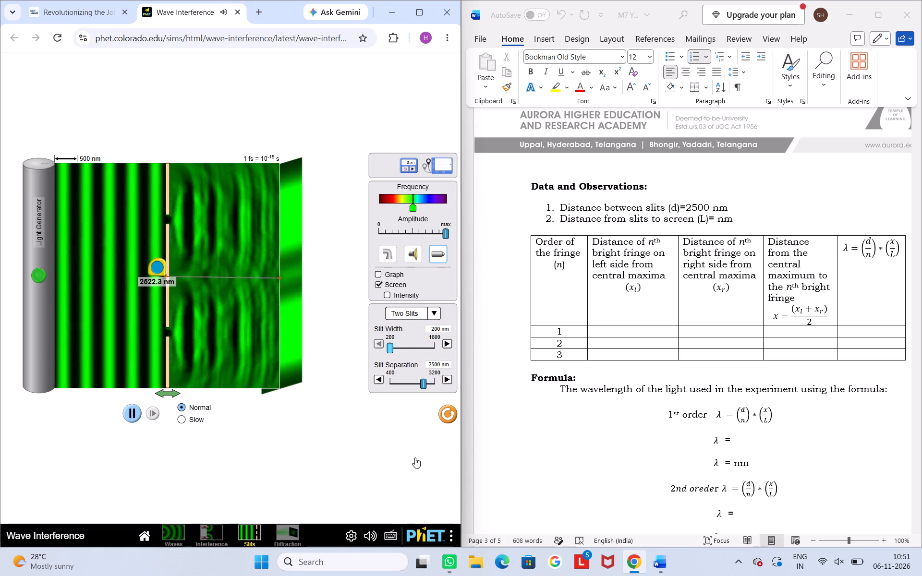
drag(415, 457, 338, 444)
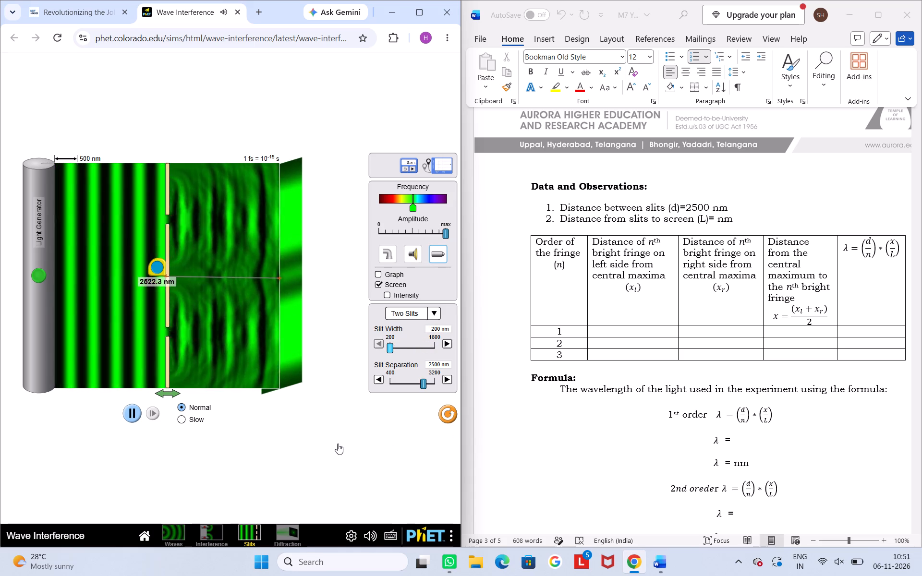
drag(338, 444, 339, 443)
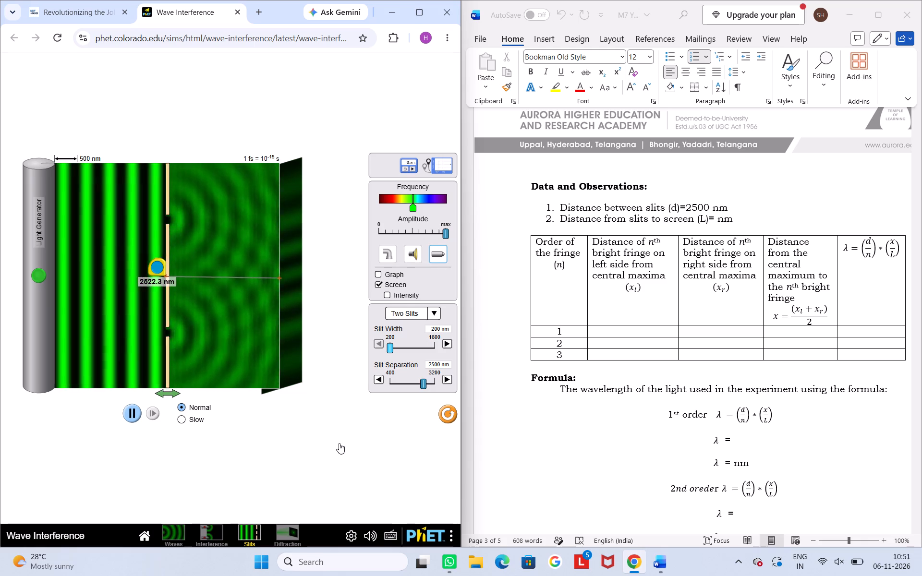
drag(339, 443, 305, 450)
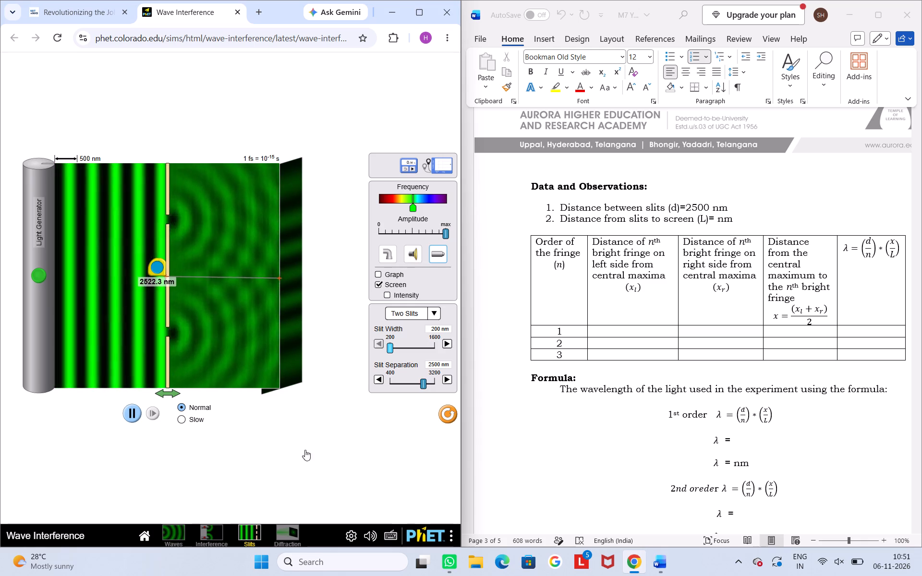
Widen the slits to 1600 nm, bring them back to 200 nm, and let the fringes settle for comparison.
drag(305, 450, 446, 460)
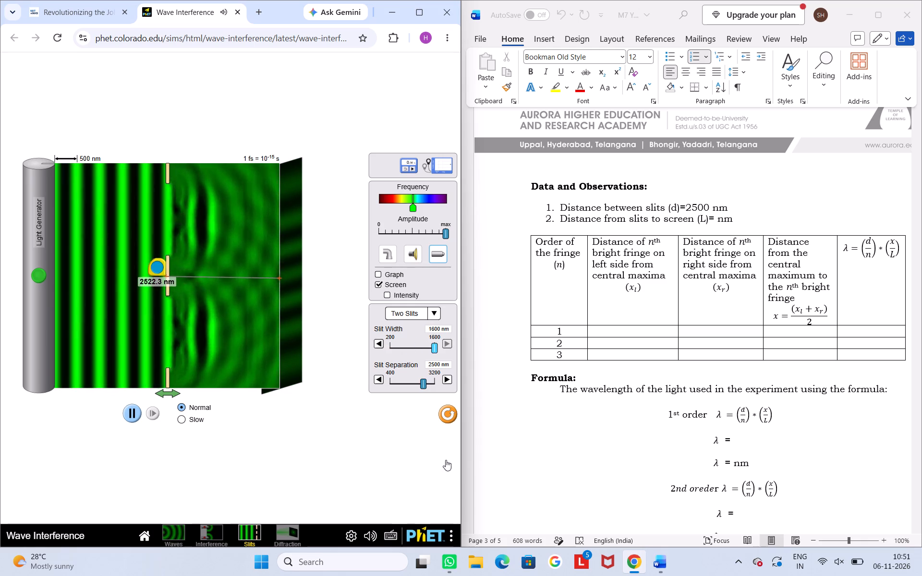
drag(446, 460, 304, 466)
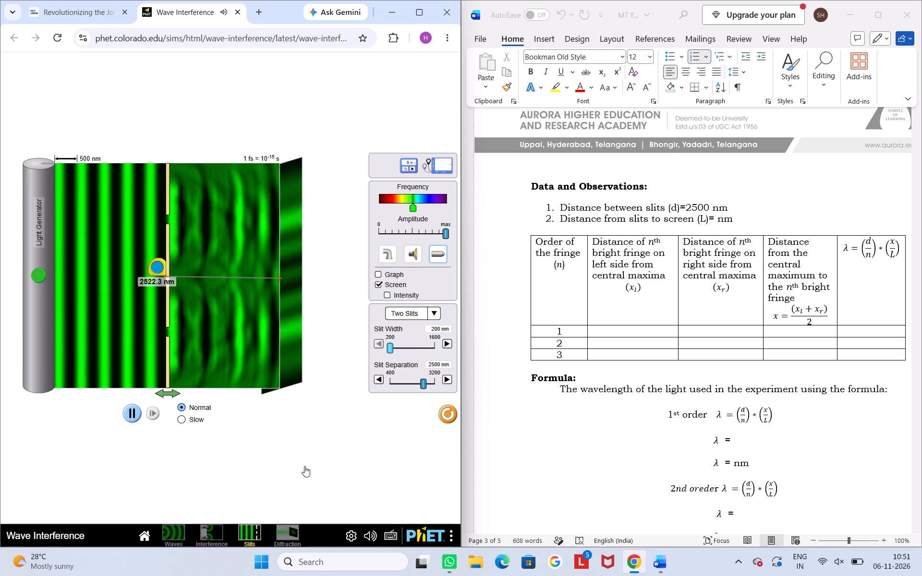
drag(304, 466, 345, 486)
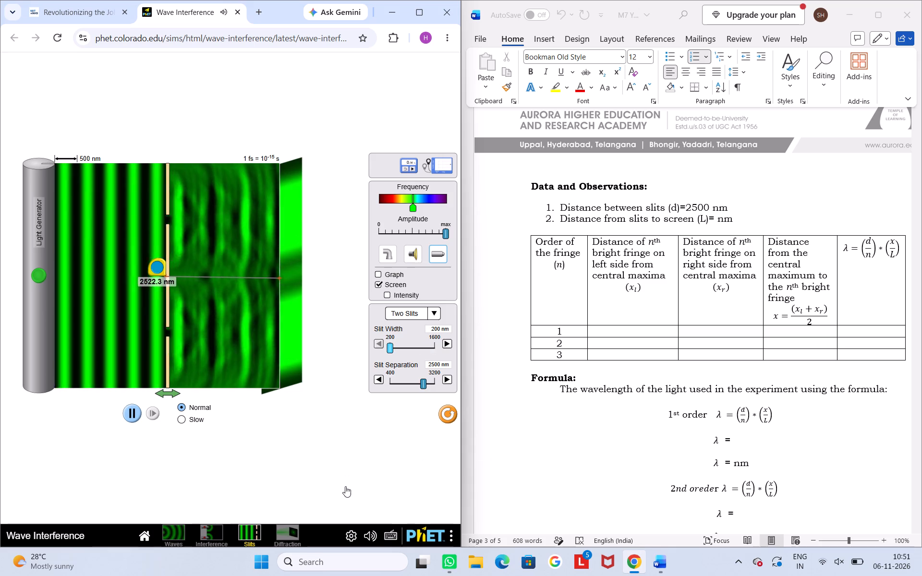
drag(345, 486, 357, 468)
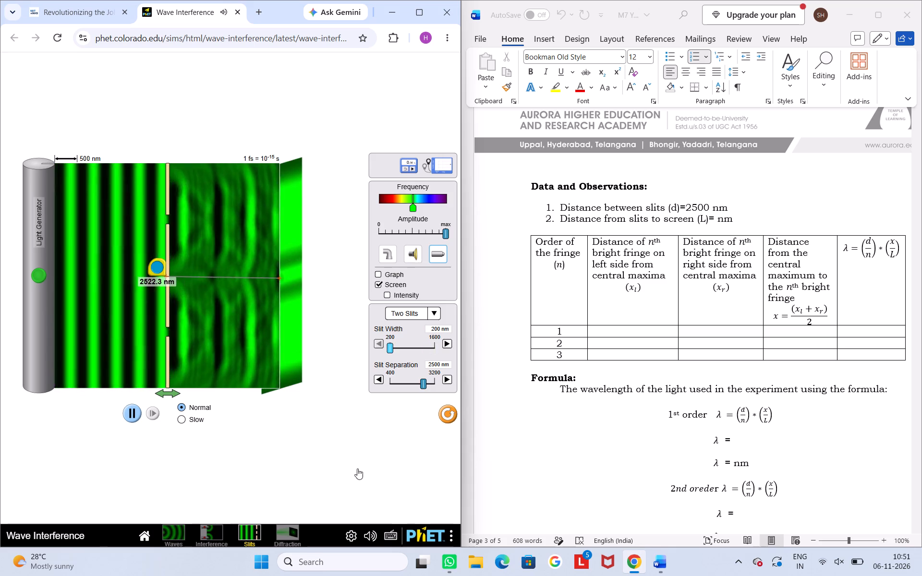
drag(357, 468, 339, 501)
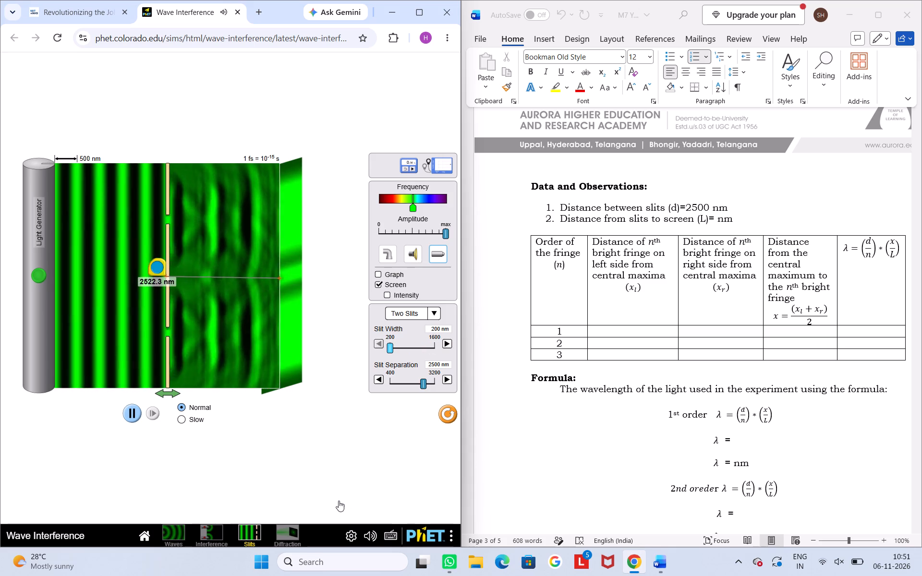
drag(339, 501, 341, 496)
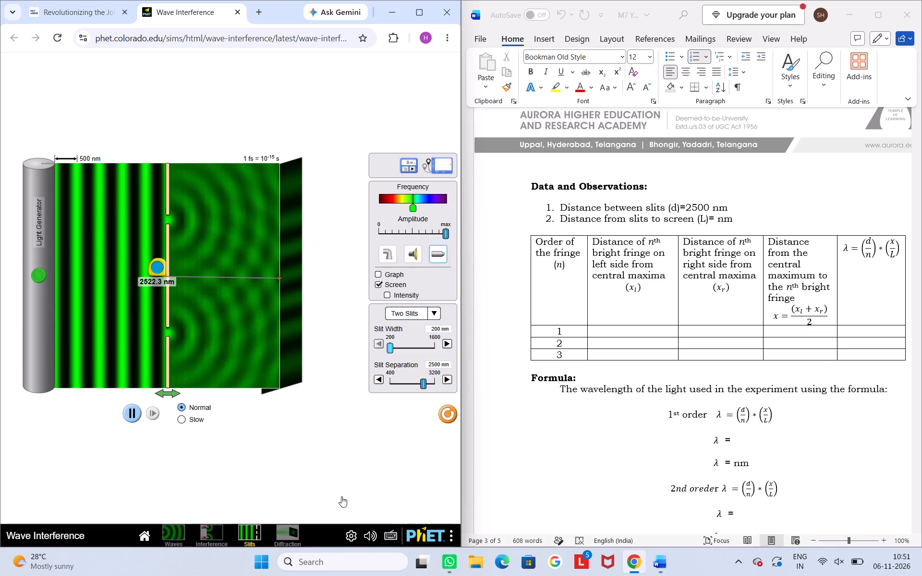
Compare the pattern at a slit width of 1600 nm with narrower slits, and hold the width at 300 nm.
drag(341, 496, 461, 476)
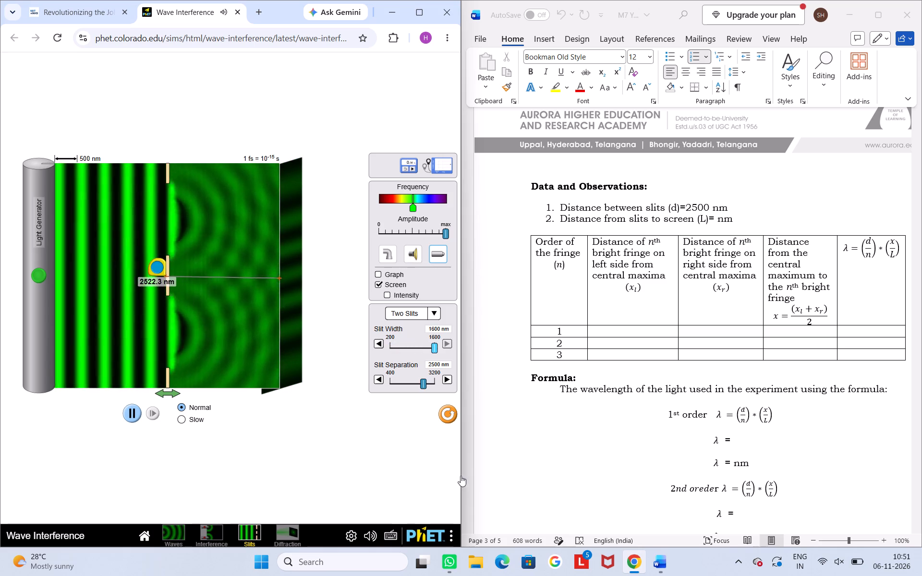
drag(461, 476, 402, 509)
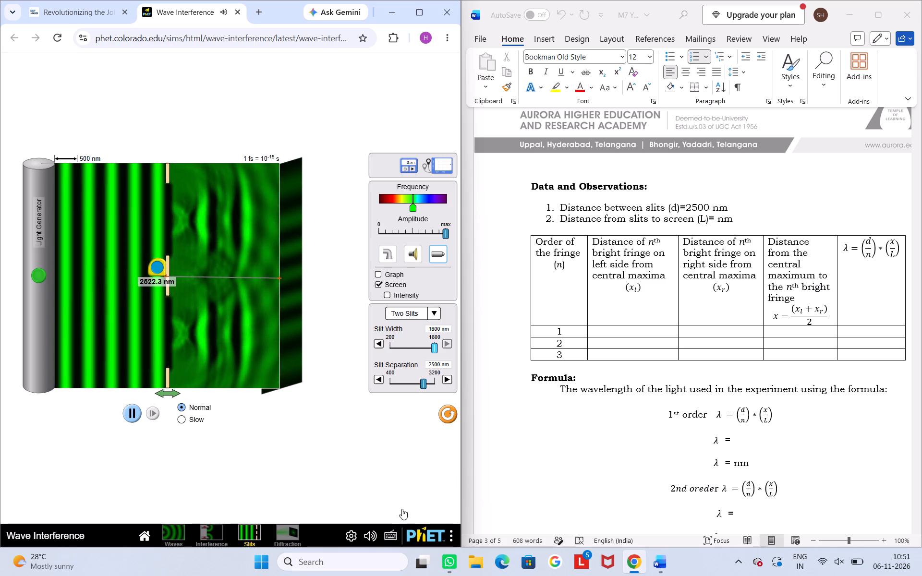
drag(402, 509, 304, 549)
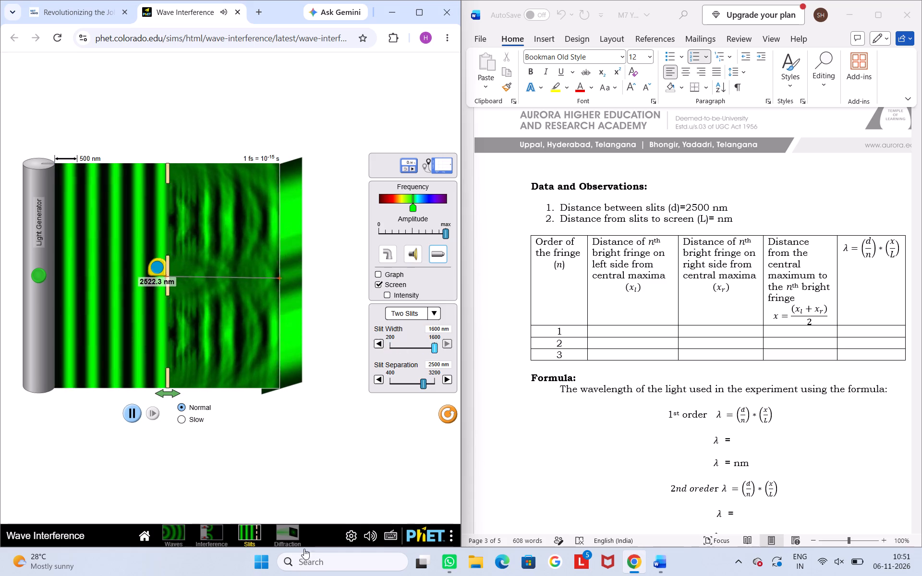
drag(304, 549, 392, 512)
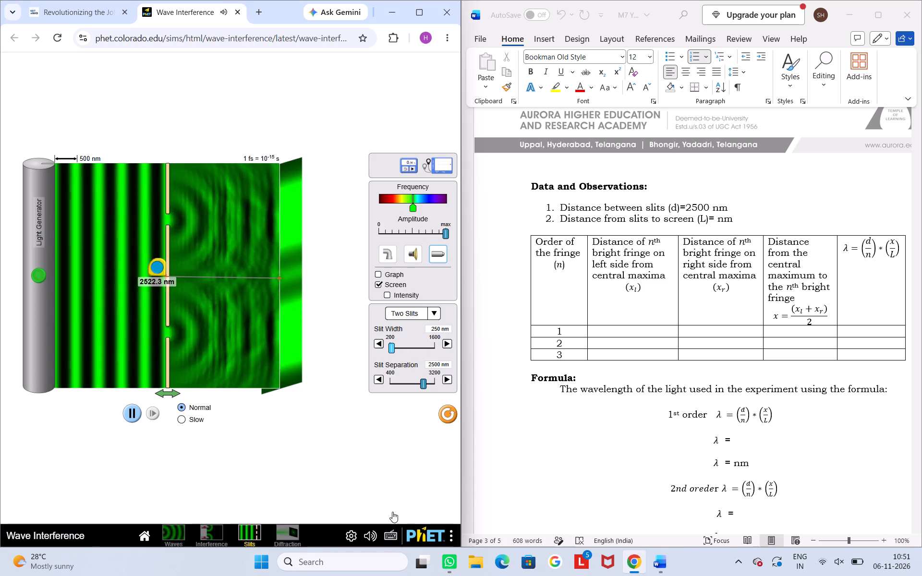
drag(392, 512, 394, 511)
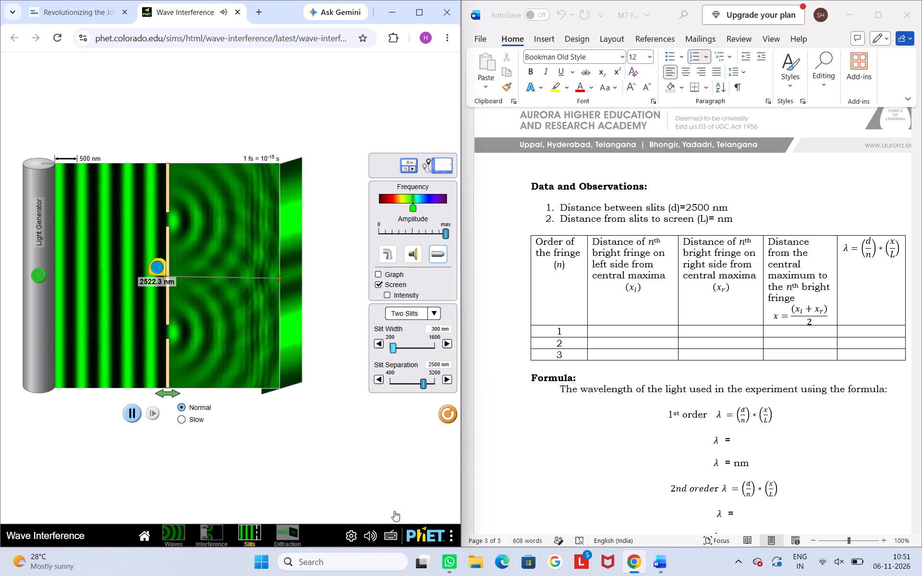
drag(394, 511, 394, 513)
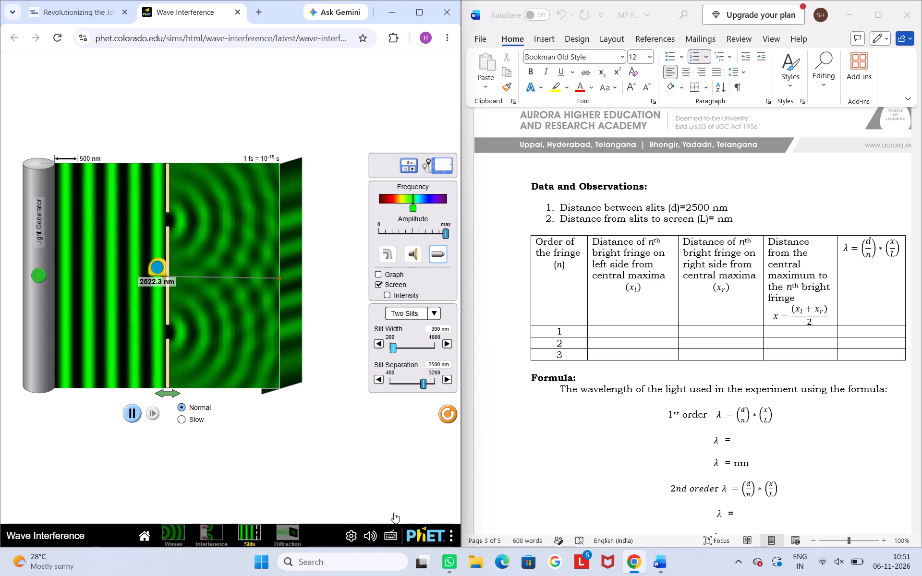
drag(394, 513, 393, 513)
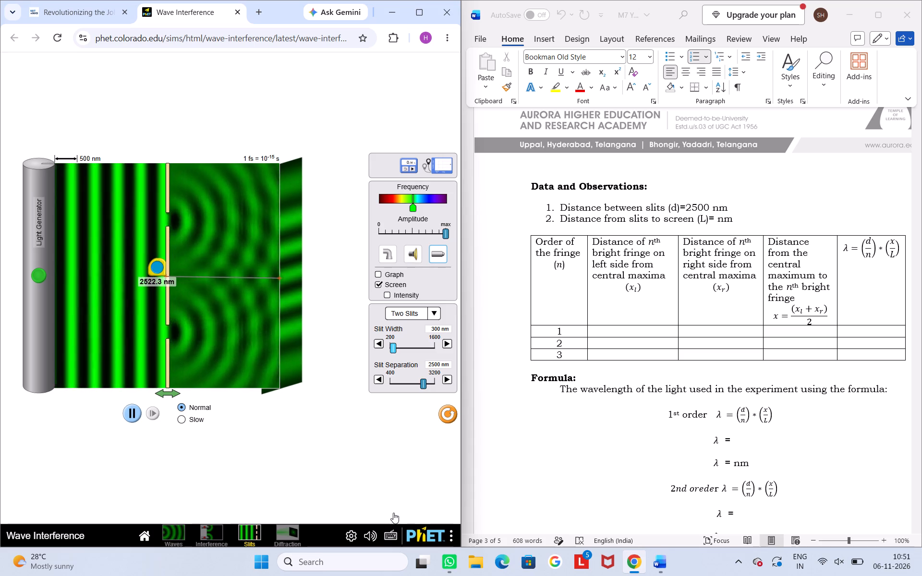
drag(393, 513, 393, 512)
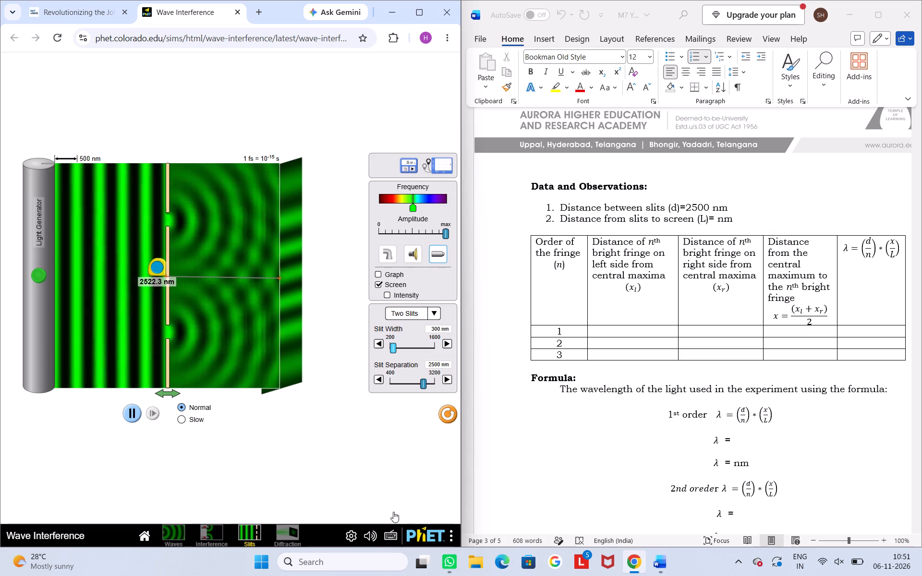
Vary the slit width between 400 and 1300 nm to compare the fringes on the screen.
drag(393, 512, 398, 512)
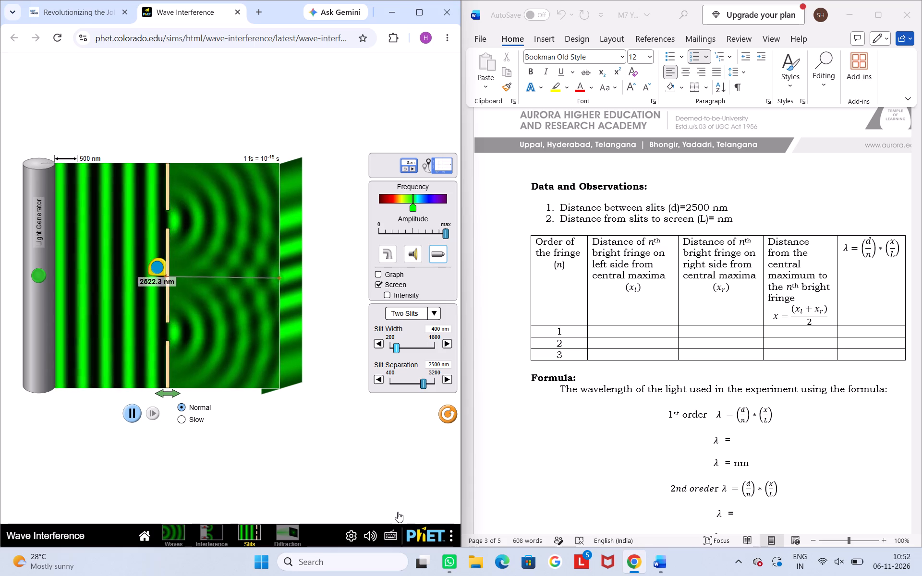
drag(398, 512, 412, 508)
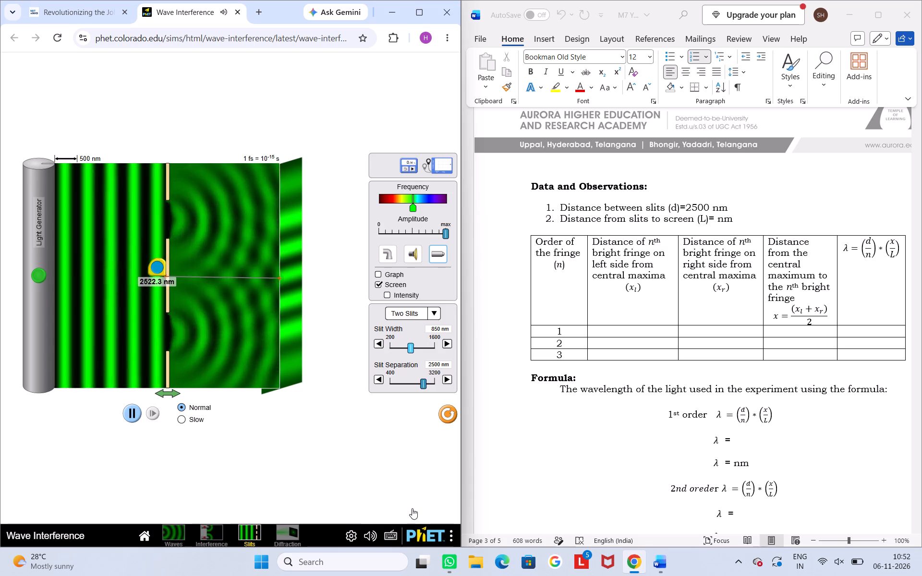
drag(412, 508, 400, 444)
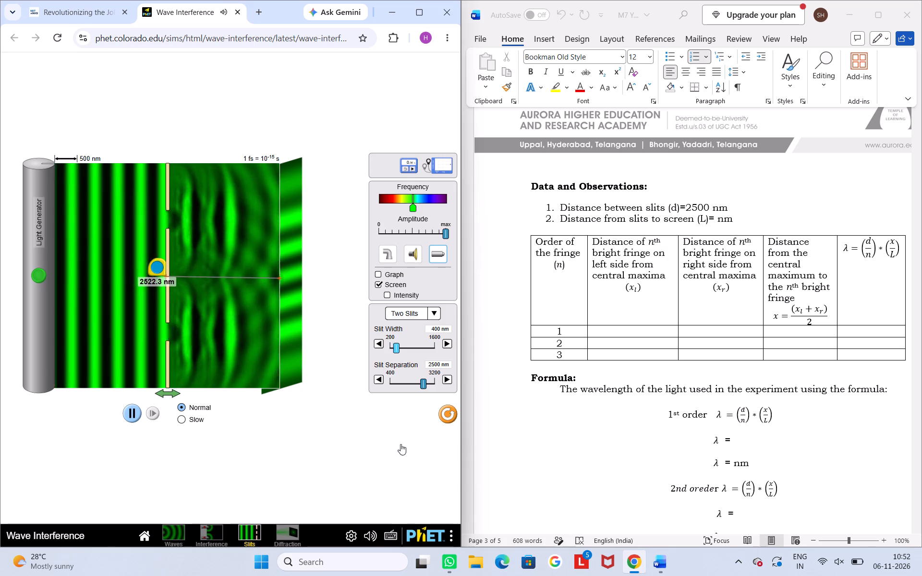
drag(400, 444, 411, 444)
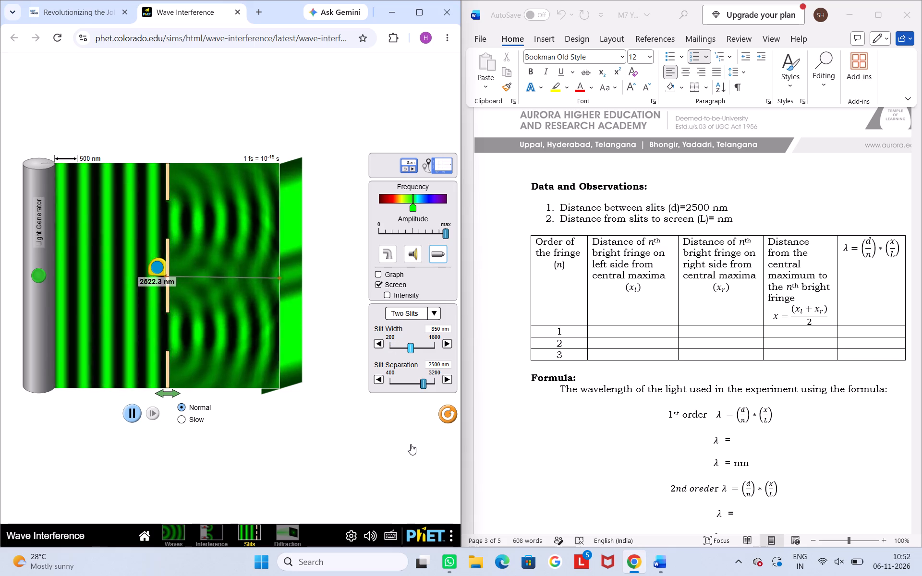
drag(411, 444, 424, 457)
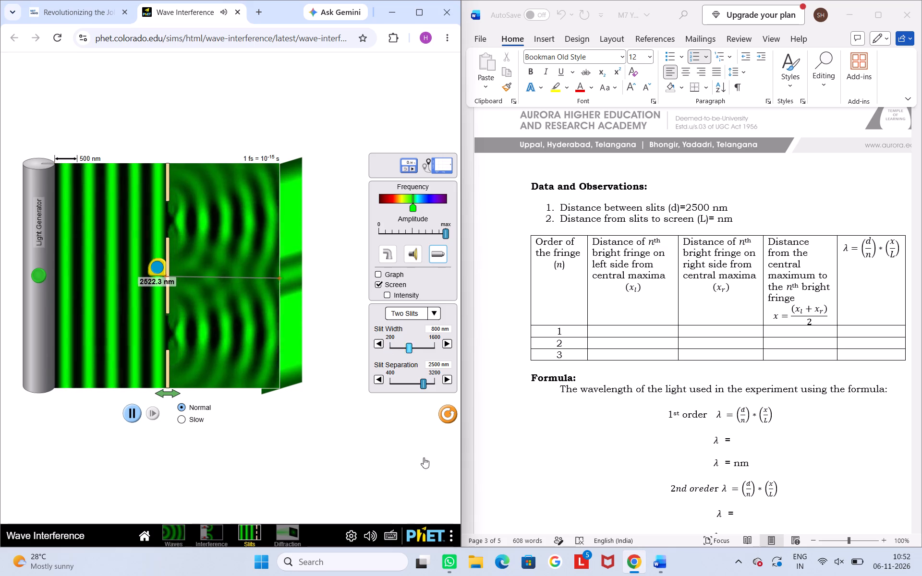
drag(424, 457, 346, 492)
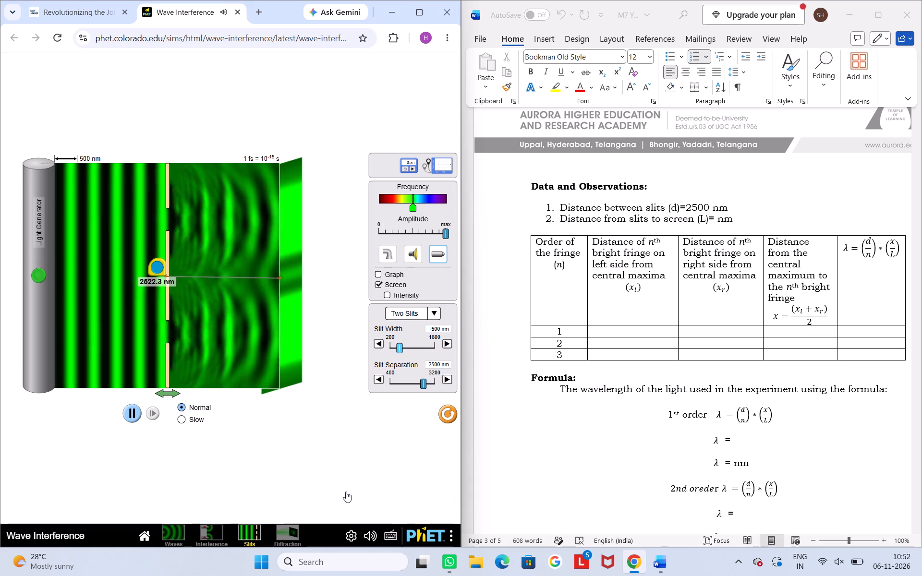
drag(346, 492, 434, 491)
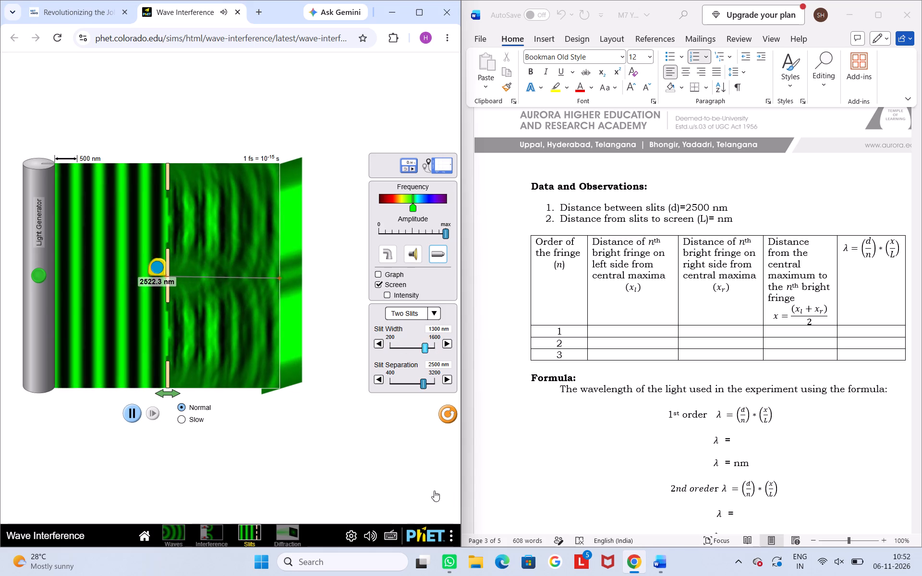
Narrow the slits to 200 nm and hold that width while the fringes settle for comparison.
drag(434, 491, 433, 464)
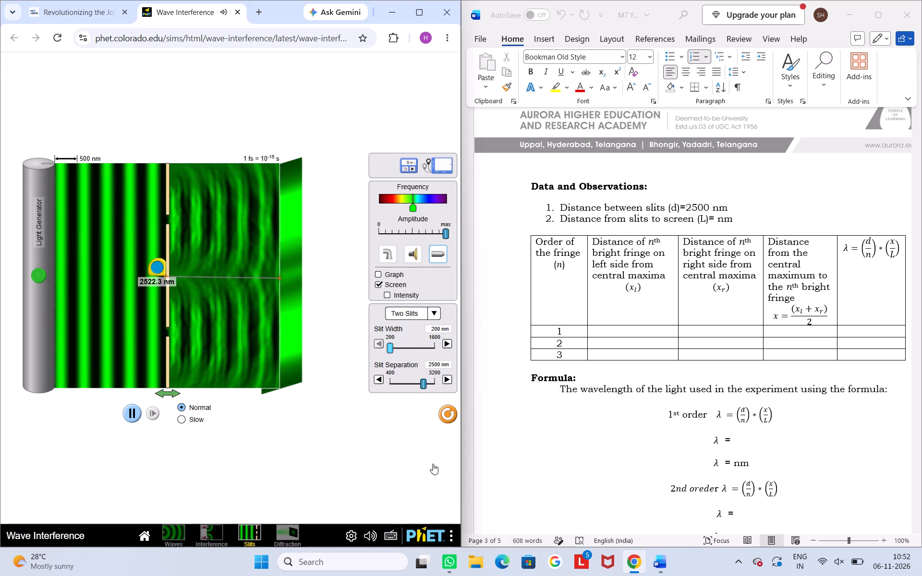
drag(433, 464, 443, 457)
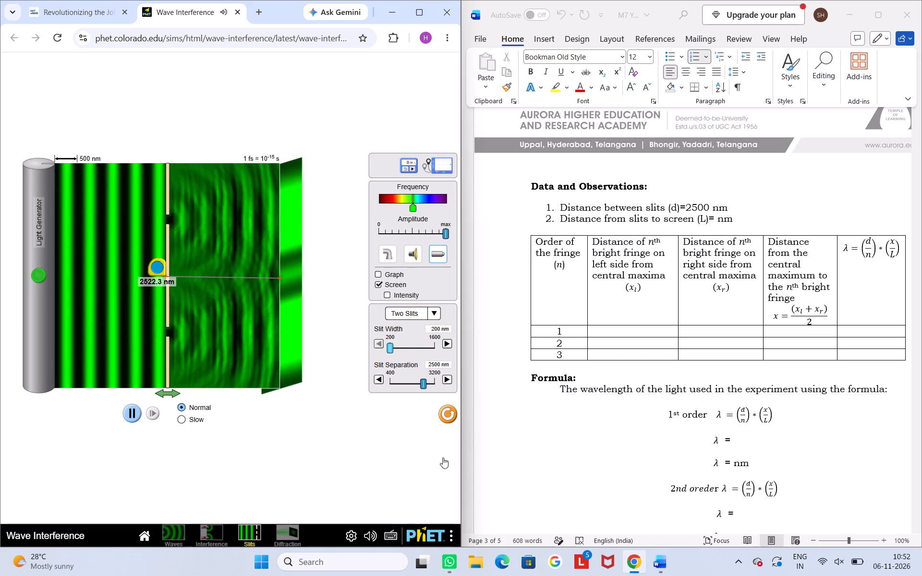
drag(443, 457, 267, 497)
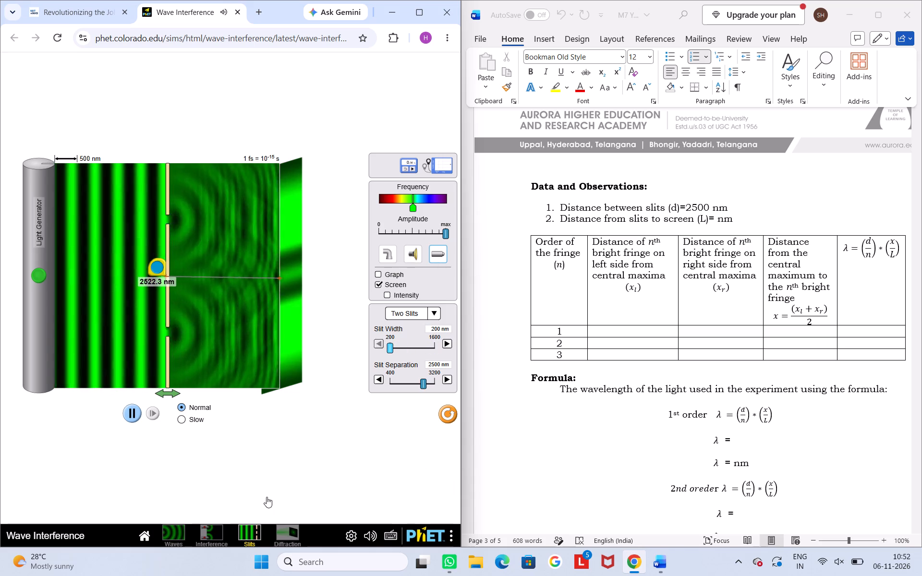
drag(267, 497, 312, 509)
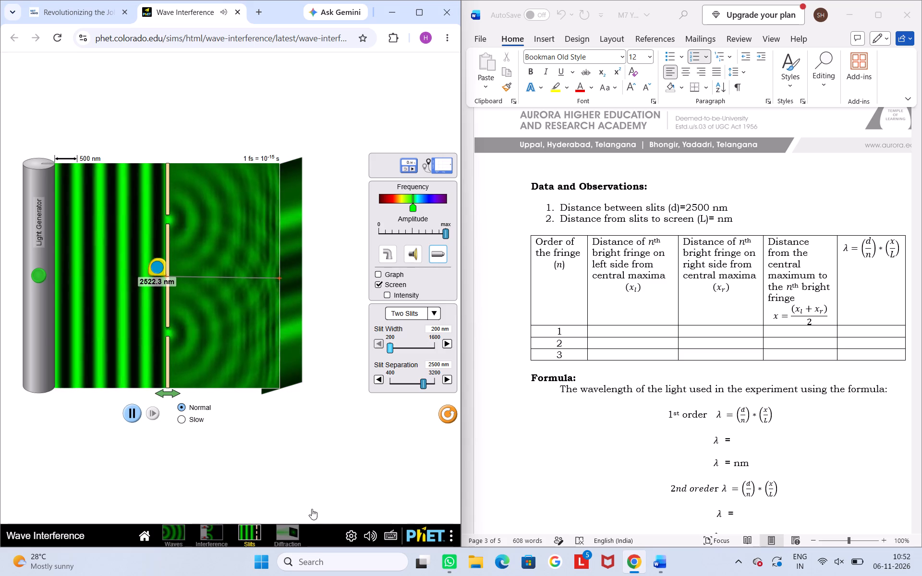
drag(312, 509, 243, 499)
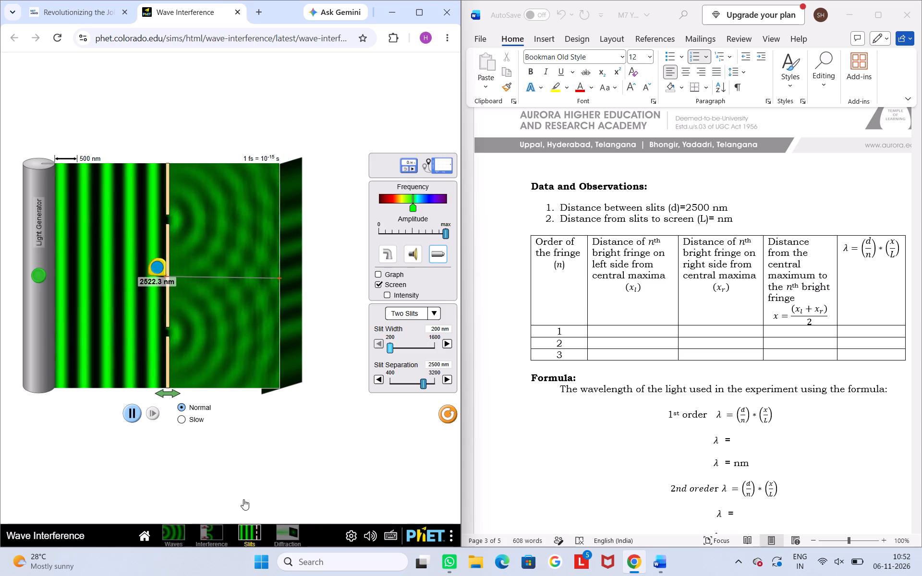
drag(243, 499, 168, 498)
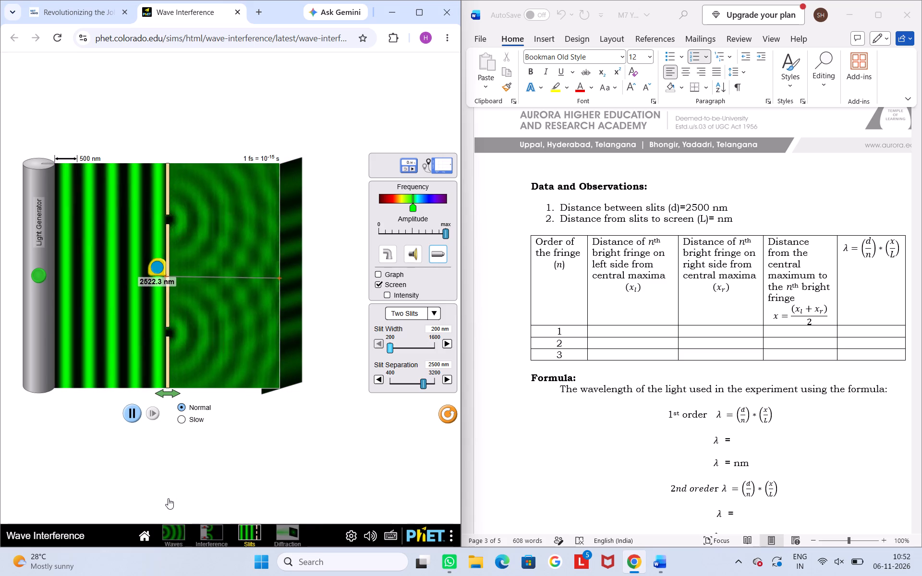
drag(168, 498, 236, 495)
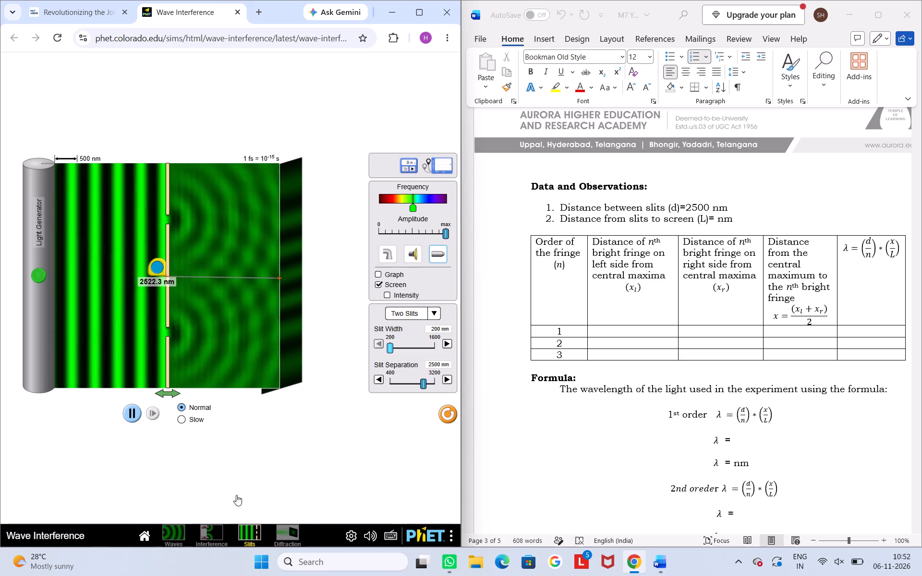
drag(236, 495, 319, 462)
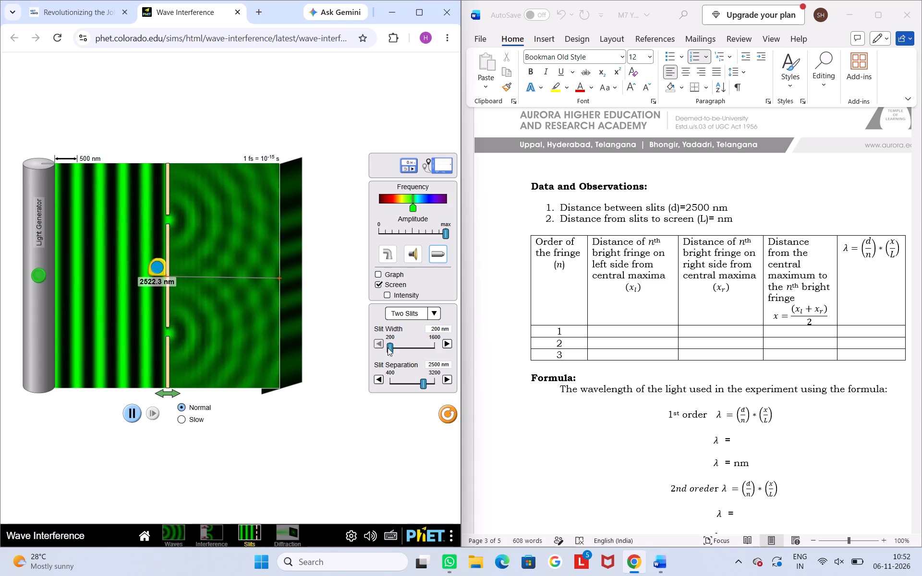
Vary the slit width repeatedly between 200 and 1600 nm to compare the fringe patterns on the screen.
drag(389, 345, 315, 416)
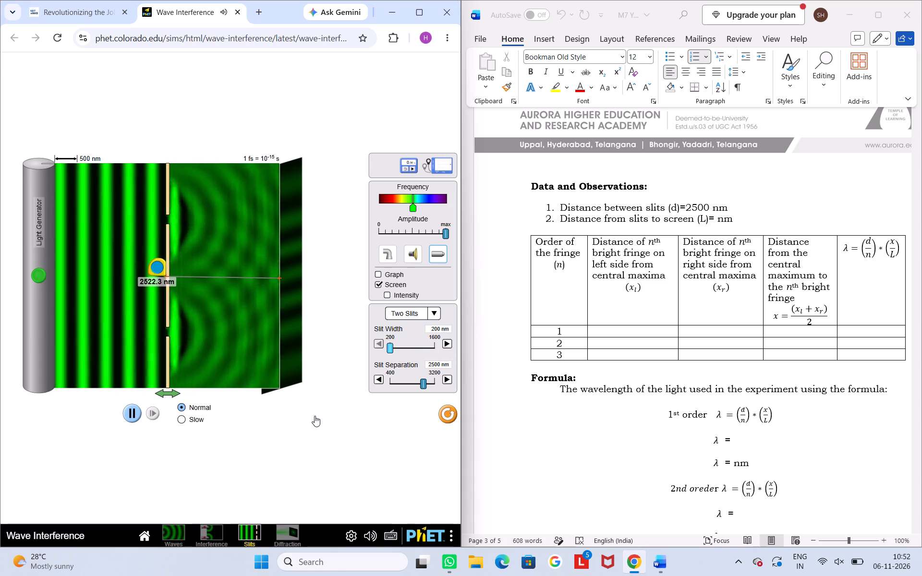
drag(315, 416, 385, 431)
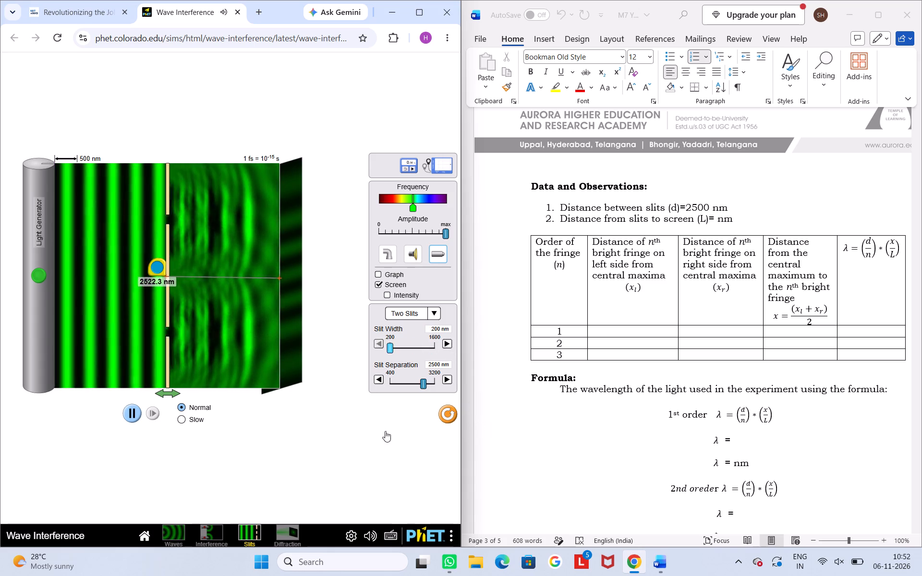
drag(385, 431, 425, 456)
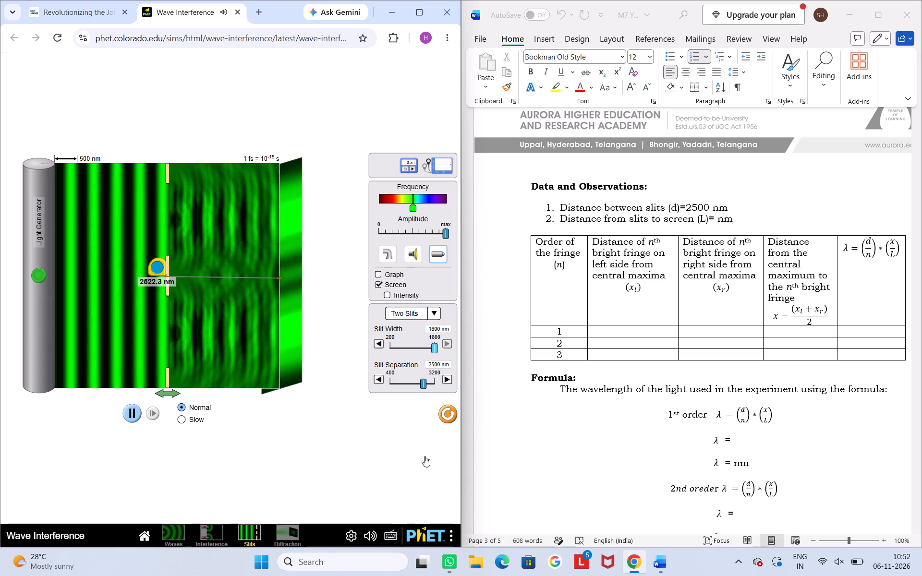
drag(425, 456, 362, 440)
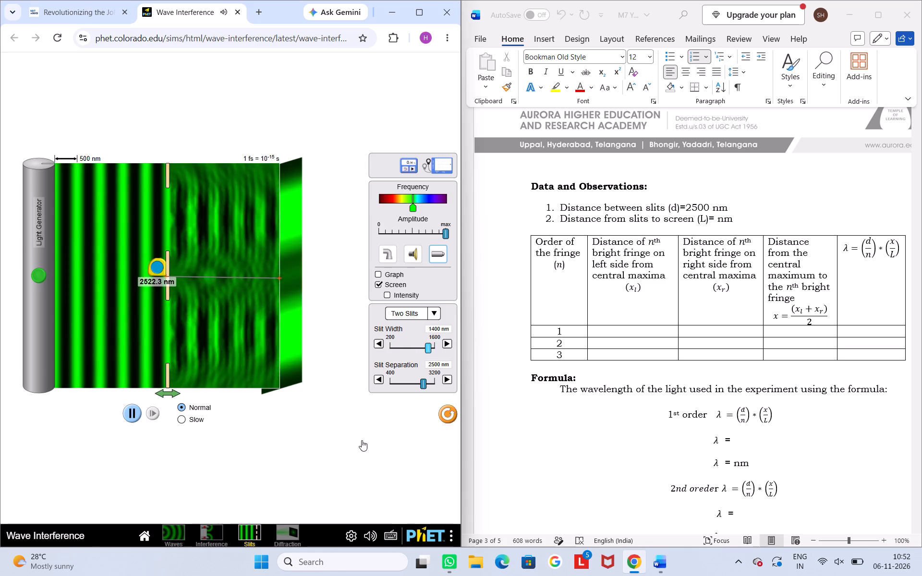
drag(362, 440, 370, 420)
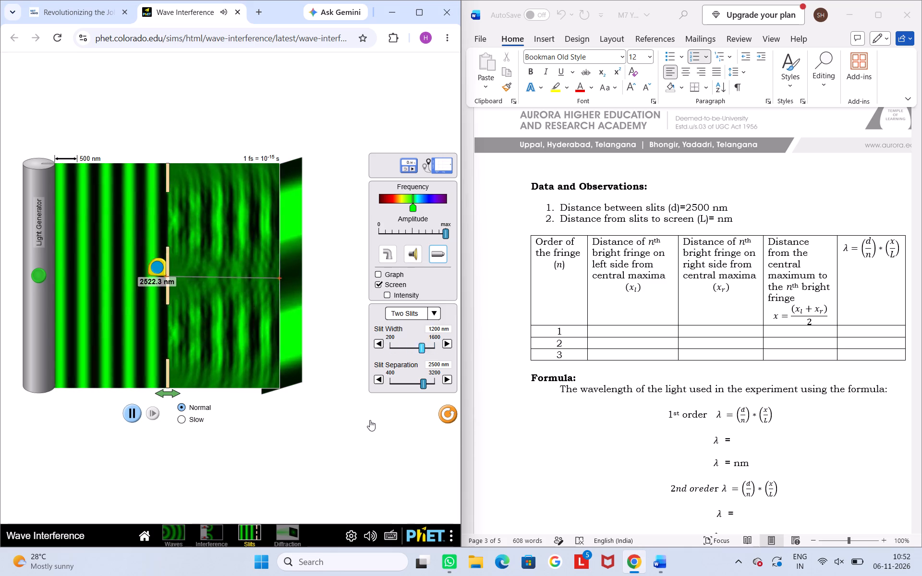
drag(370, 420, 361, 444)
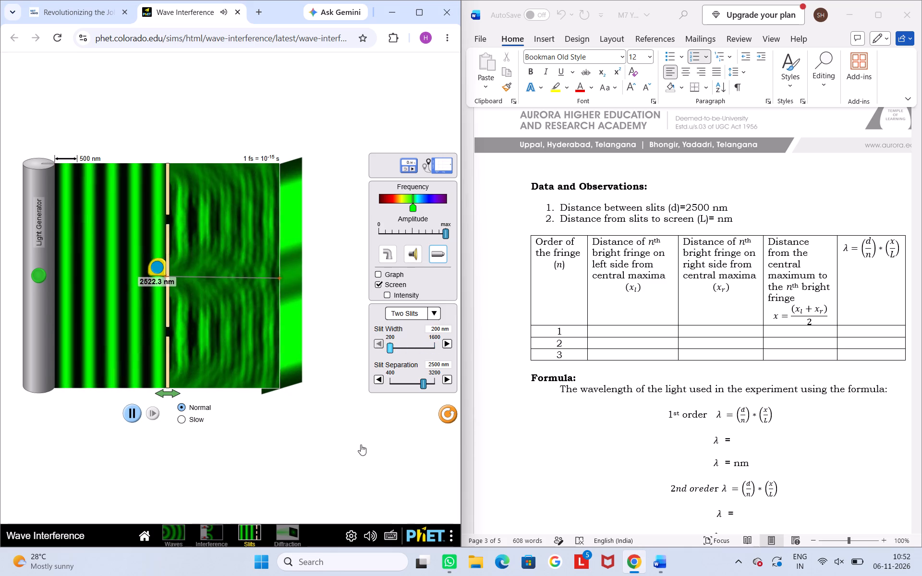
drag(361, 444, 380, 404)
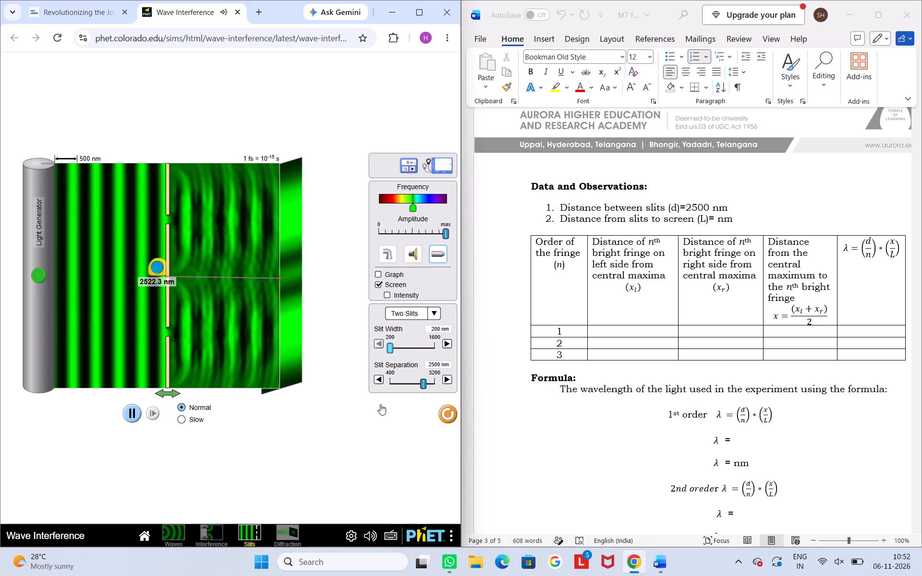
drag(380, 404, 446, 413)
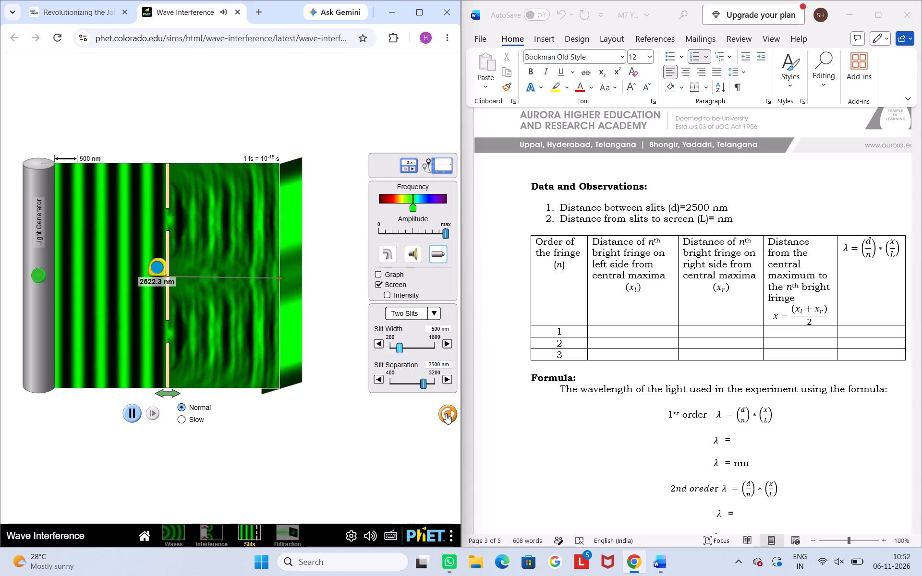
drag(446, 413, 367, 476)
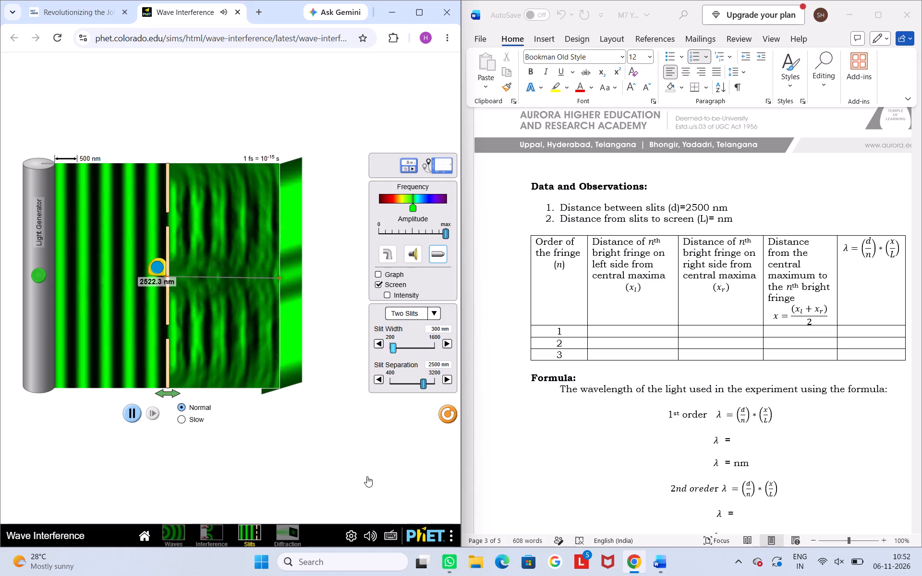
drag(367, 476, 360, 449)
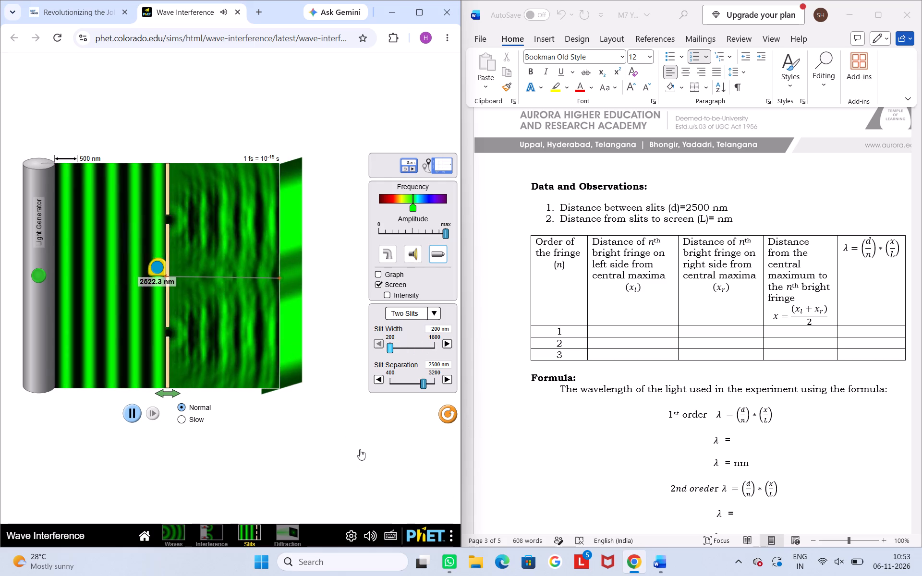
drag(360, 449, 439, 453)
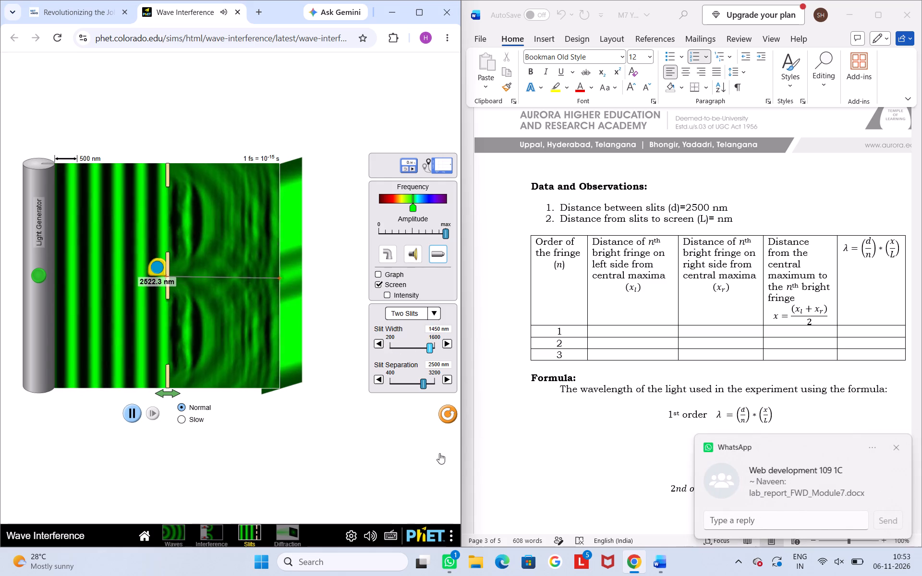
drag(439, 453, 412, 463)
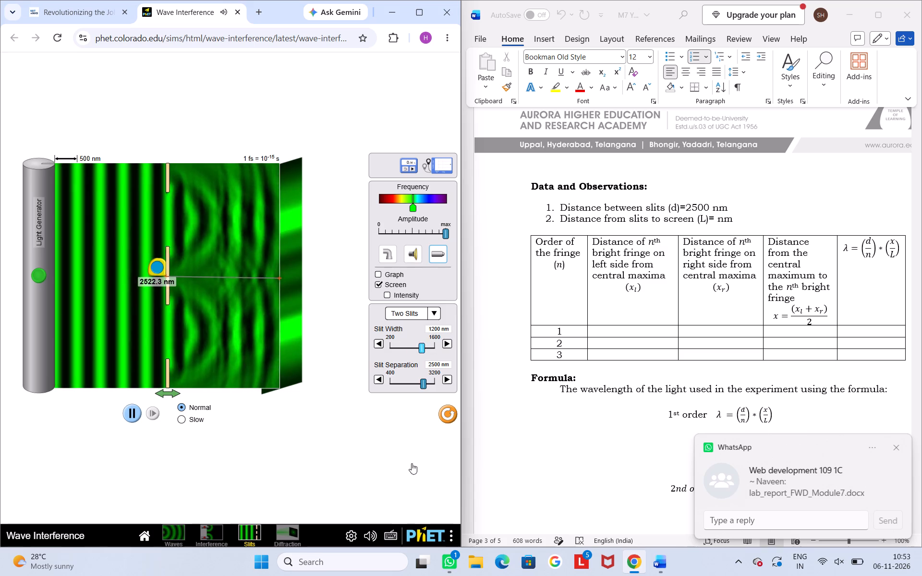
Compare the settled fringes at a slit width of 1600 nm with those at 200 nm.
drag(412, 463, 465, 450)
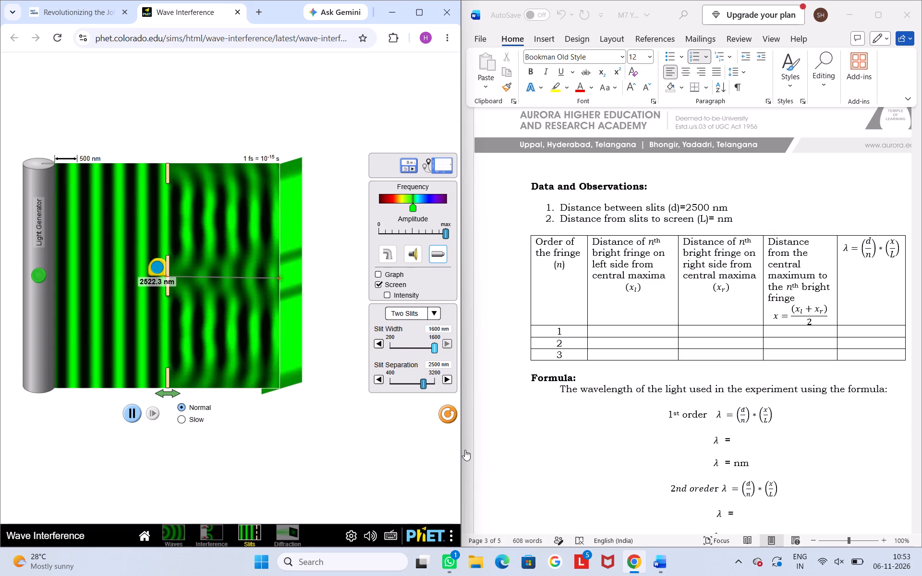
drag(465, 450, 381, 460)
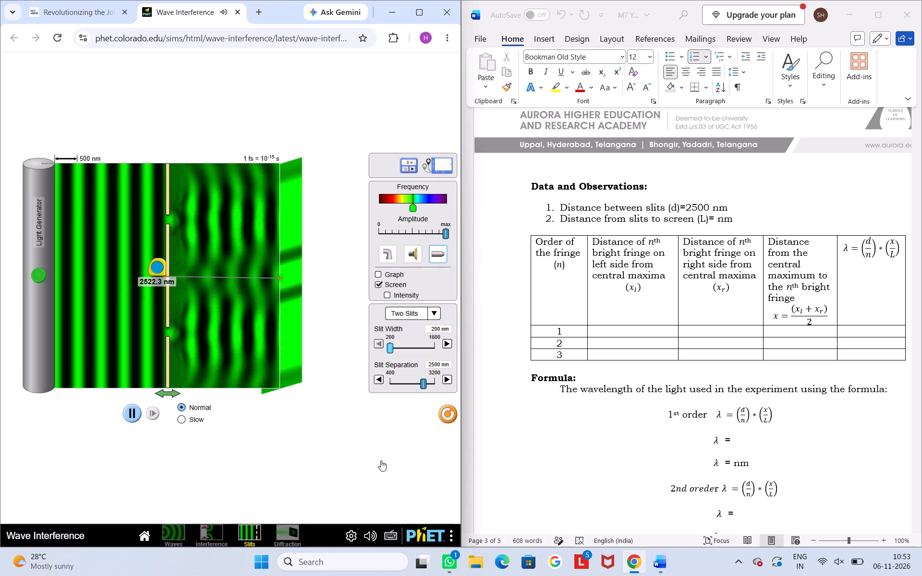
drag(381, 460, 381, 460)
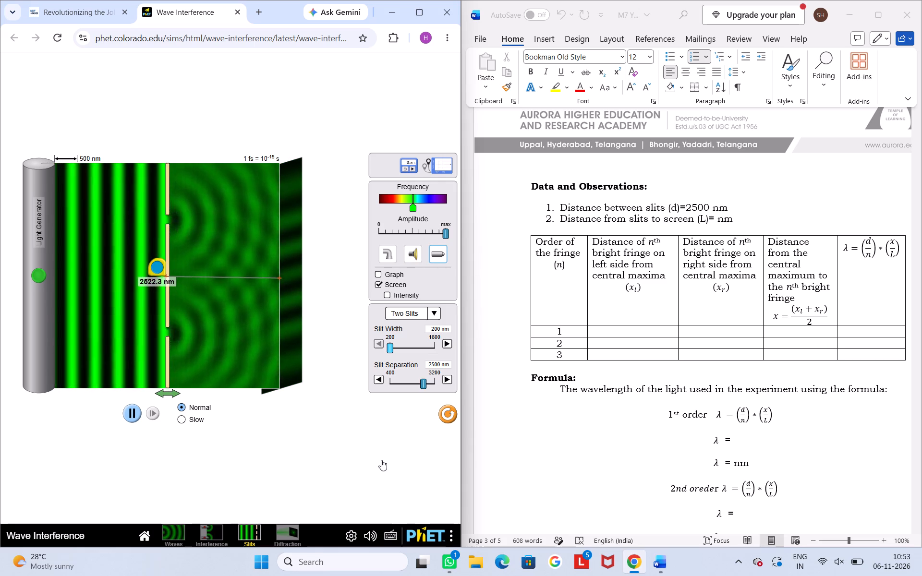
Widen the slits to 1600 nm and hold that width to examine the settled fringes on the screen.
drag(381, 460, 444, 461)
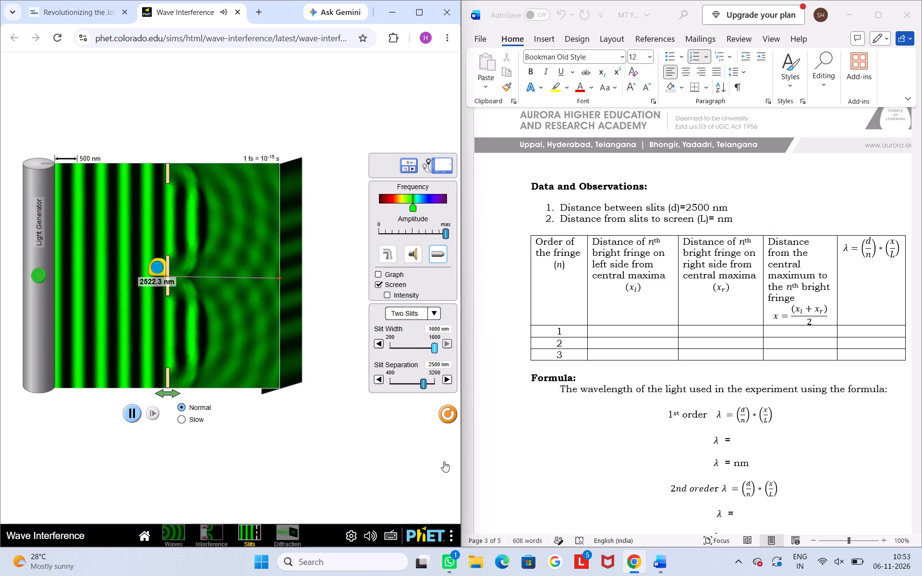
drag(444, 461, 443, 462)
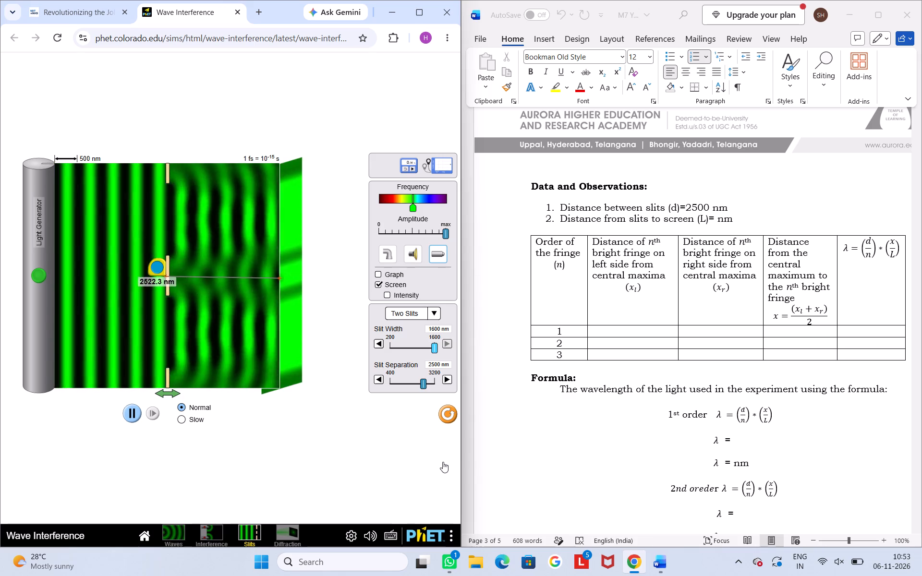
drag(443, 462, 442, 462)
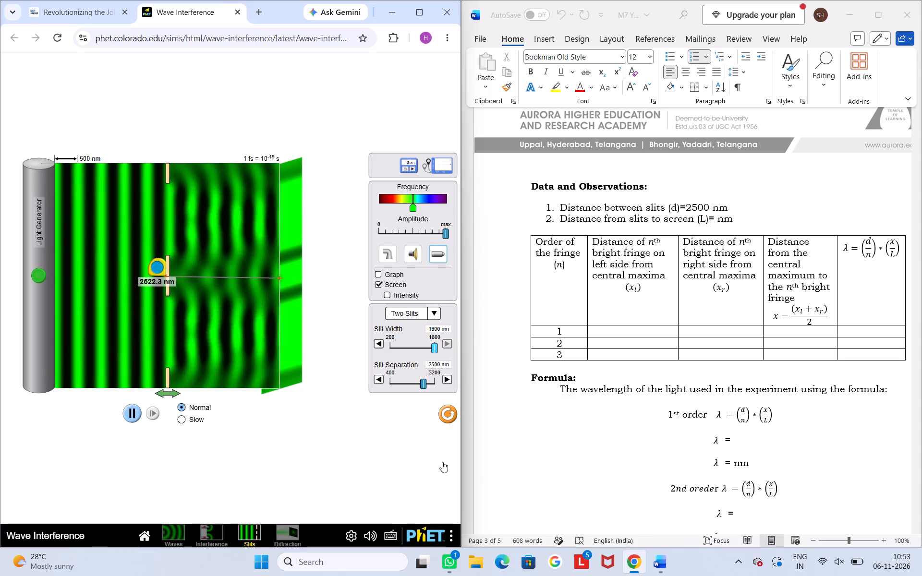
drag(442, 462, 442, 462)
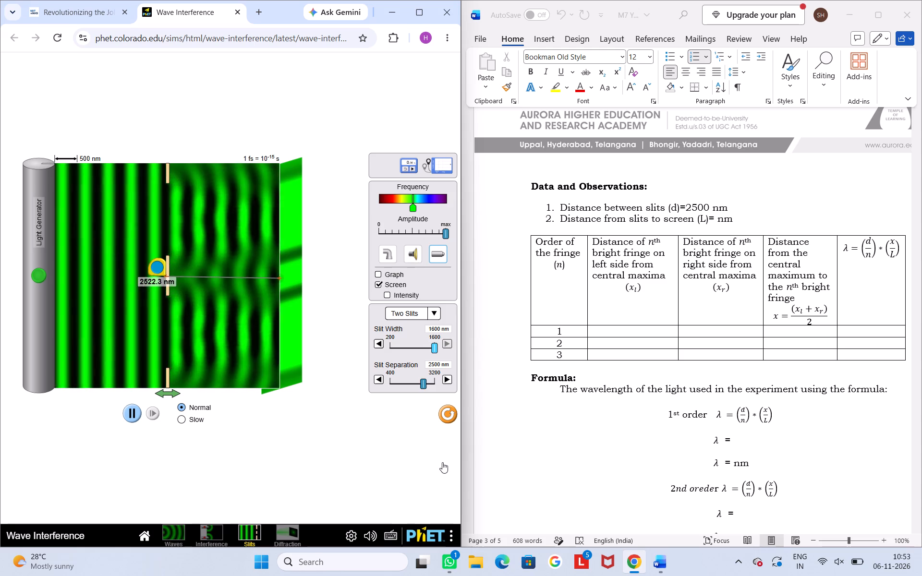
drag(442, 462, 443, 462)
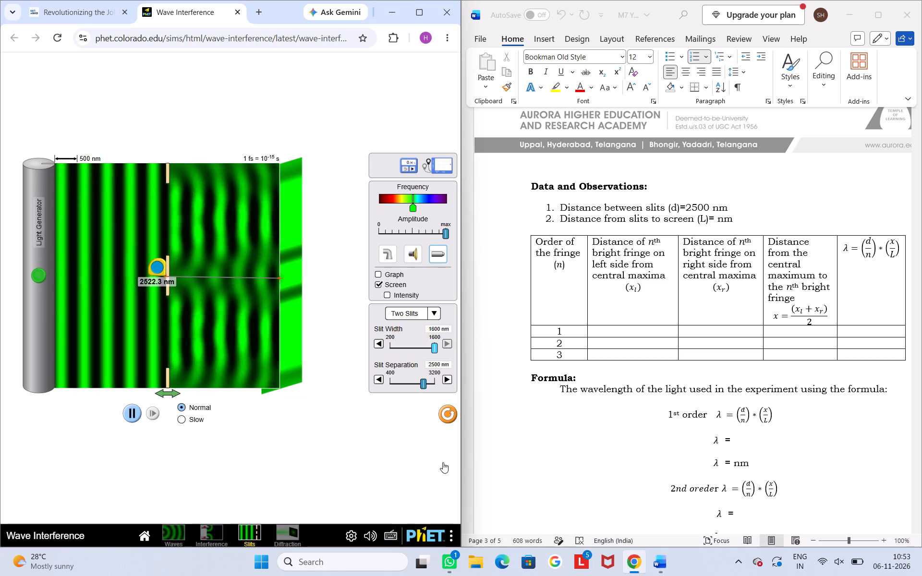
drag(443, 462, 442, 462)
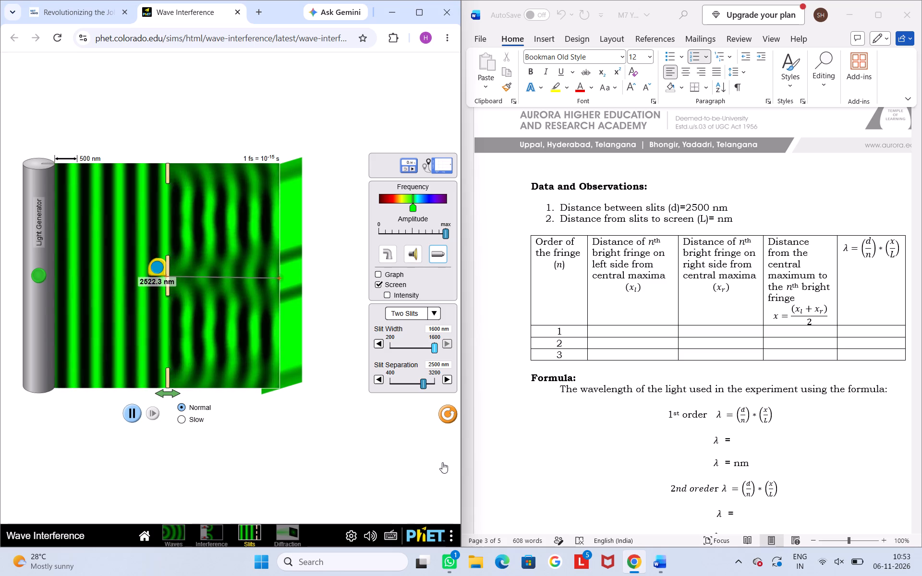
Narrow the slits to 350 nm and 200 nm, compare with 1600 nm again, and return the width to 200 nm.
drag(442, 462, 415, 472)
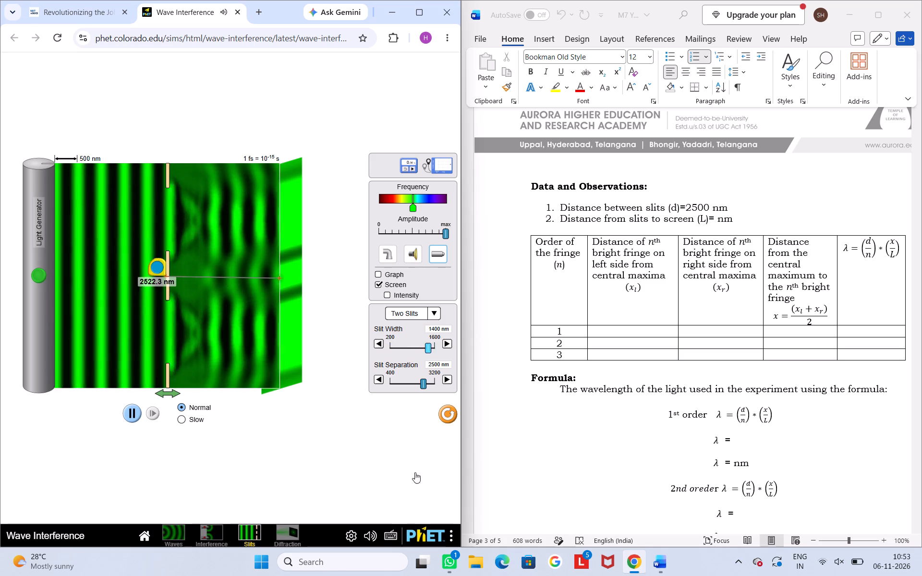
drag(415, 472, 394, 473)
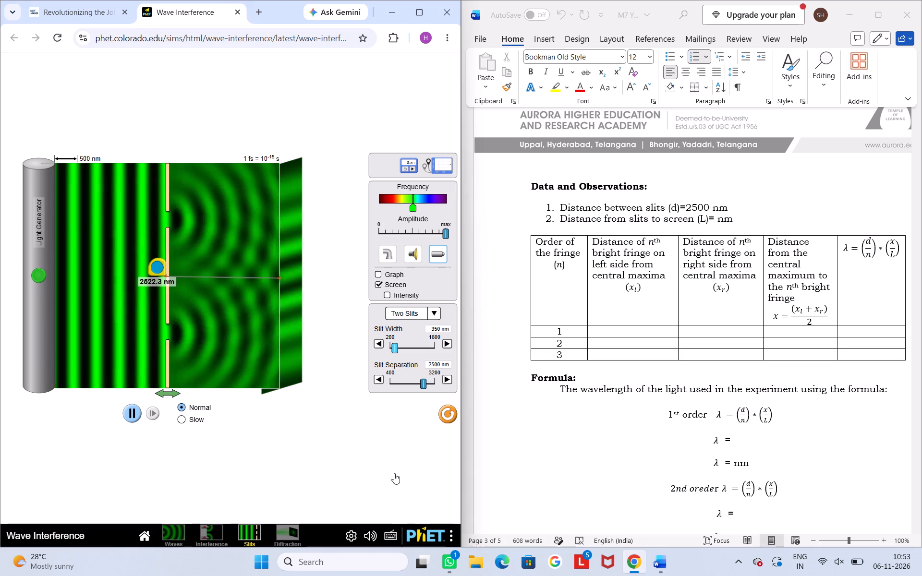
drag(394, 473, 380, 472)
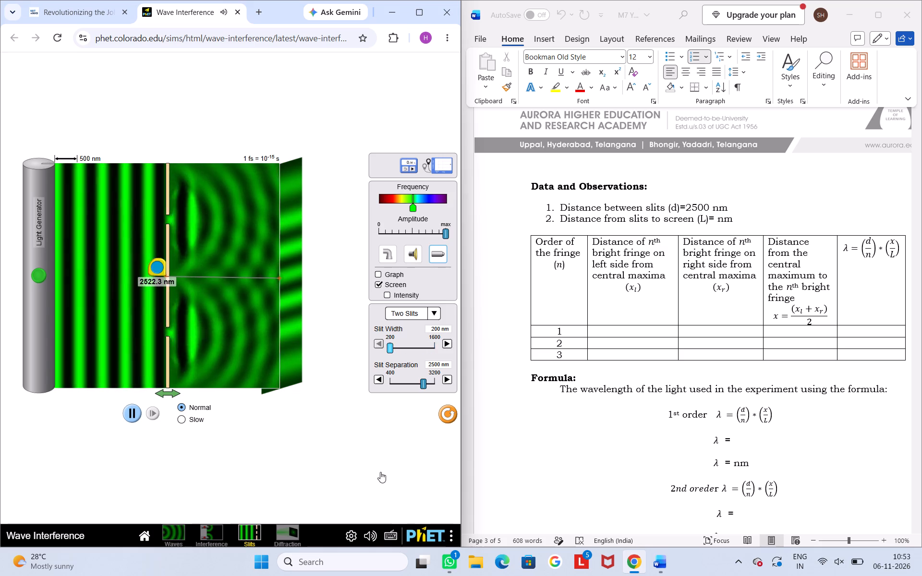
drag(380, 472, 386, 487)
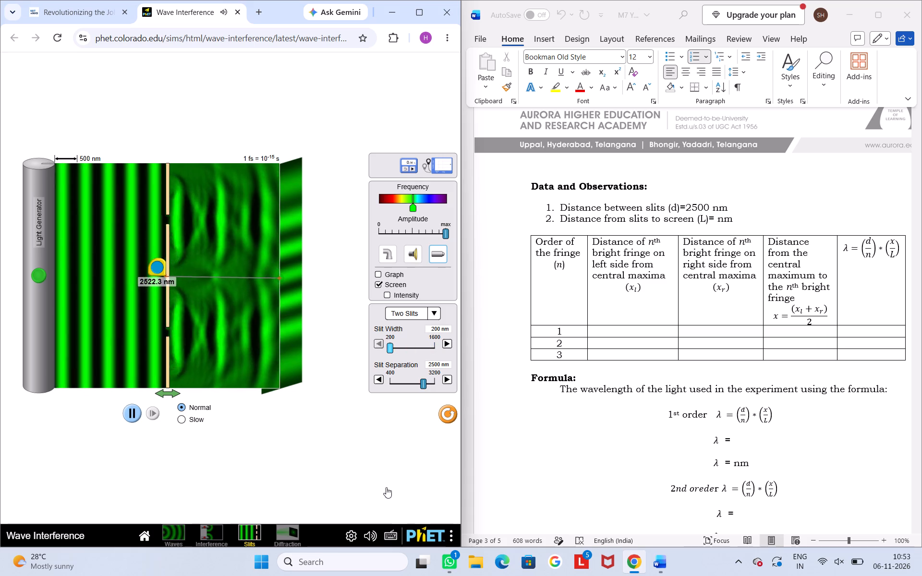
drag(386, 487, 441, 475)
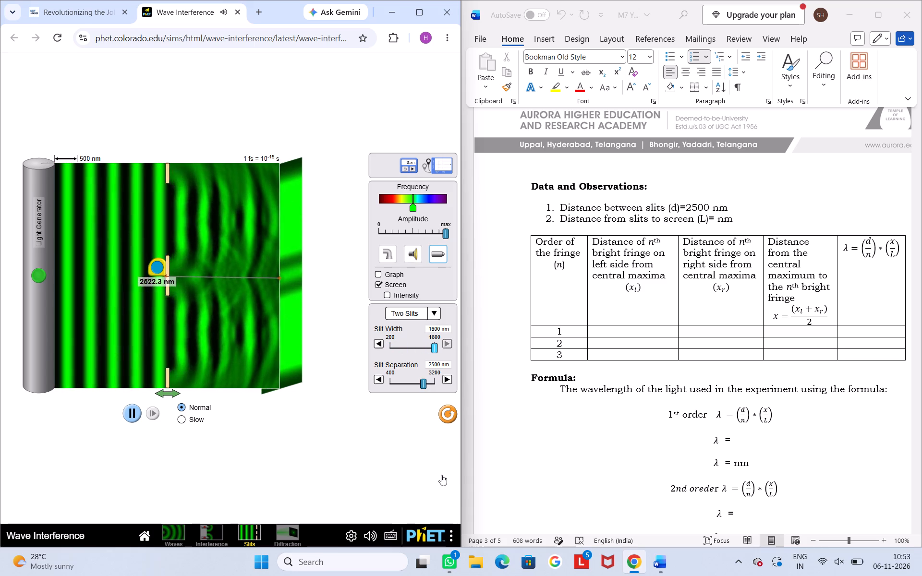
drag(441, 475, 403, 488)
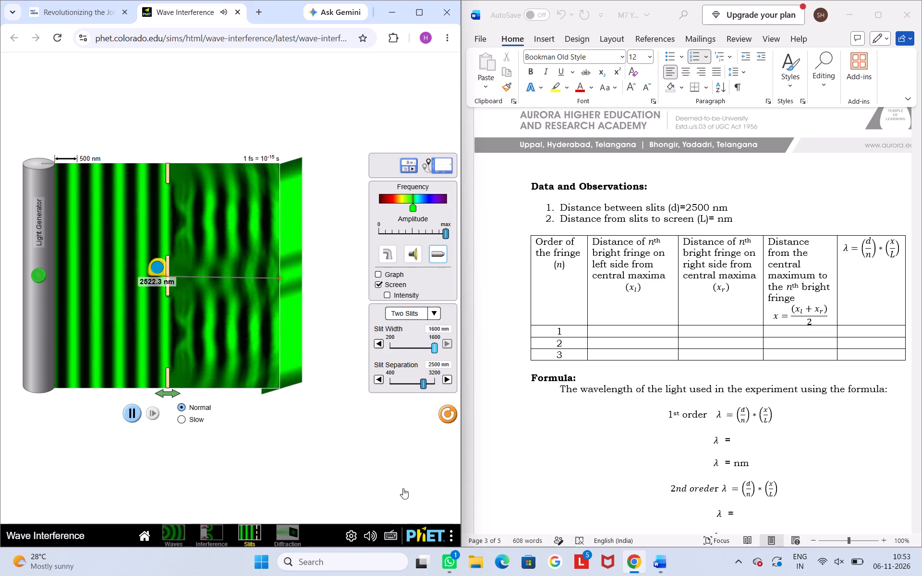
drag(403, 488, 400, 480)
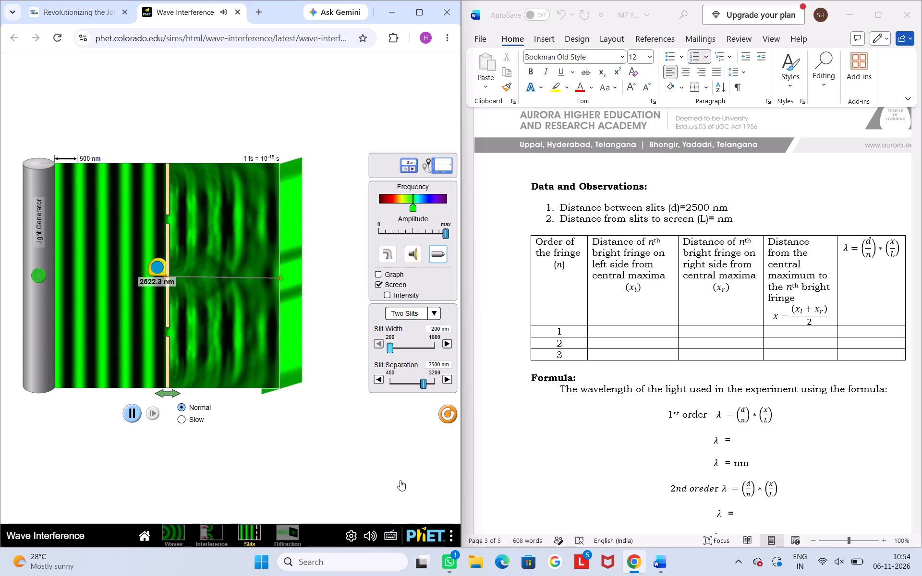
drag(400, 480, 379, 473)
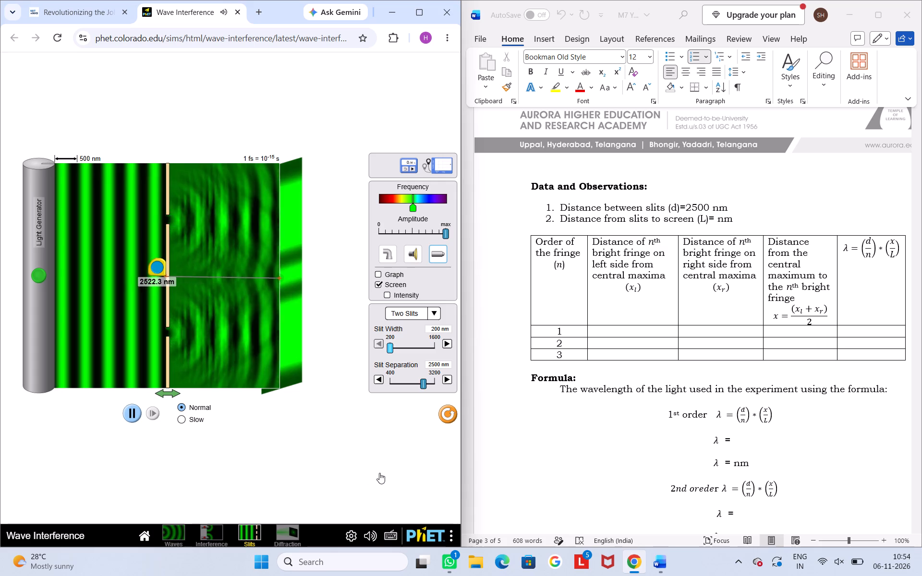
Compare the fringes at slit widths of 1250 and 1600 nm with those at 200 nm, finishing at 200 nm.
drag(379, 473, 423, 474)
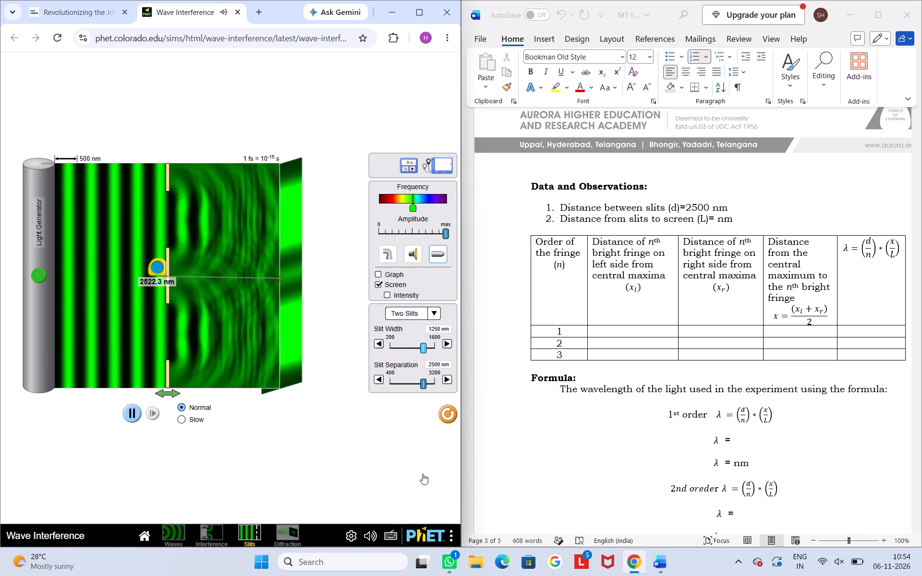
drag(423, 474, 356, 526)
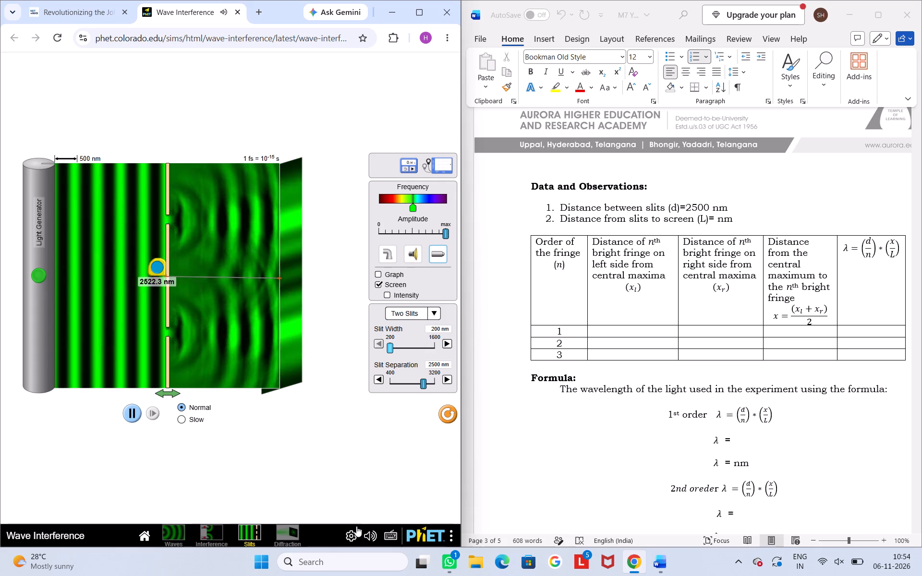
drag(356, 526, 360, 511)
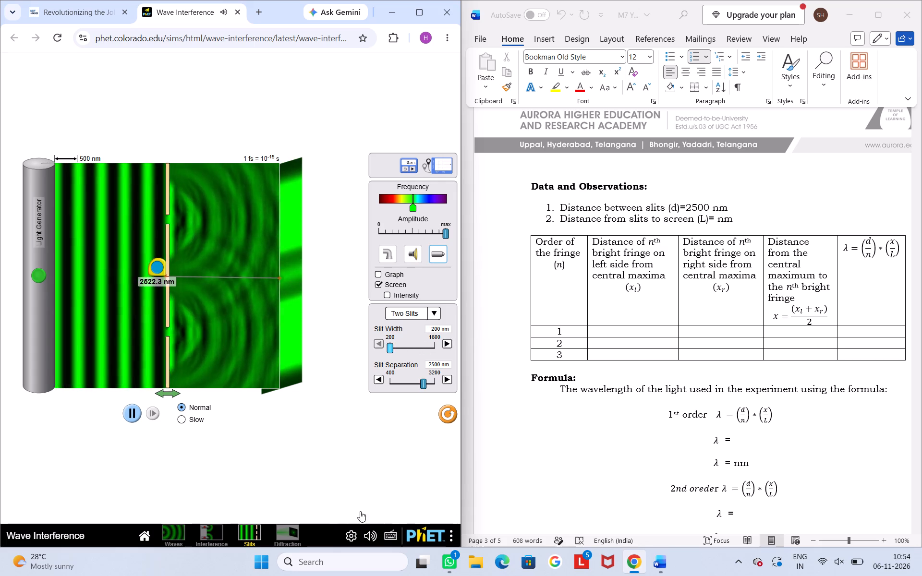
drag(360, 511, 468, 500)
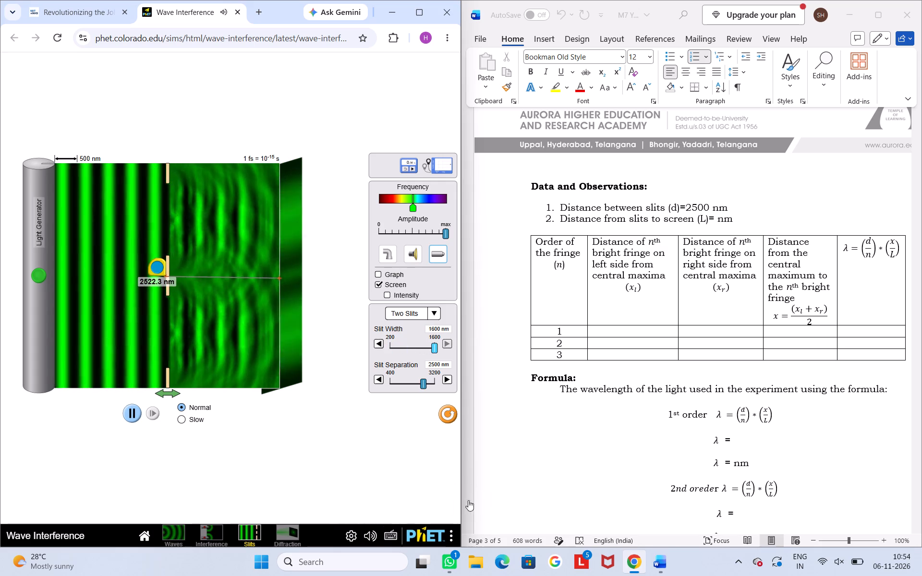
drag(468, 500, 384, 490)
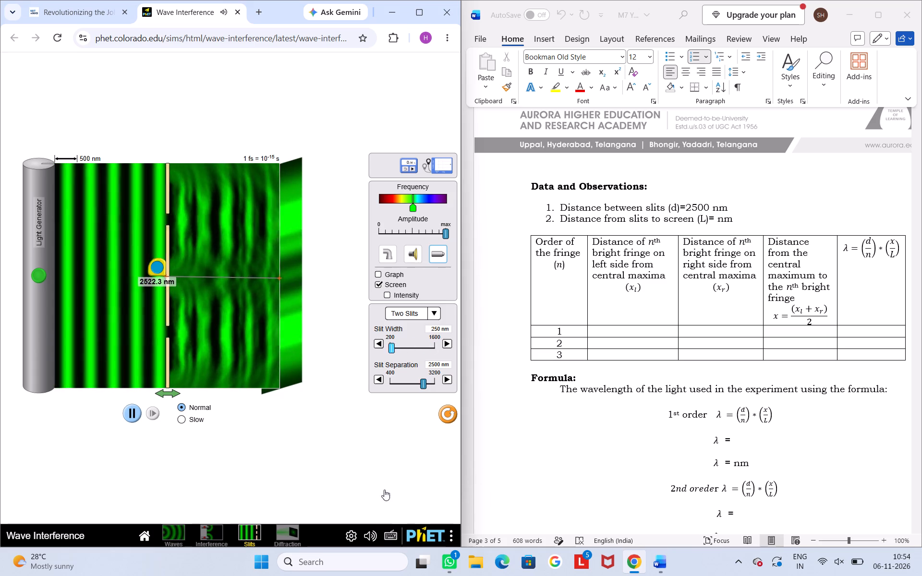
drag(384, 490, 320, 510)
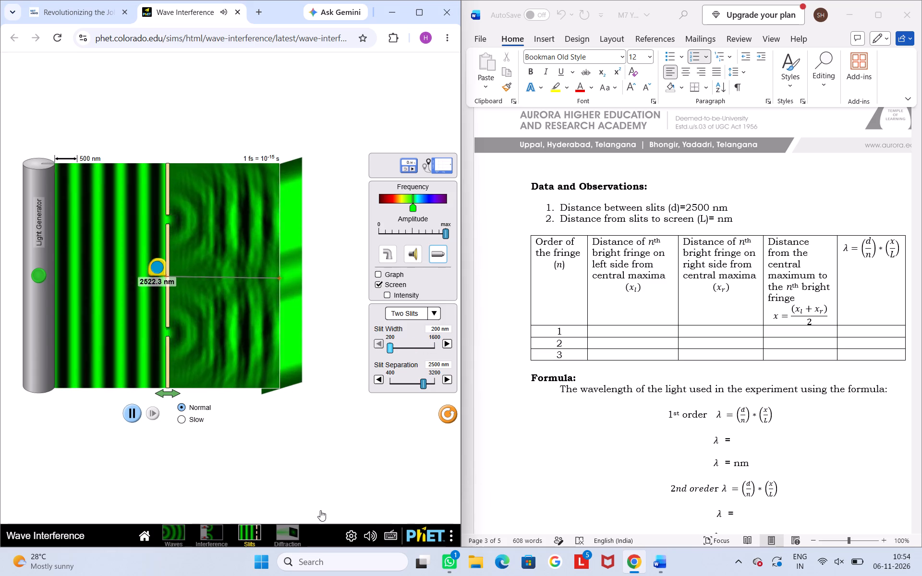
drag(320, 510, 375, 468)
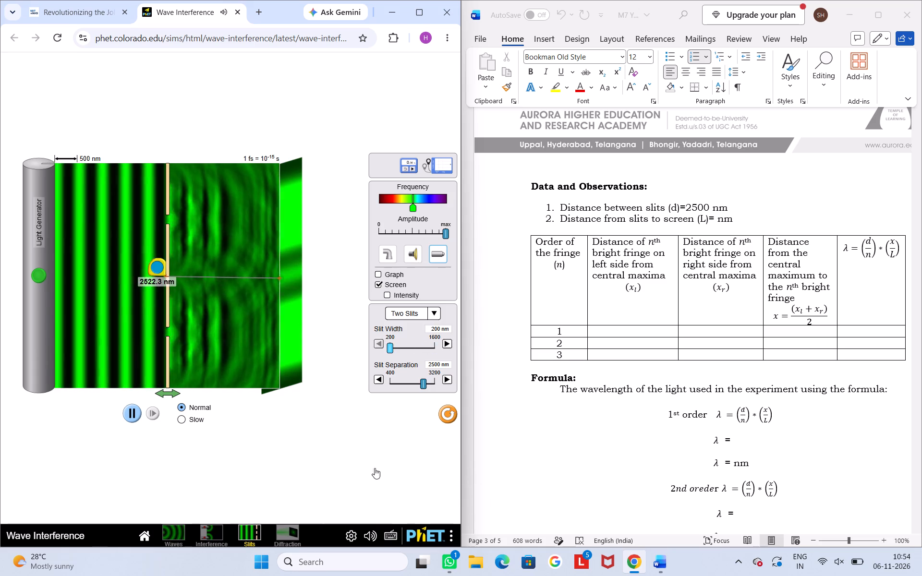
Set the slit width to 1050 nm after passing through 1600 and 650 nm.
drag(375, 468, 375, 448)
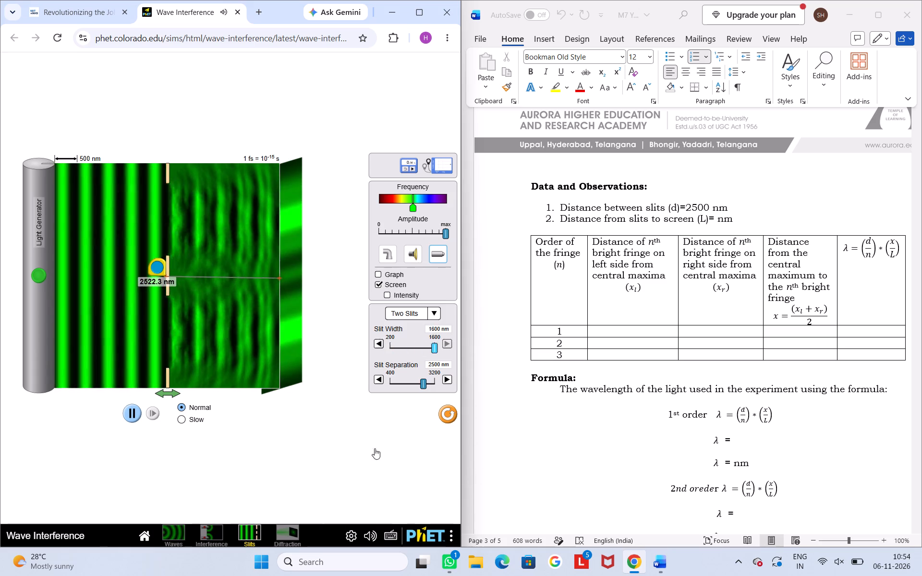
drag(375, 448, 450, 461)
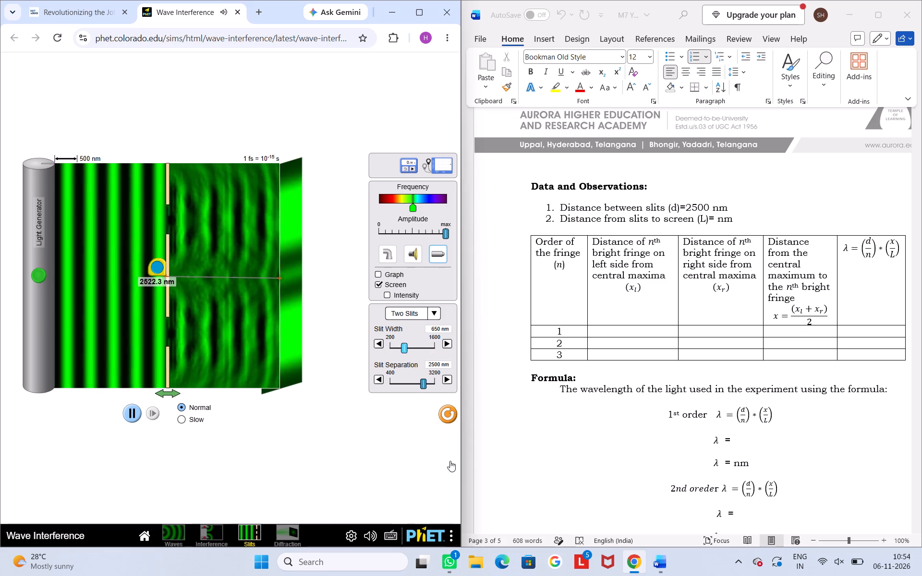
drag(450, 461, 416, 496)
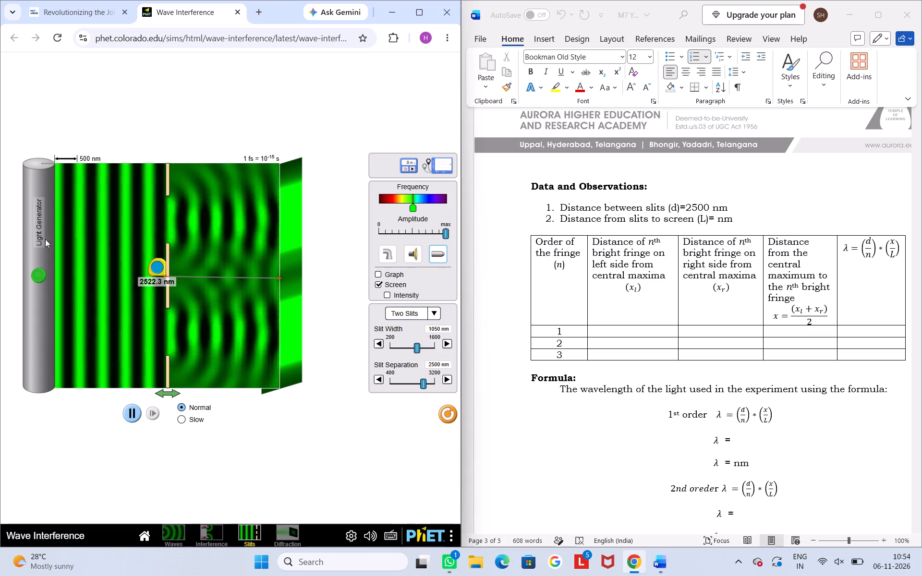
Realign the measuring tape so that it spans straight from the slit barrier to the screen.
click(161, 261)
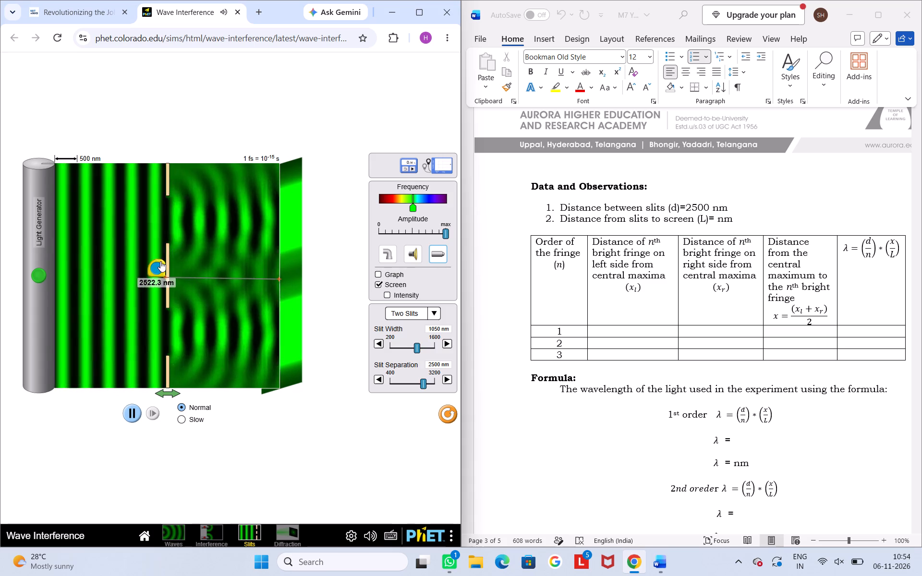
click(279, 276)
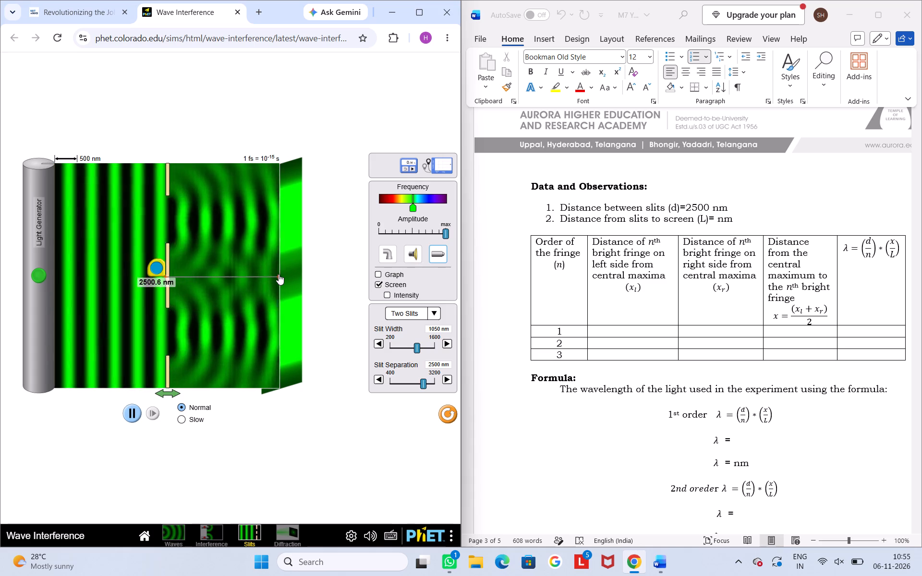
Switch to the Word lab report and enter 2500.6 nm as the distance from slits to screen (L).
click(716, 216)
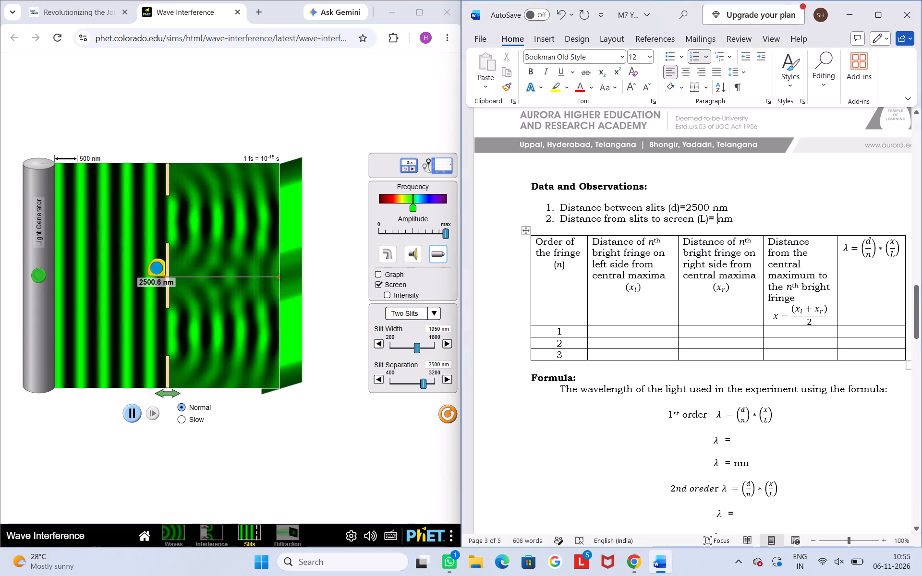
text(25)
text(00)
text(.6)
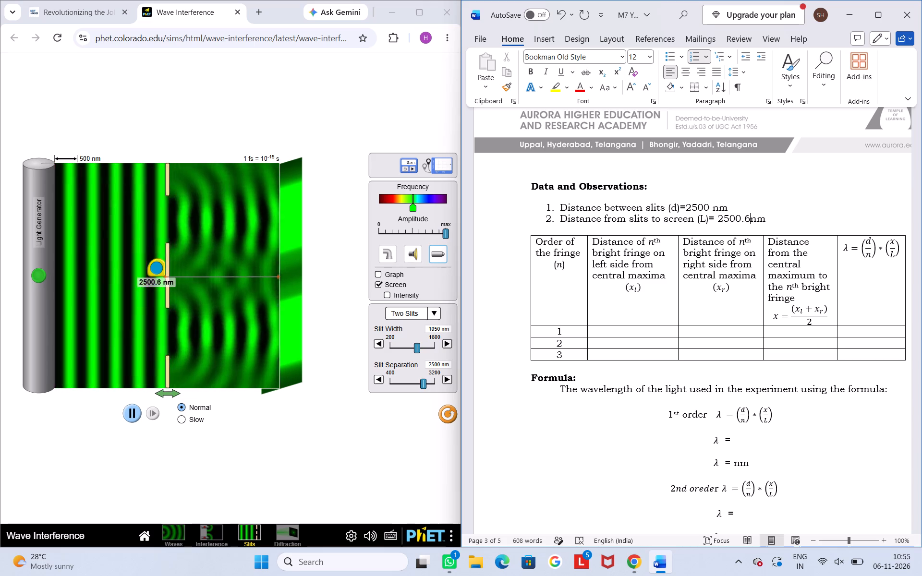
key(space)
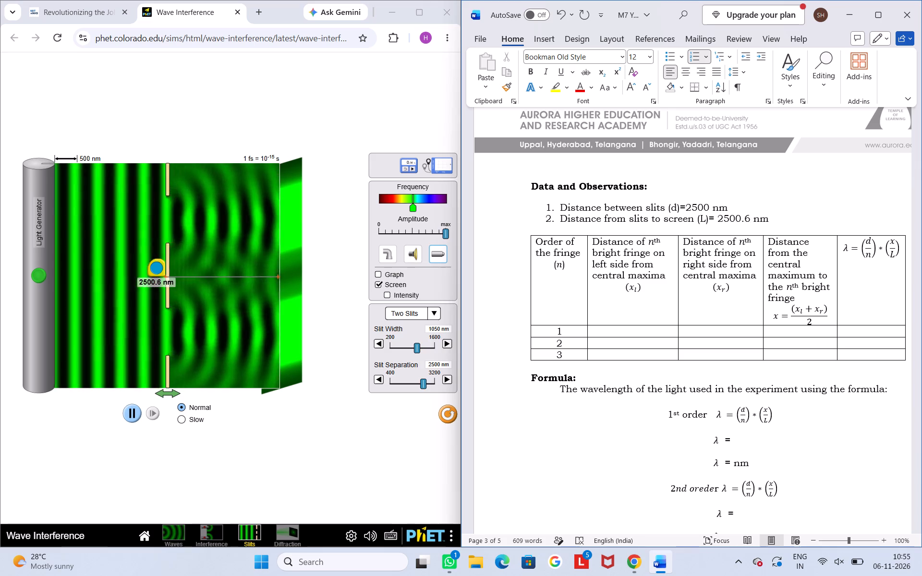
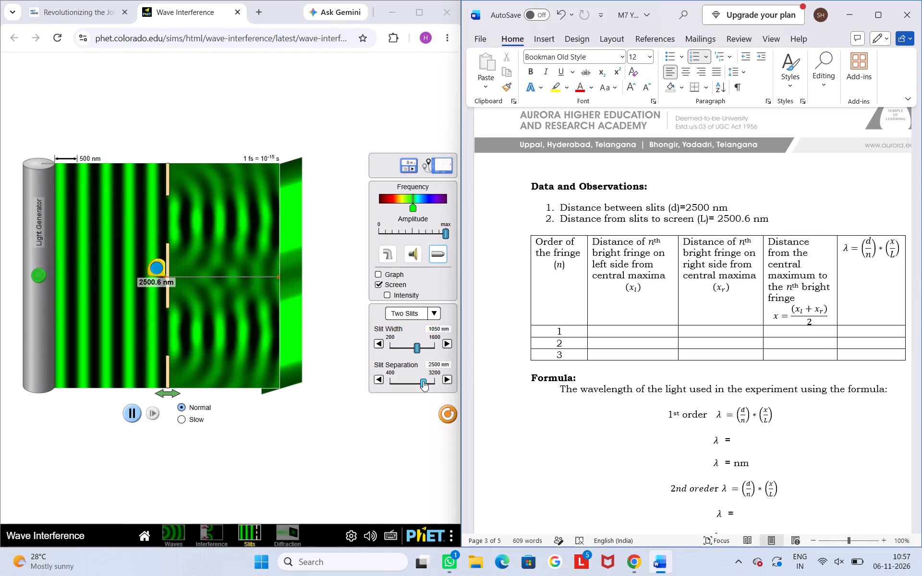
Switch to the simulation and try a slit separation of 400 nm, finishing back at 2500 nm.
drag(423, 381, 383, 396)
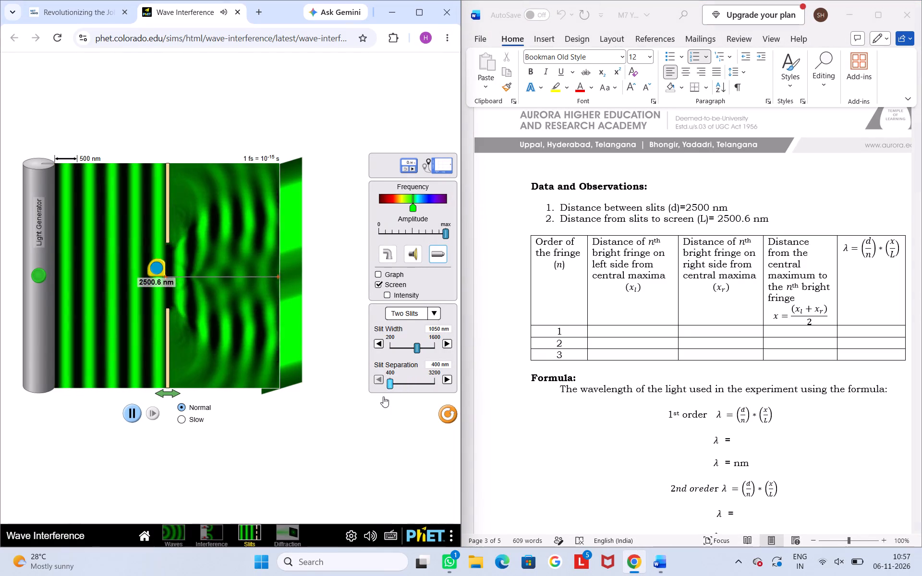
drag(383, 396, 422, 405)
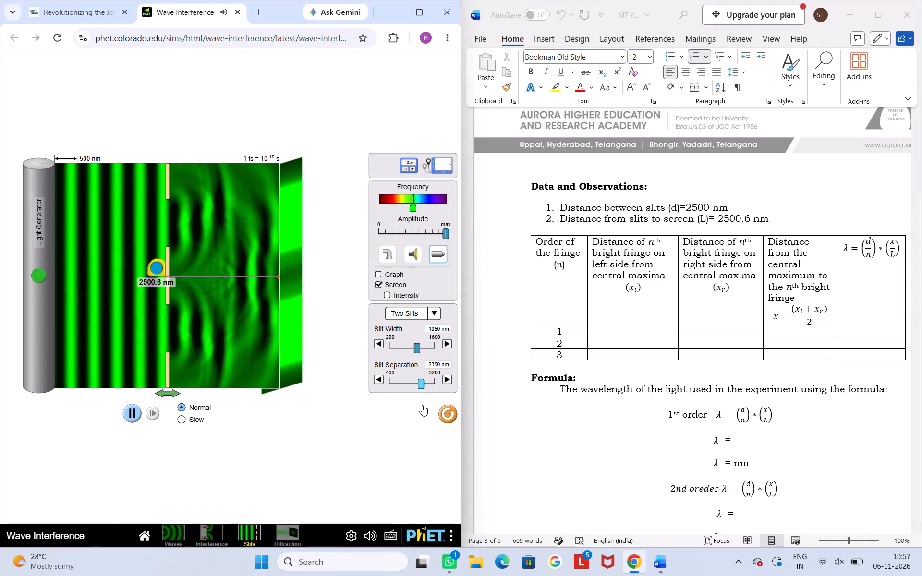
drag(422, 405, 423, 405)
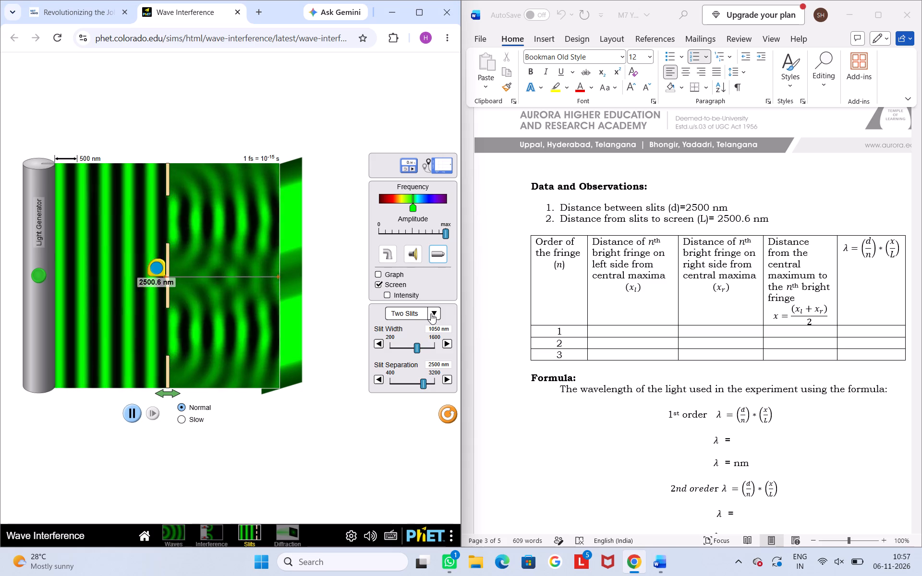
Put the measuring tape back into the simulation's toolbox.
drag(160, 271, 383, 167)
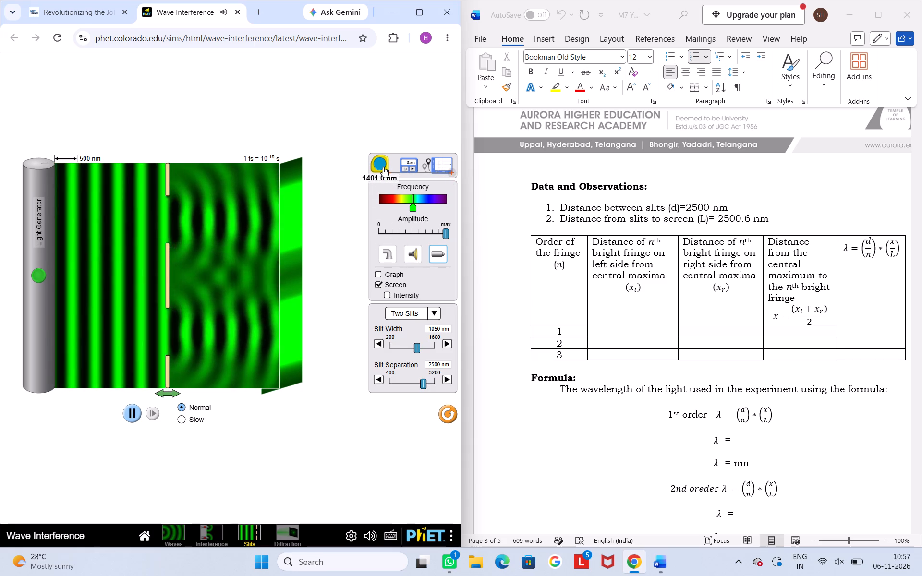
drag(383, 167, 384, 167)
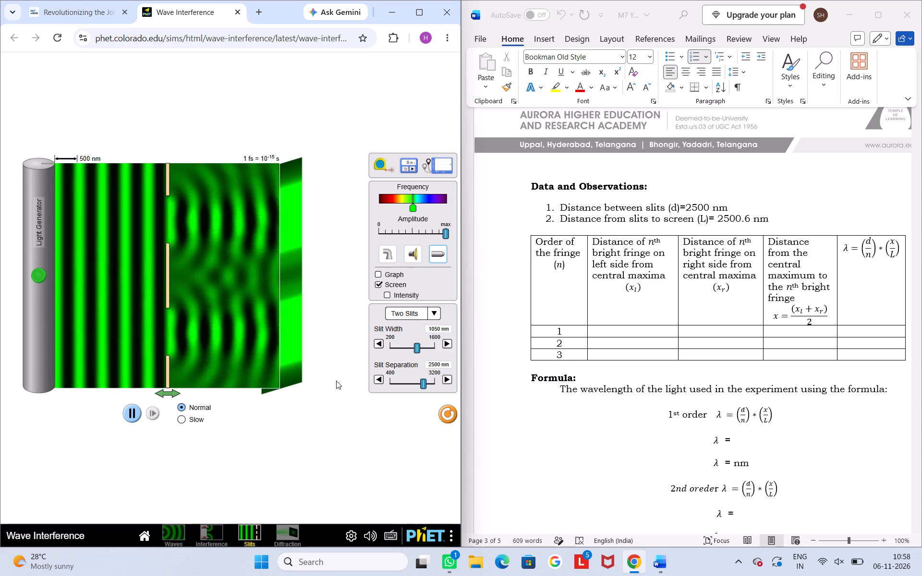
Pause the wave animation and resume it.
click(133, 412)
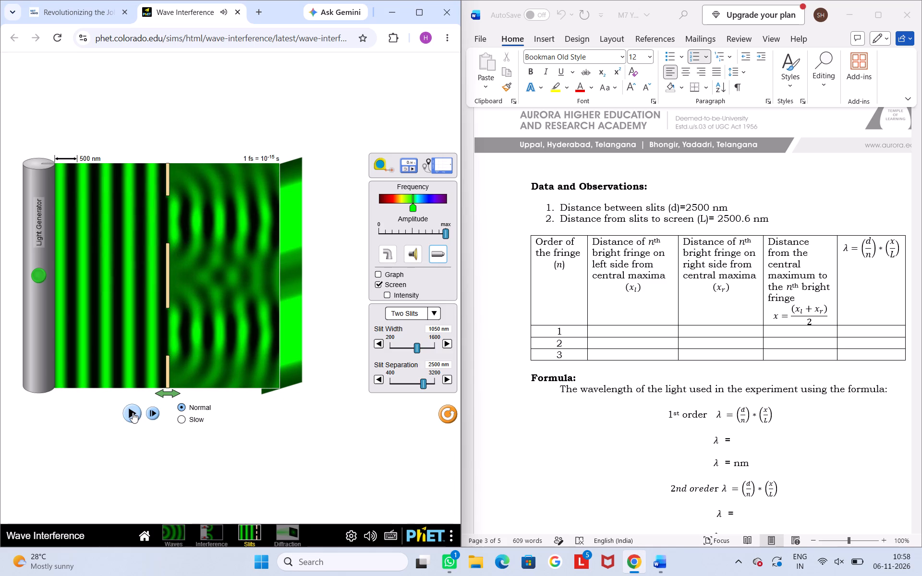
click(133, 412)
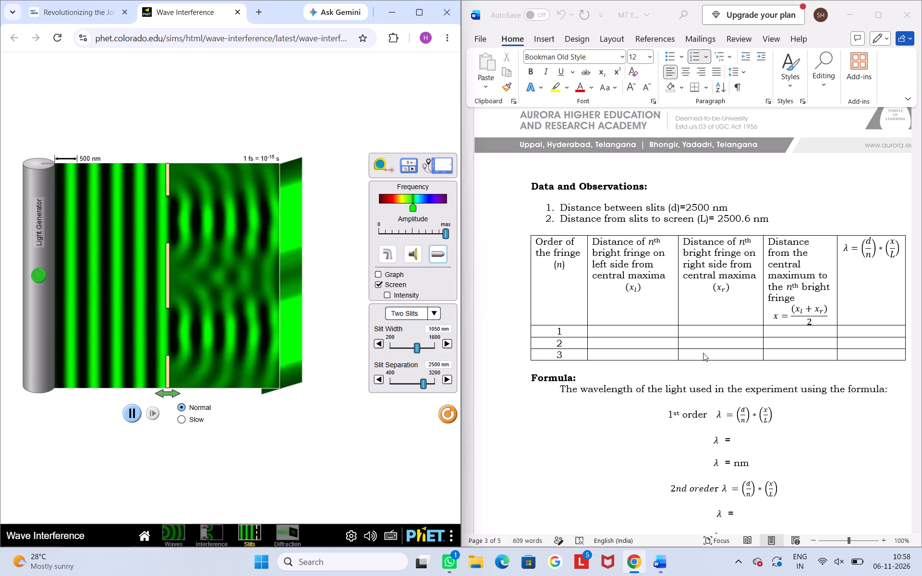
Switch to the Word lab report and enter the student's name in the header table on the first page.
scroll(703, 353, up, 9)
scroll(703, 353, up, 12)
click(732, 222)
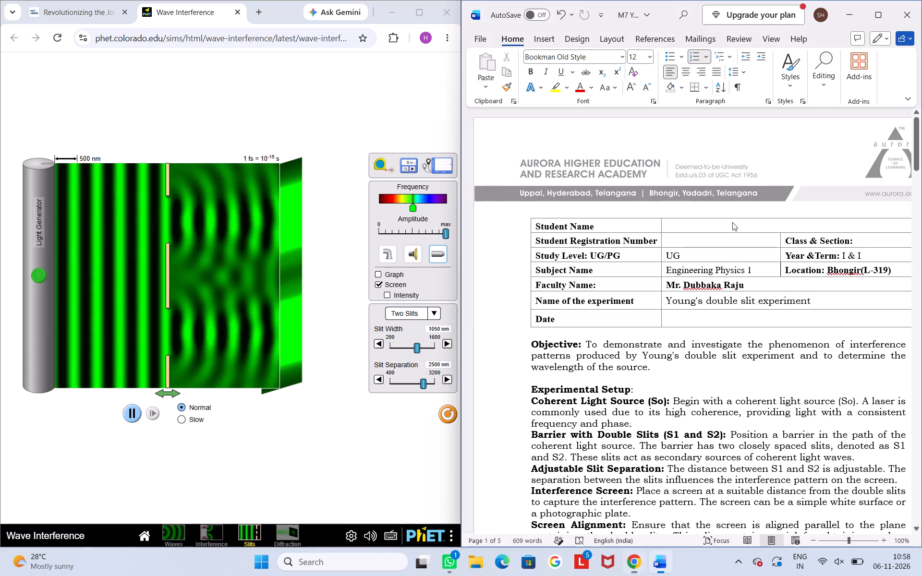
click(732, 222)
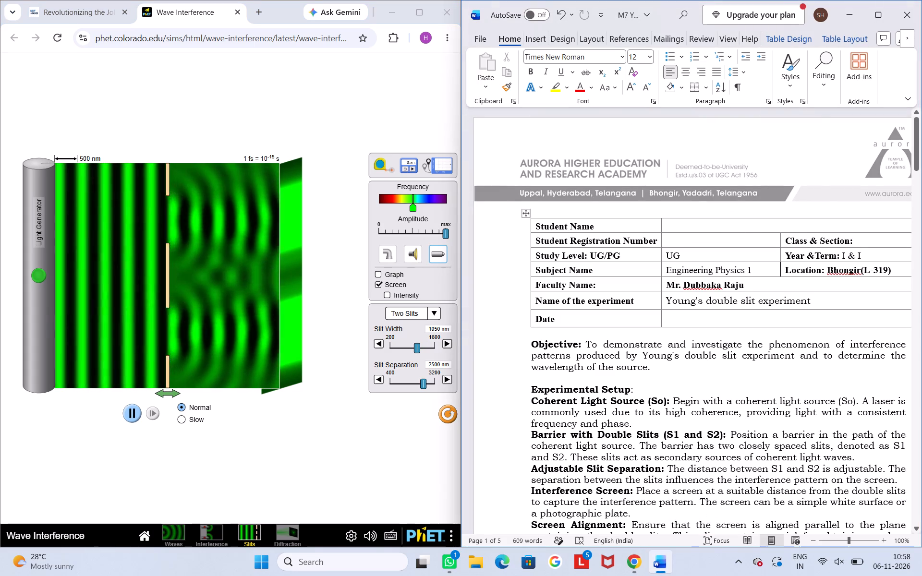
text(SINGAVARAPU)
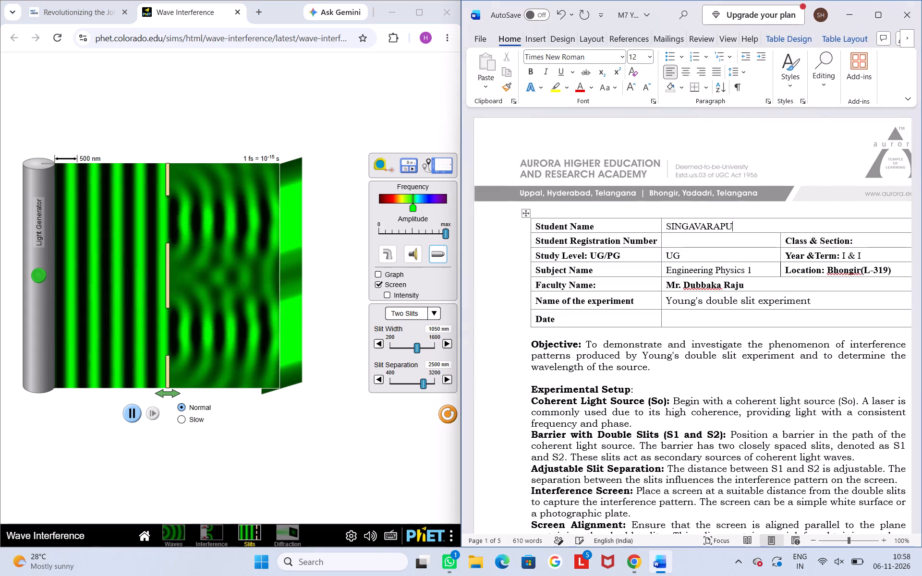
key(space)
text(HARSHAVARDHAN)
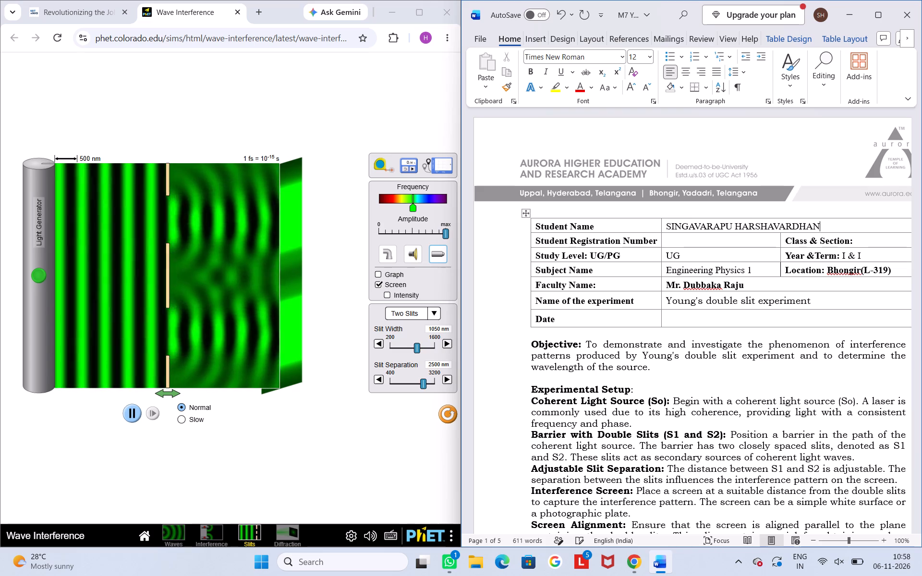
Enter the first three digits of the student registration number in the header table.
click(698, 243)
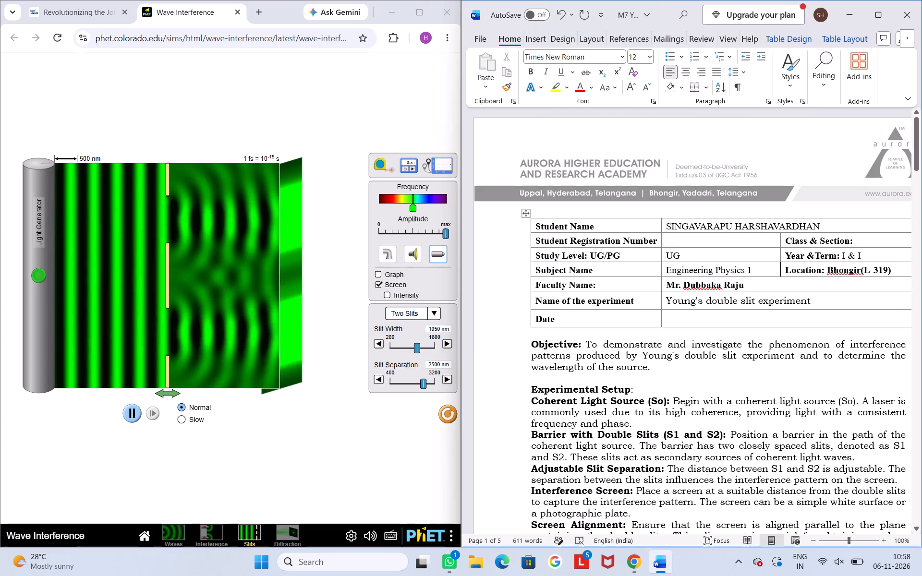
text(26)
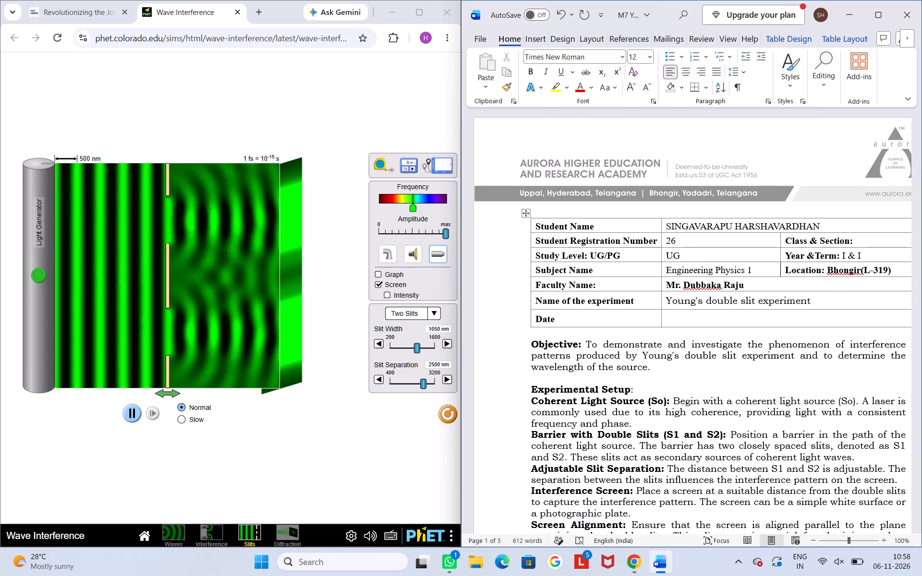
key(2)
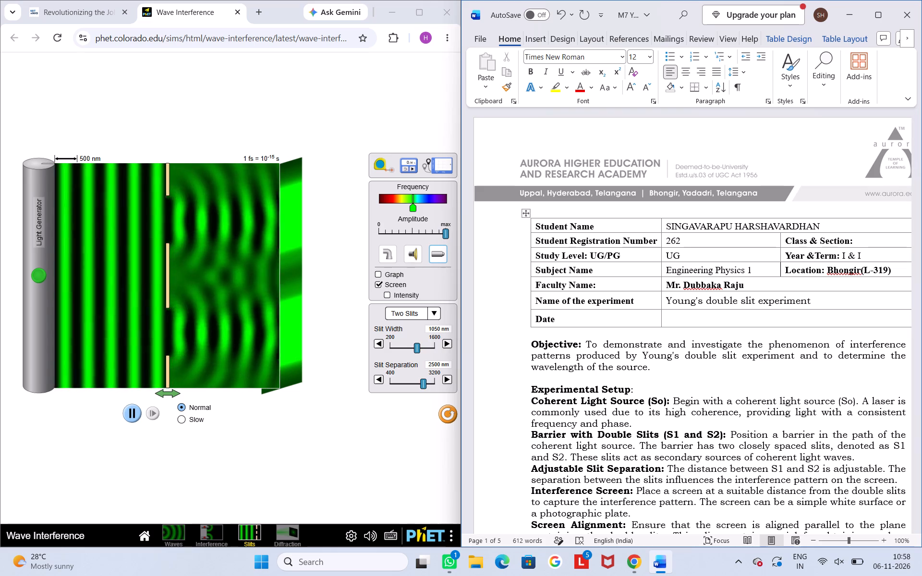
Enter 109/1C after the Class & Section label in the header table.
click(867, 242)
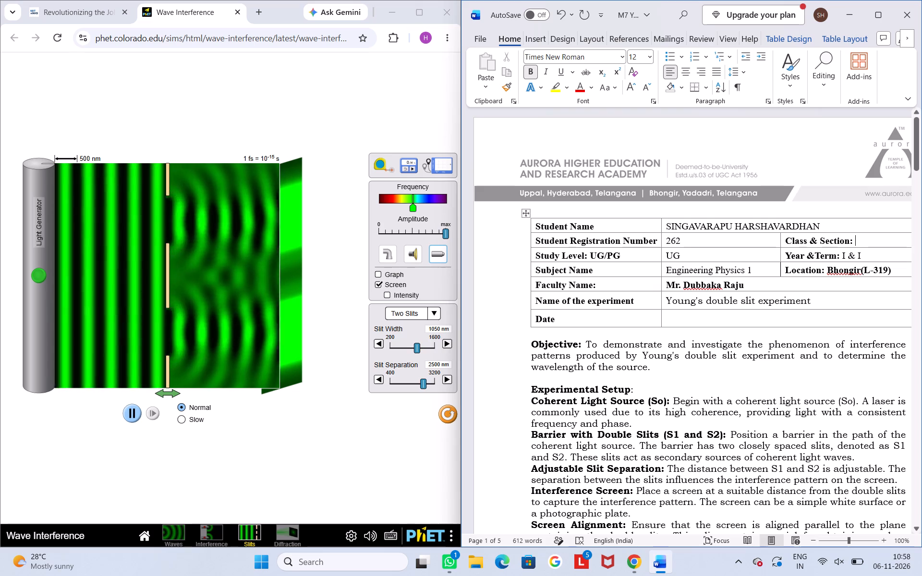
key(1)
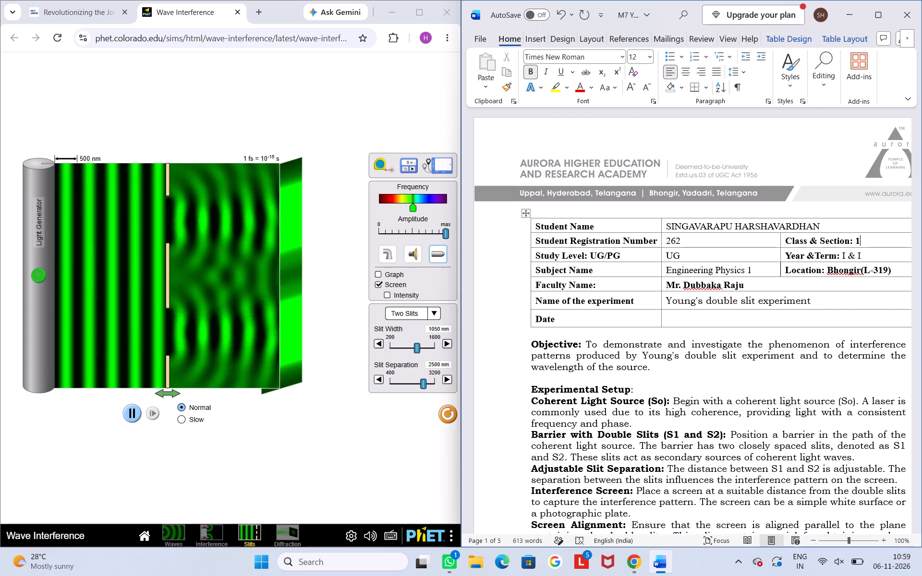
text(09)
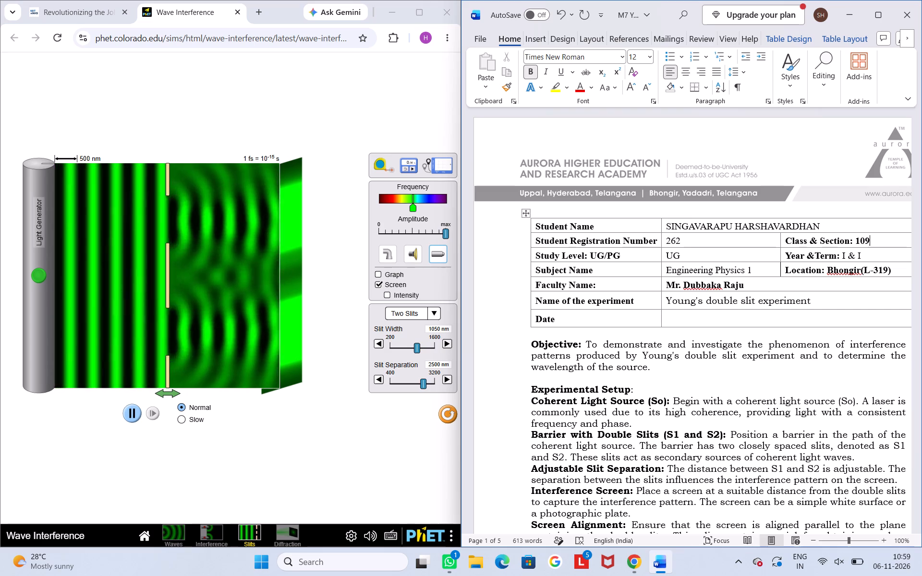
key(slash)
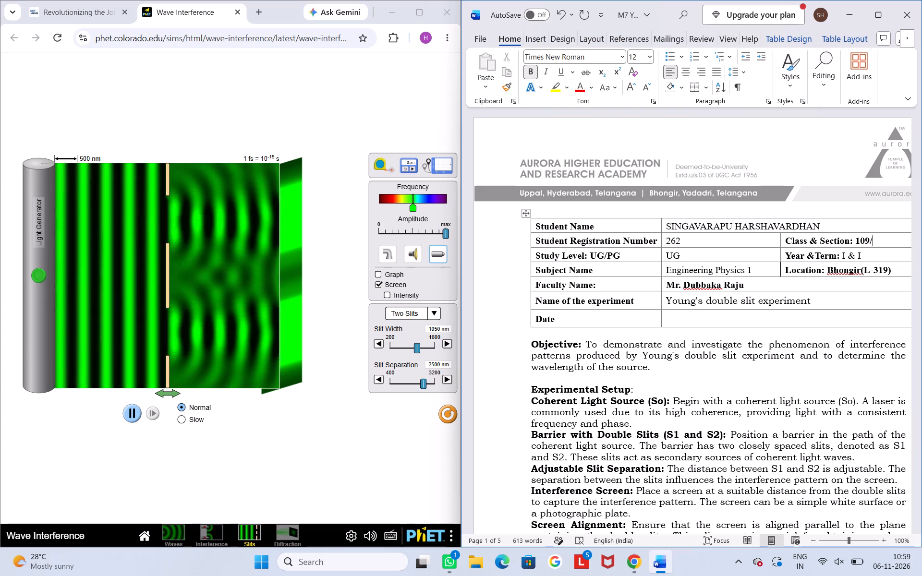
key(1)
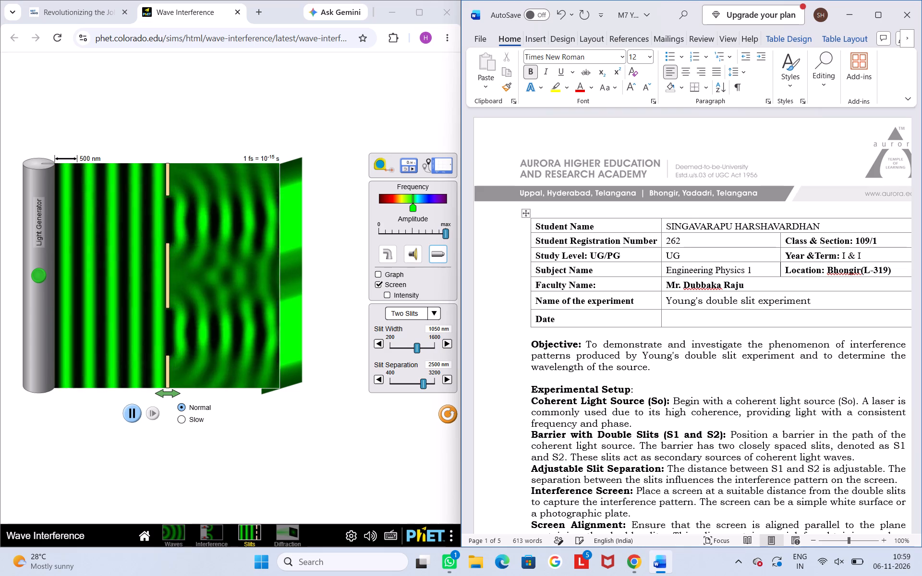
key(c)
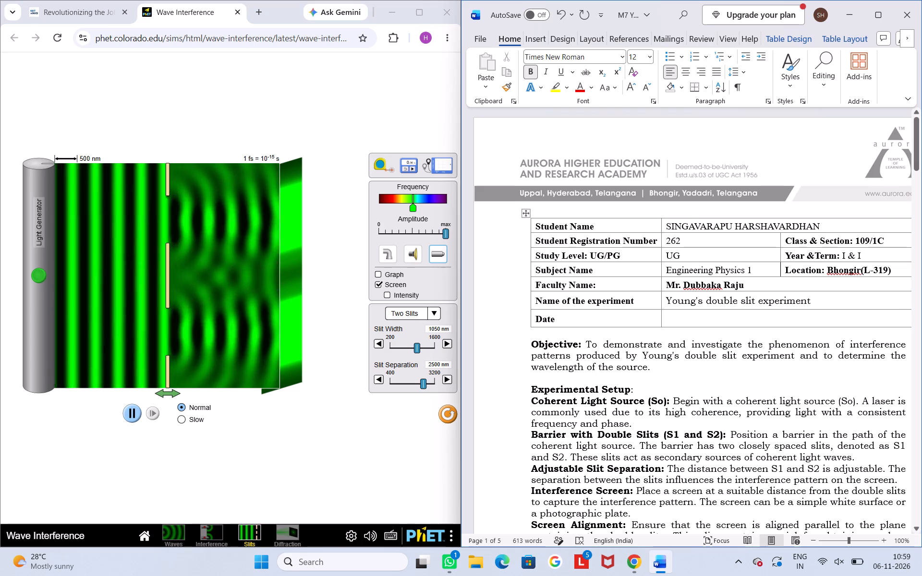
Complete the student registration number by adding its remaining characters.
click(717, 242)
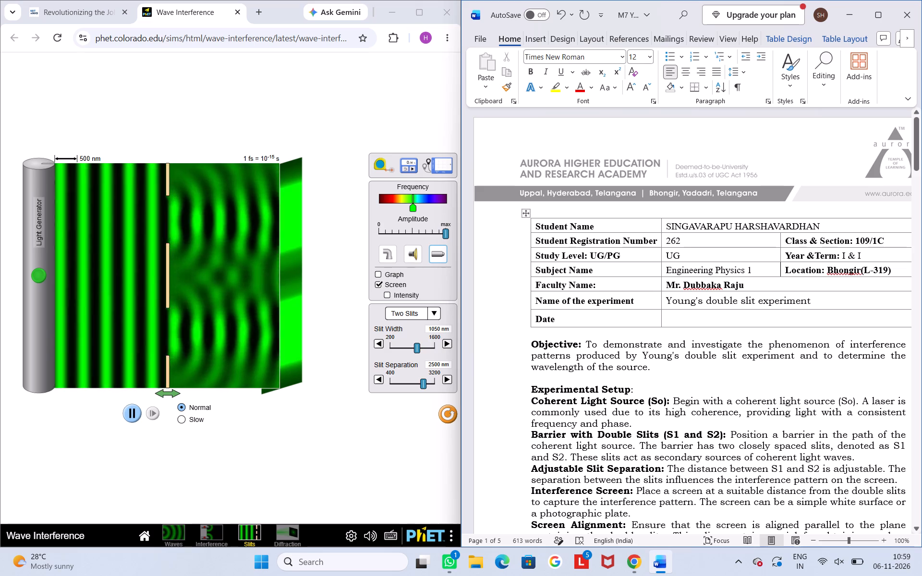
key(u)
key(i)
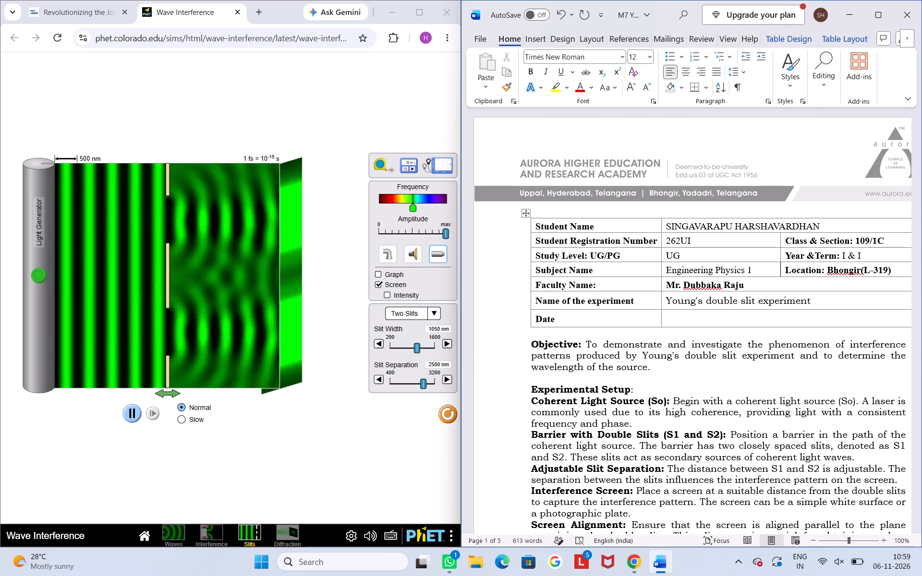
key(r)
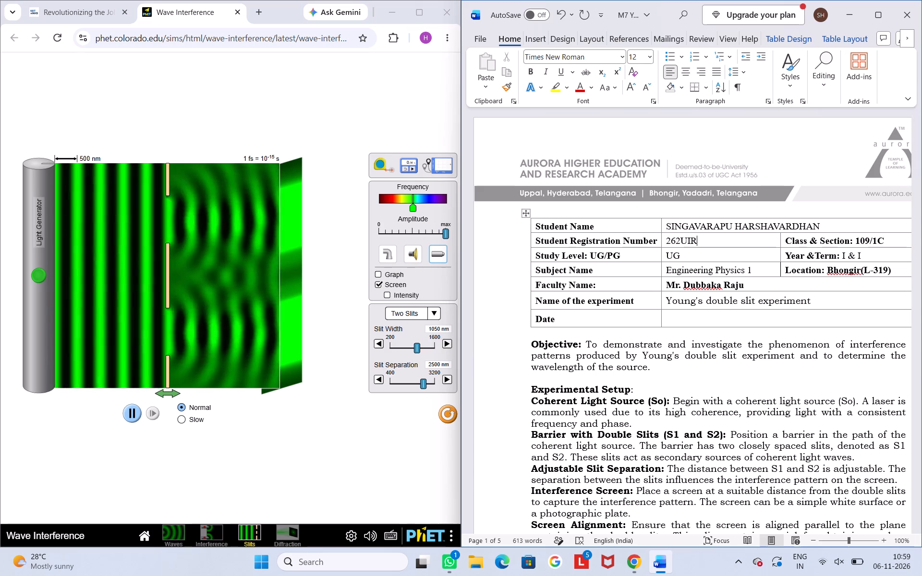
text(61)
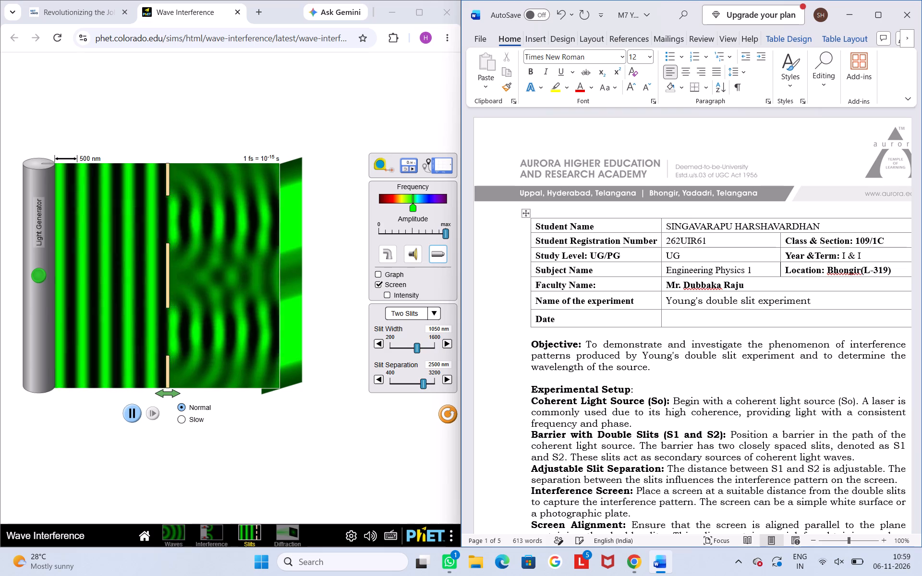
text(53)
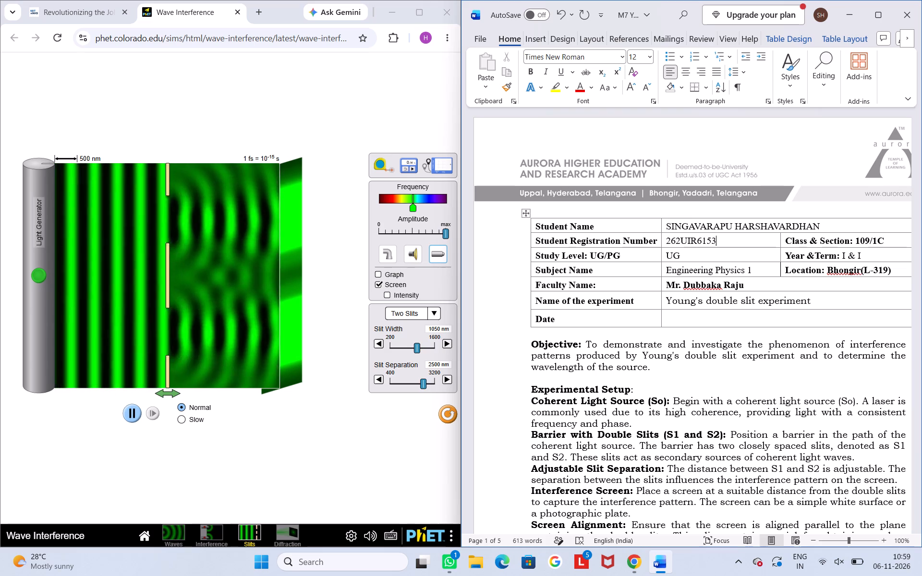
Enter 06-11-2026 as the experiment date in the header table.
click(703, 322)
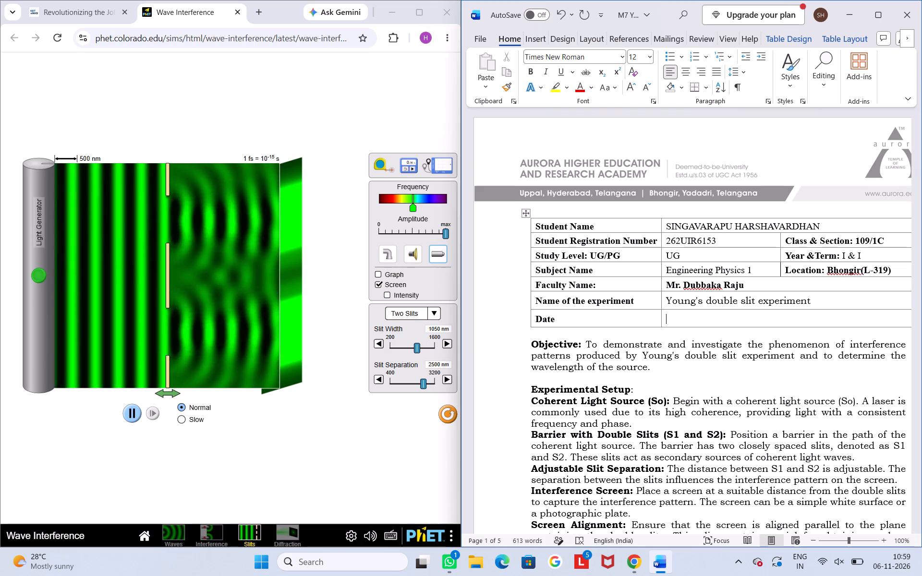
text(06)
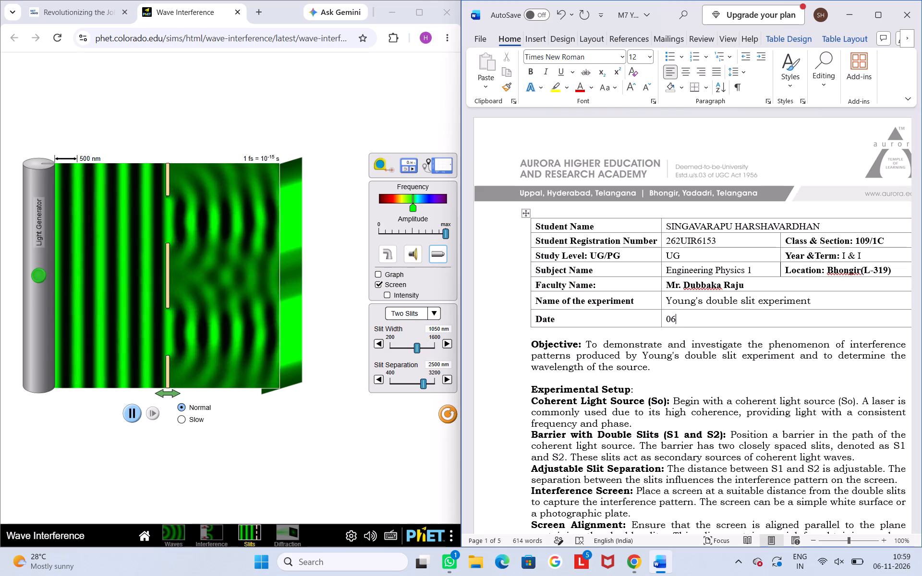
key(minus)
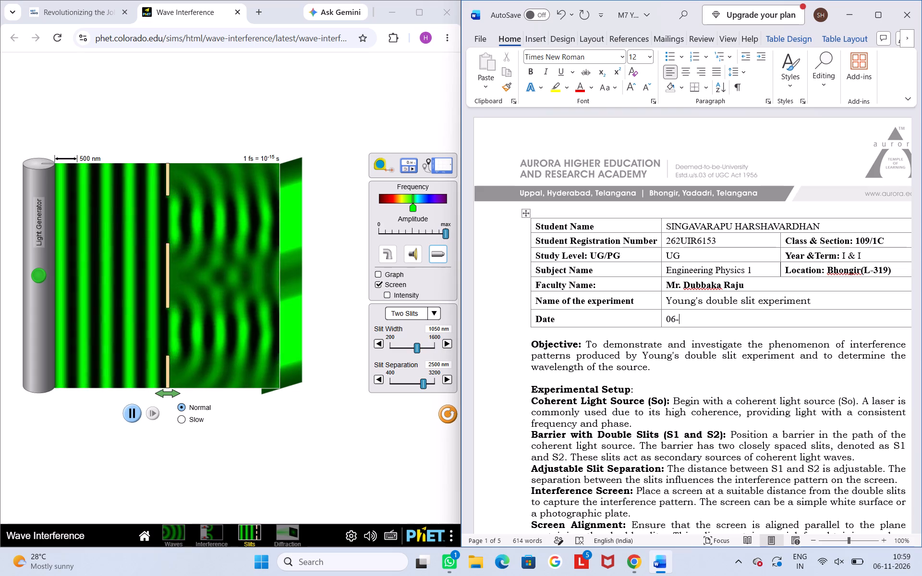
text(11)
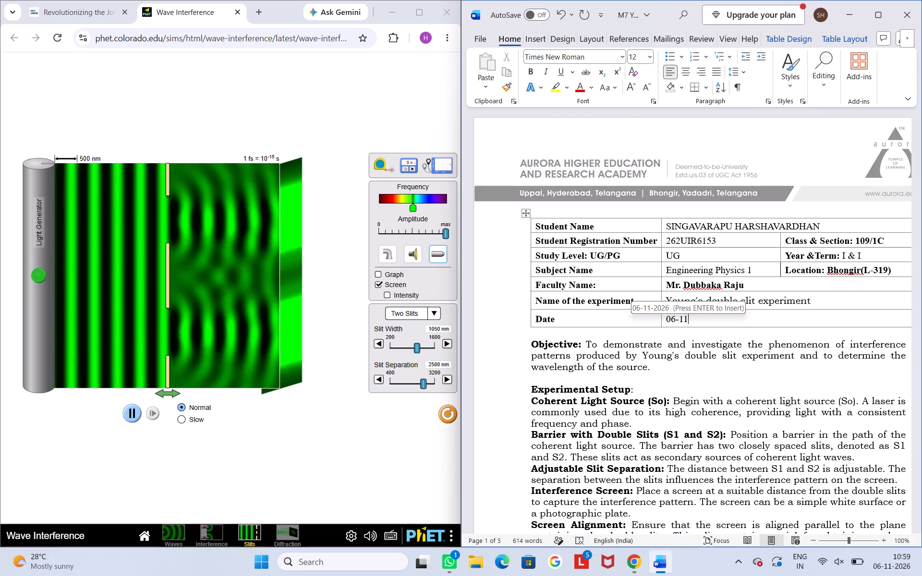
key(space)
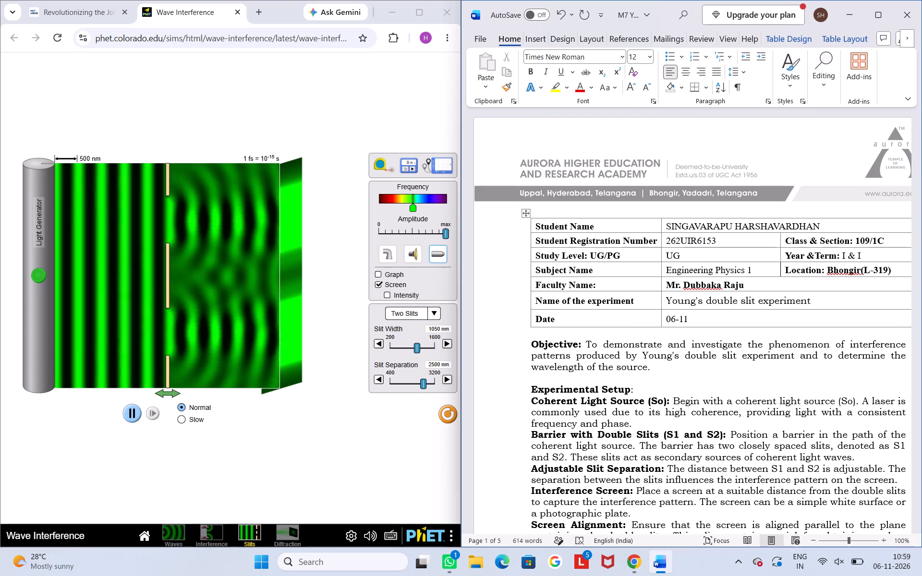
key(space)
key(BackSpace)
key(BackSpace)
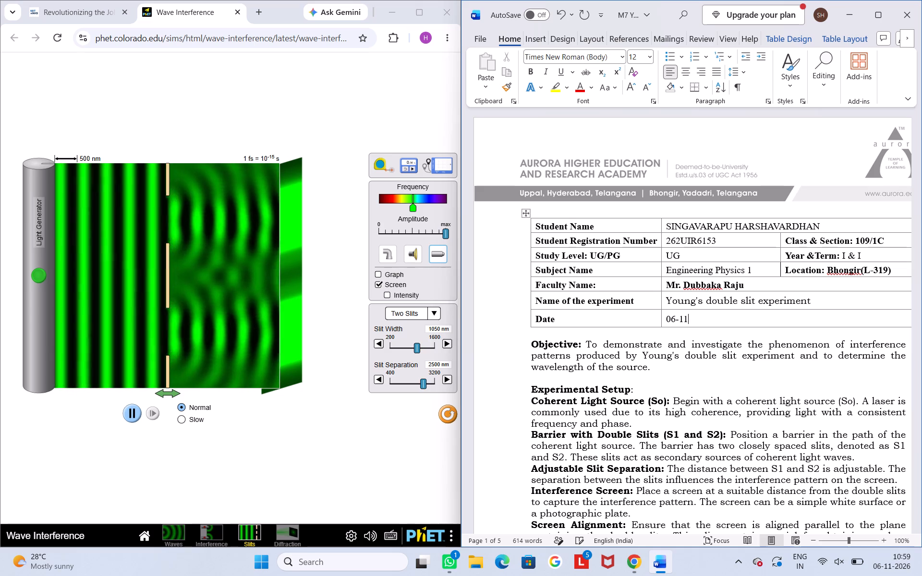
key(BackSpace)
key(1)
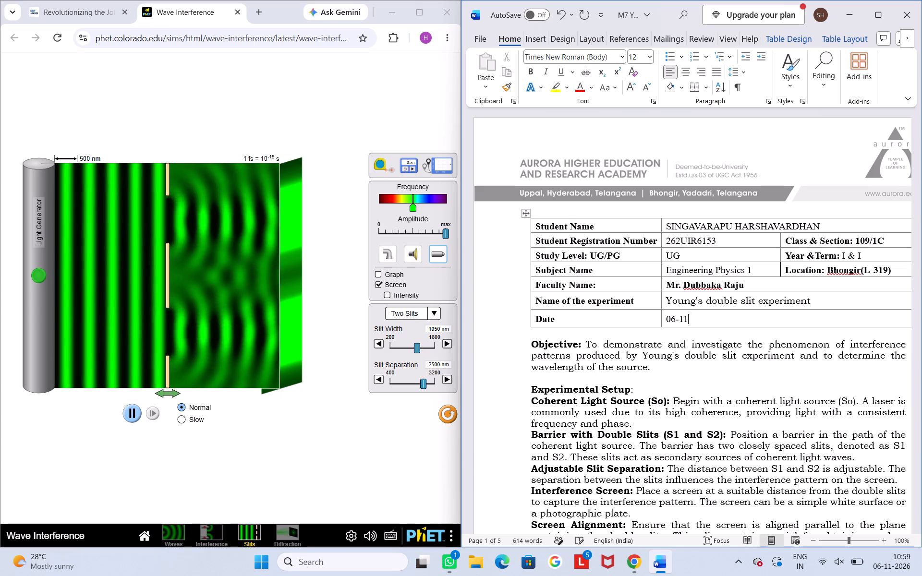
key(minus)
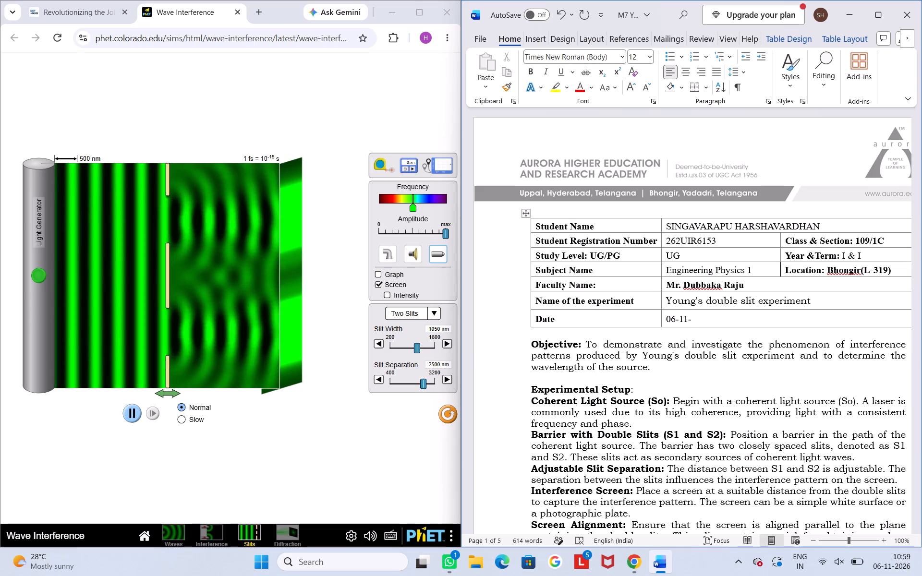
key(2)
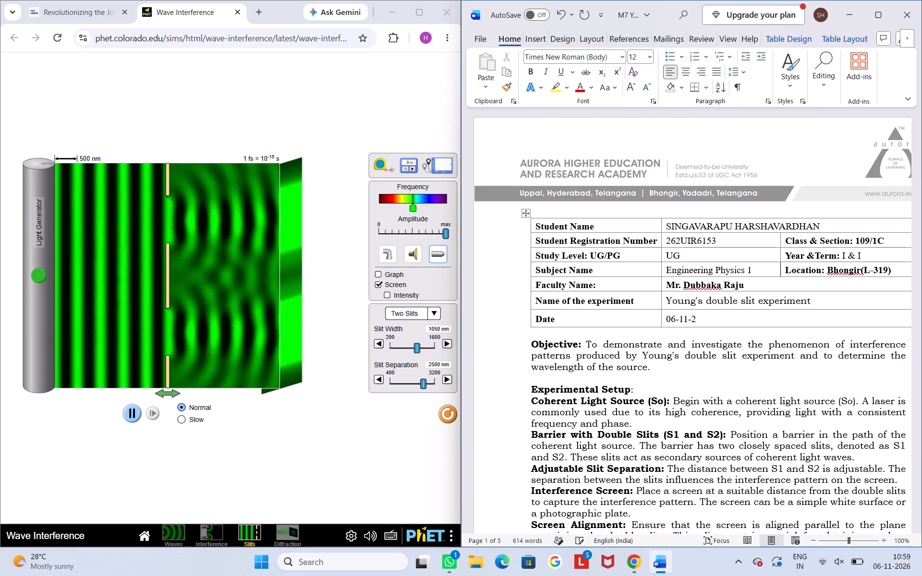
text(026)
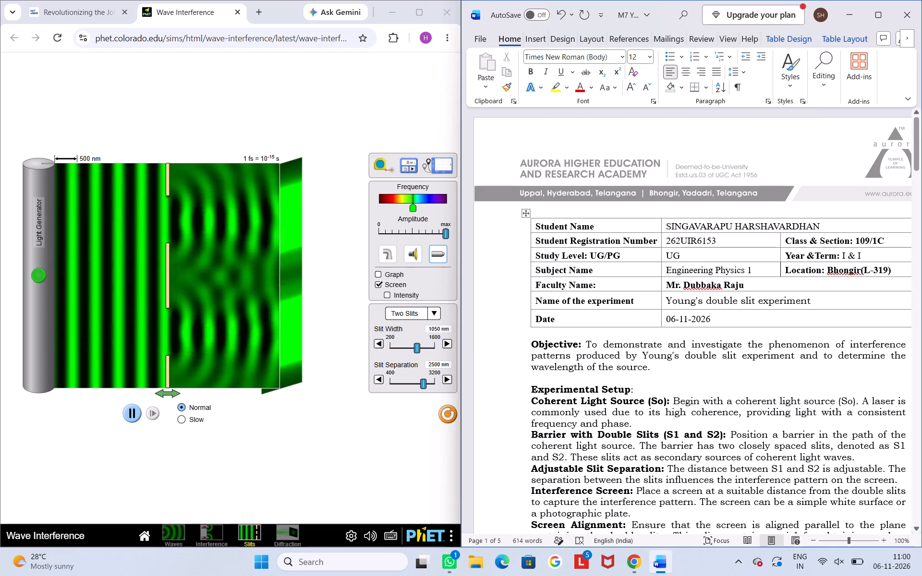
Return to the fringe measurement table under Data and Observations.
scroll(698, 400, down, 7)
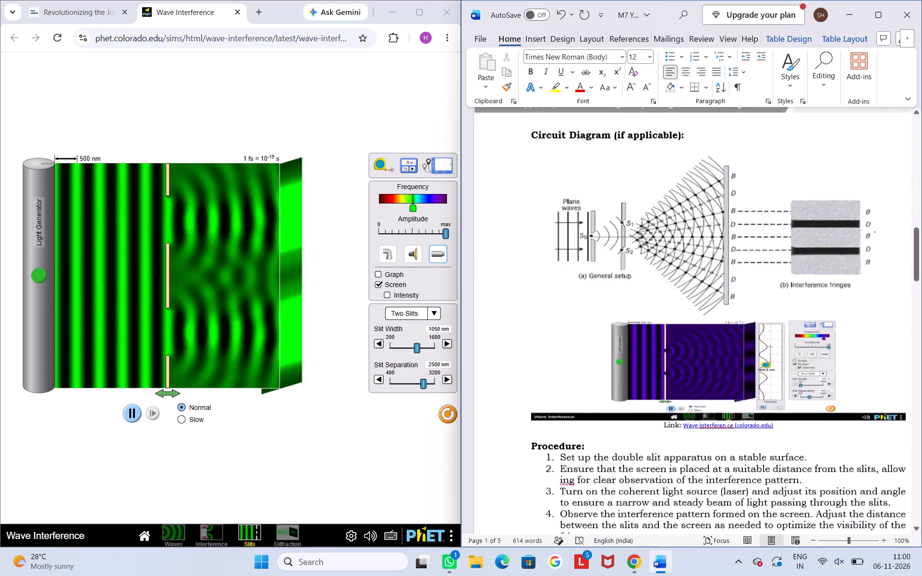
scroll(698, 400, down, 3)
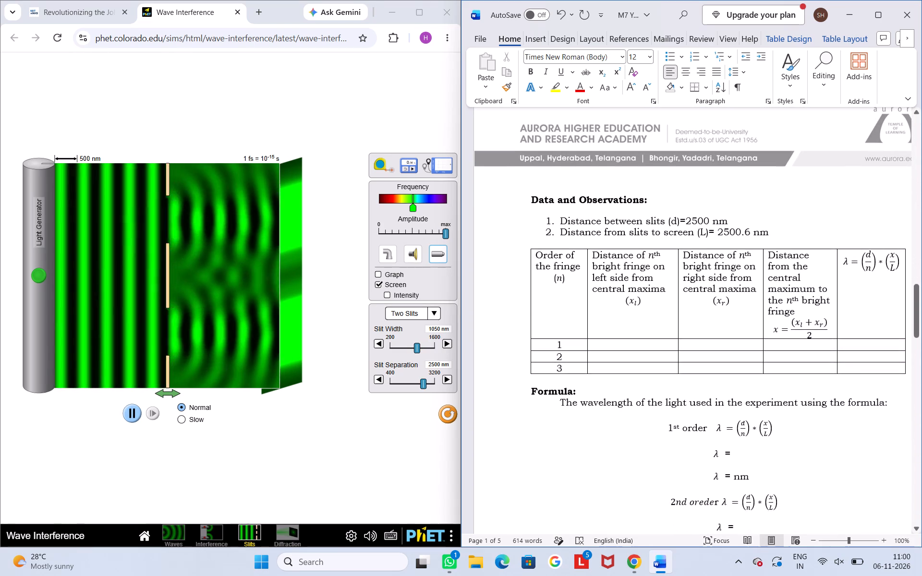
scroll(698, 400, down, 1)
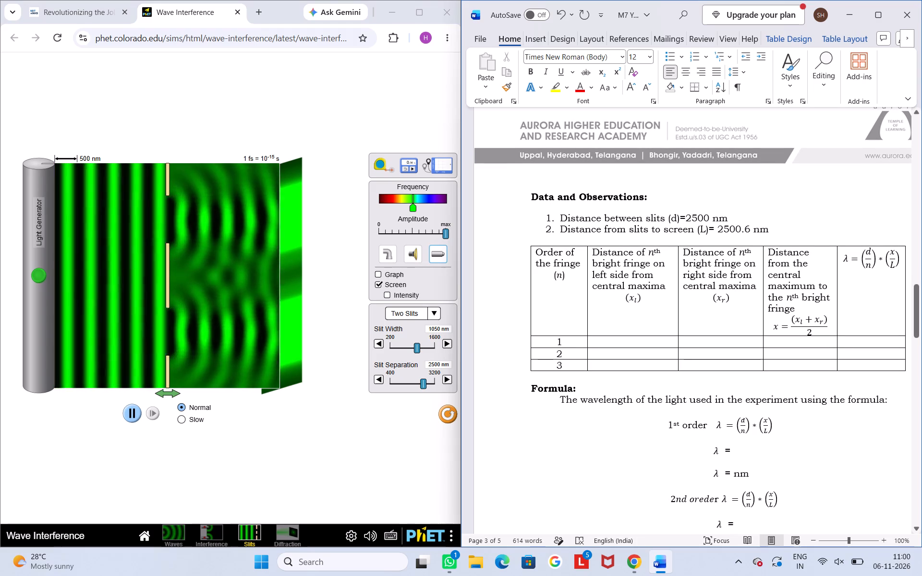
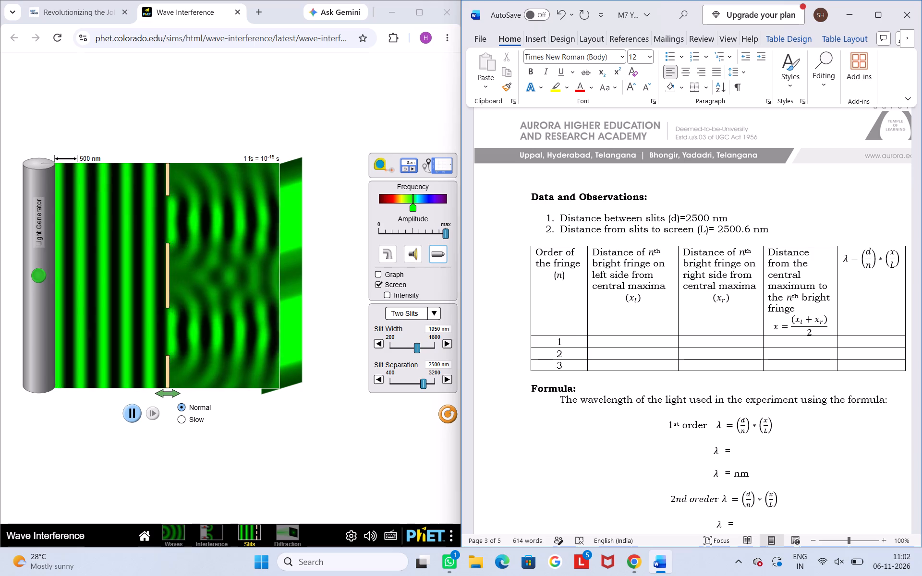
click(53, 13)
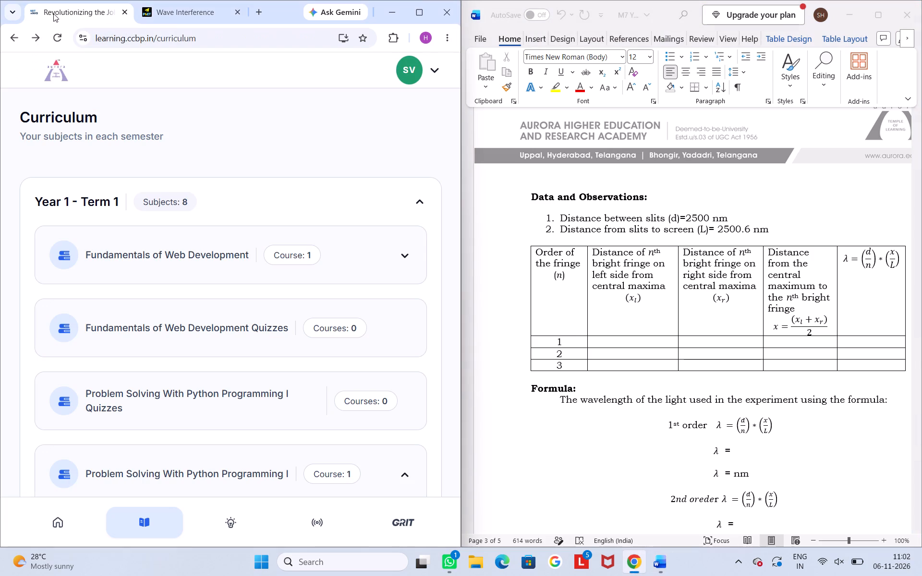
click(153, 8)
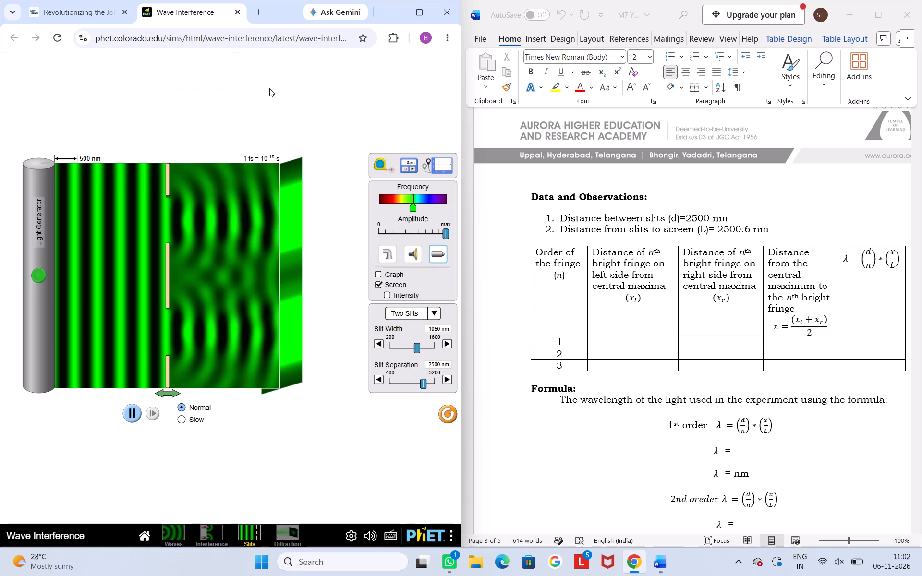
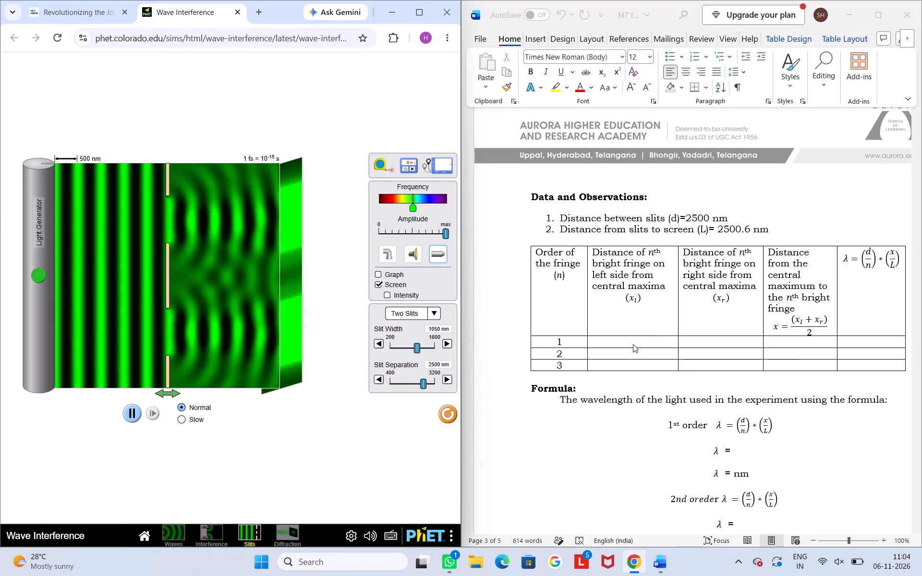
Fill the first-order row of the observations table with 516.2 as the left fringe distance and 538.2 as the right fringe distance.
click(593, 341)
click(593, 341)
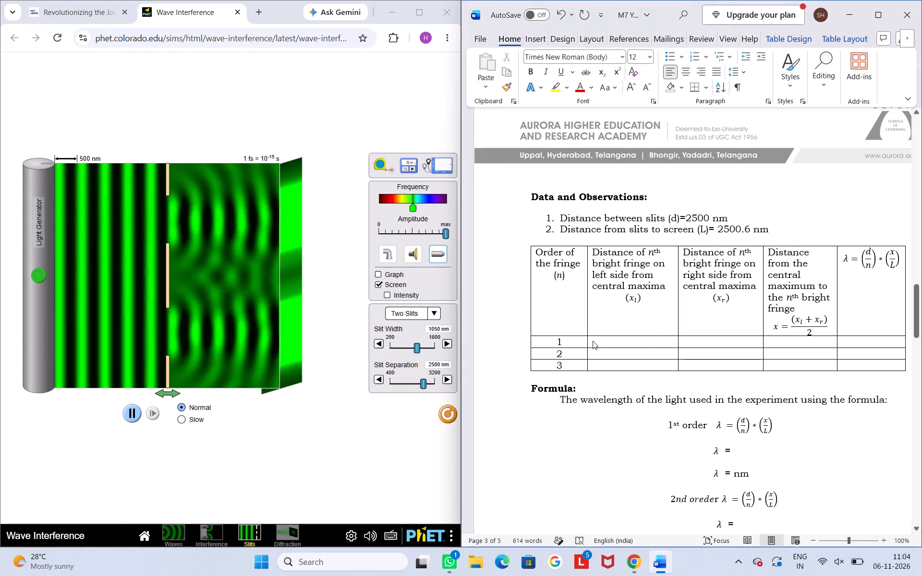
click(593, 341)
click(593, 341)
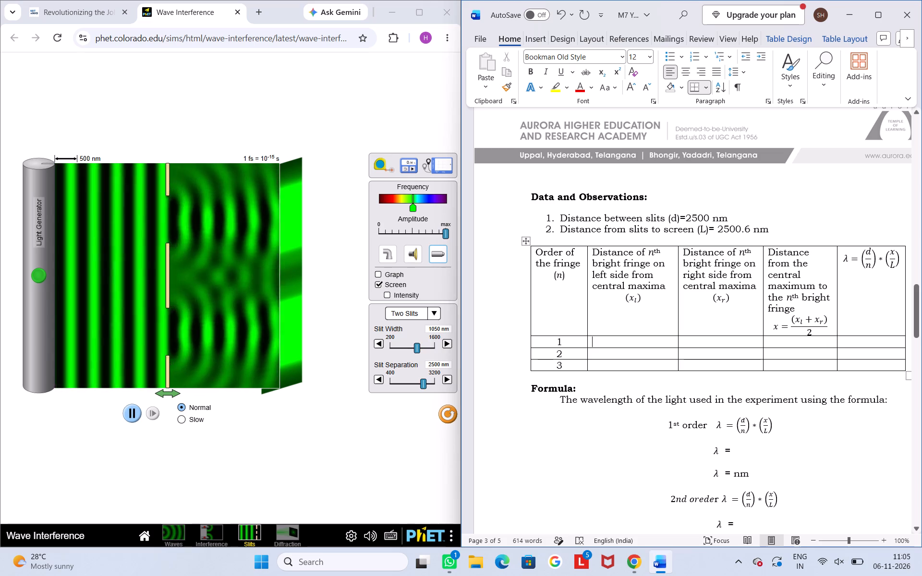
text(51)
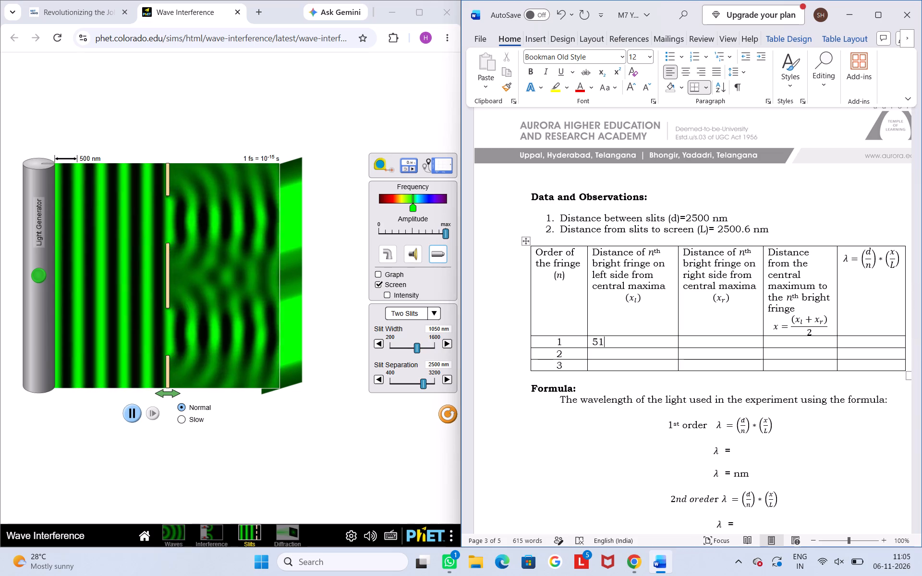
text(6.)
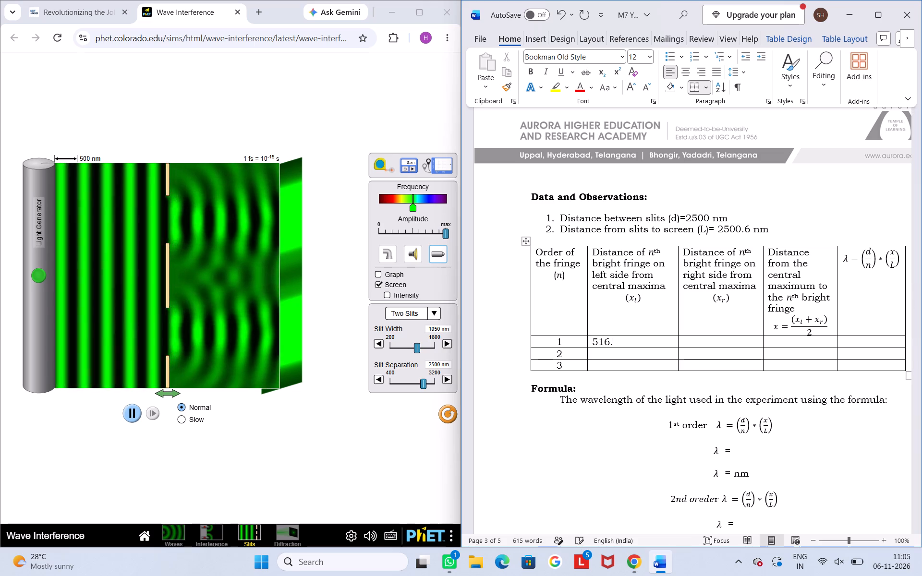
key(2)
click(708, 343)
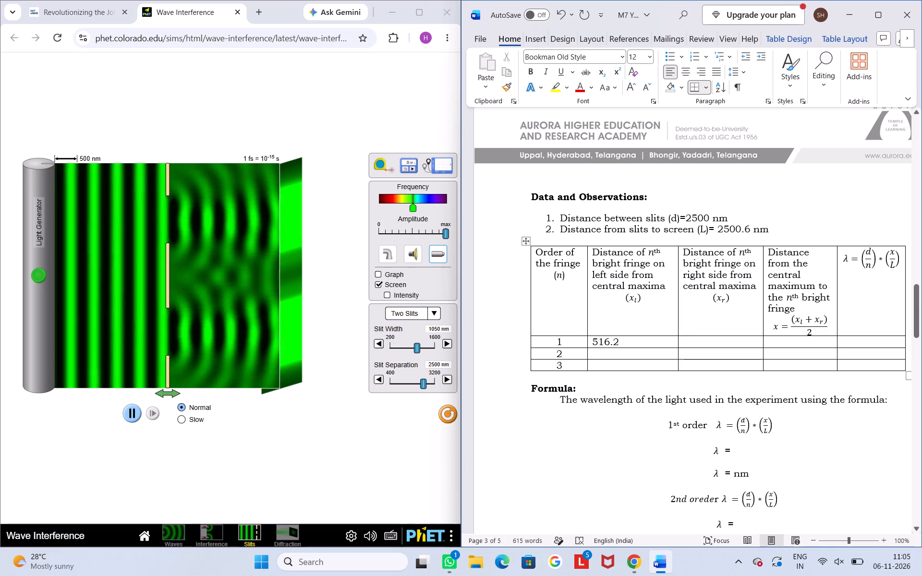
text(53)
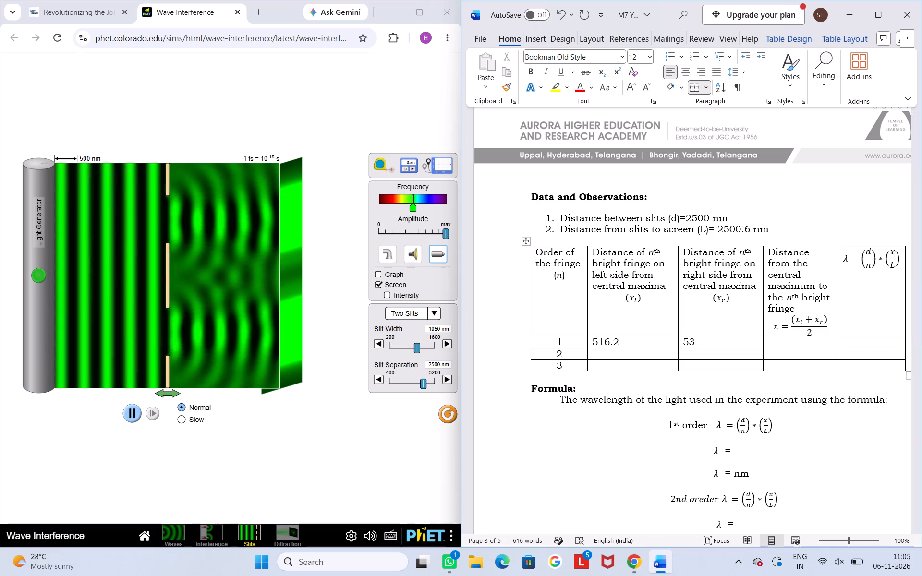
key(8)
text(.2)
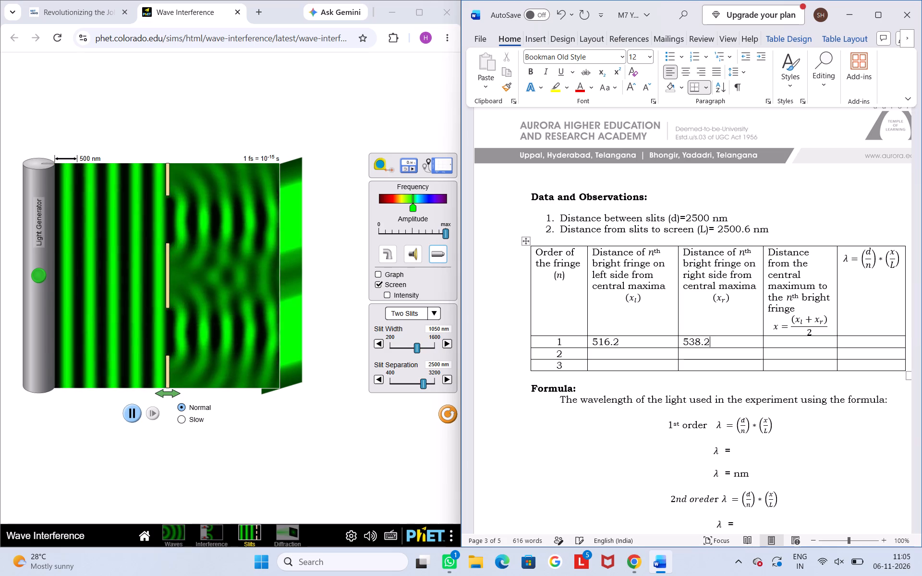
Enter the left-side bright fringe distances 1148.2 for the second order and 1839.8 for the third order.
click(658, 358)
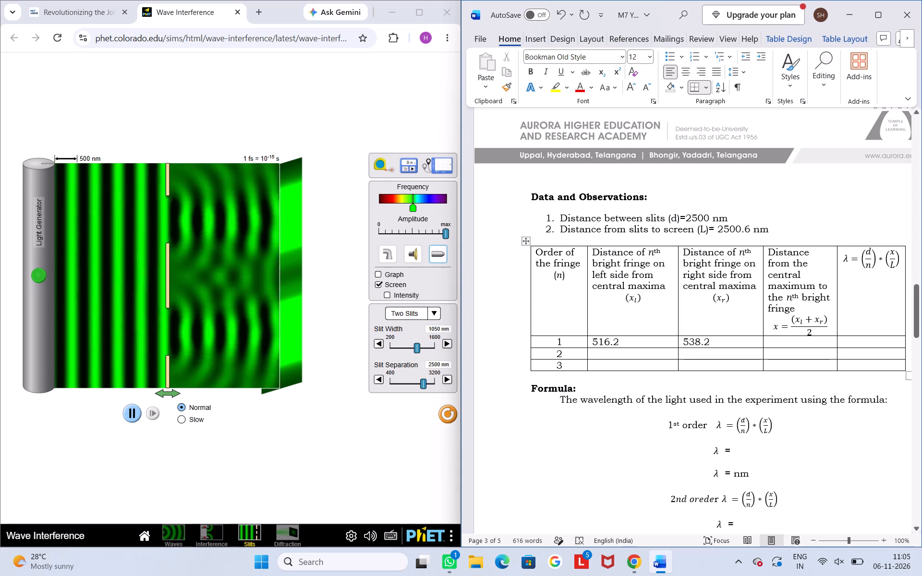
text(1147)
key(period)
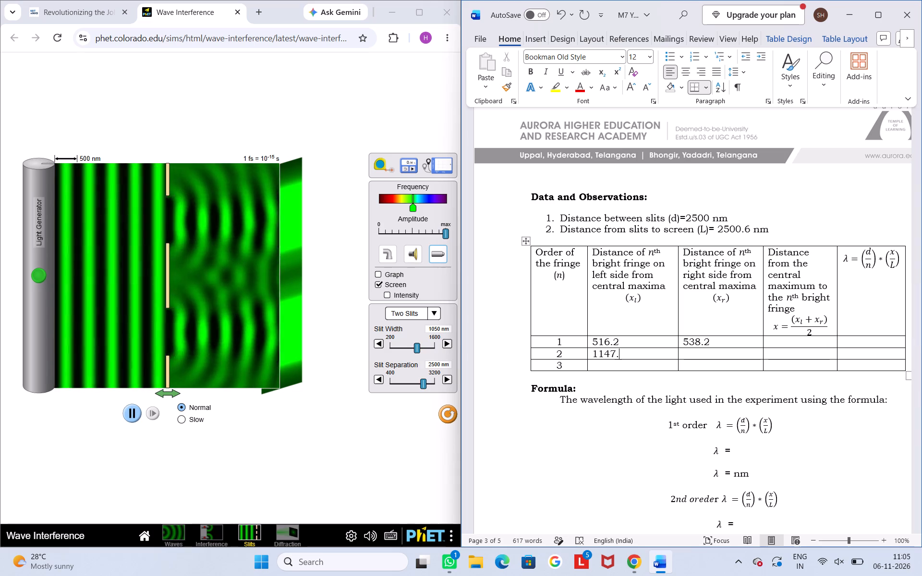
key(BackSpace)
key(BackSpace)
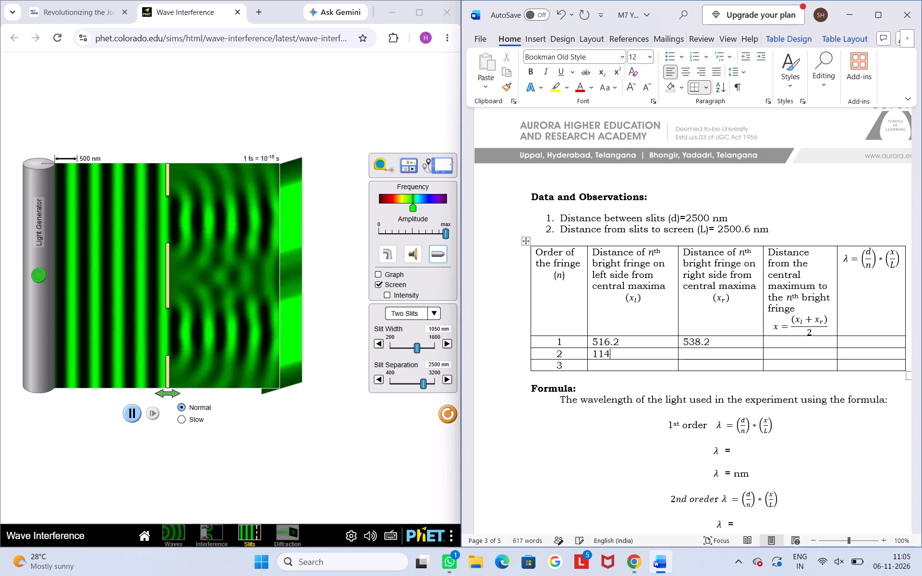
text(8.)
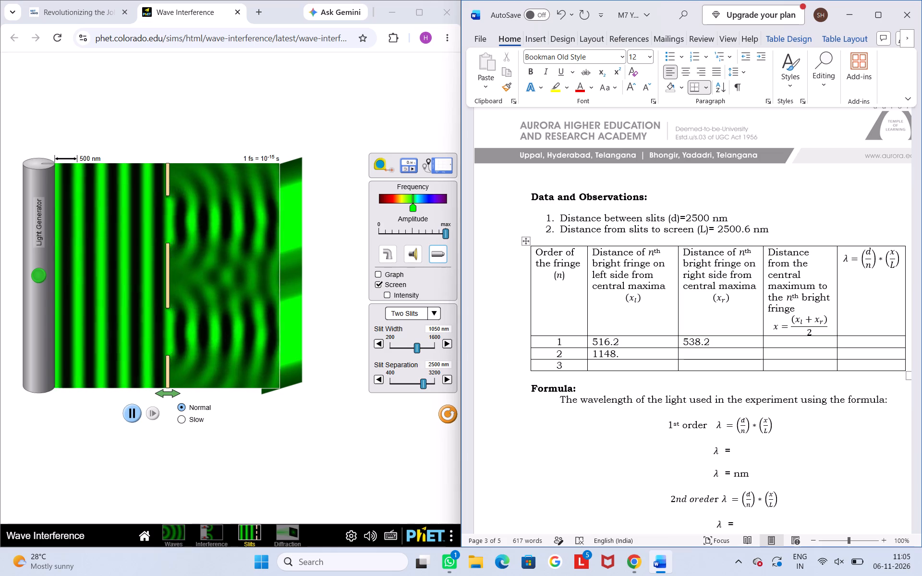
key(2)
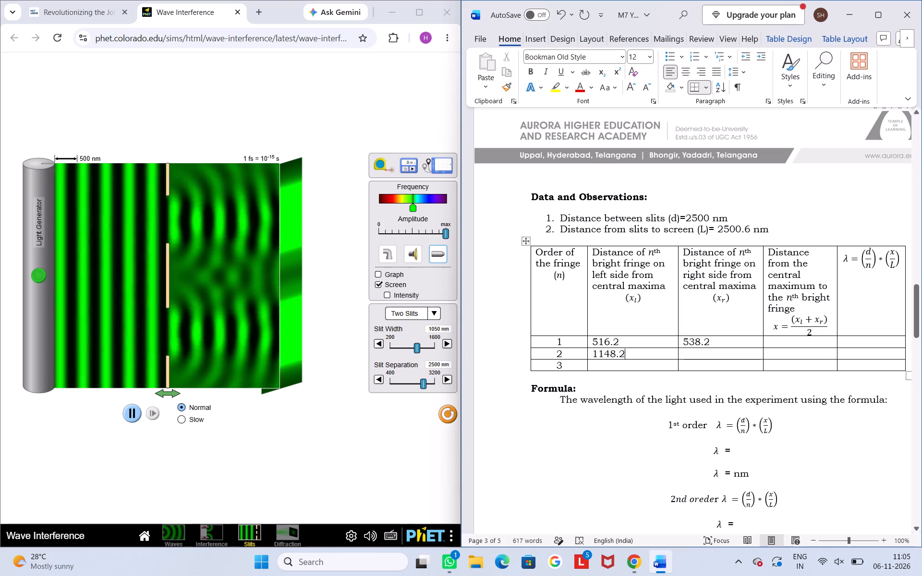
click(639, 366)
text(18)
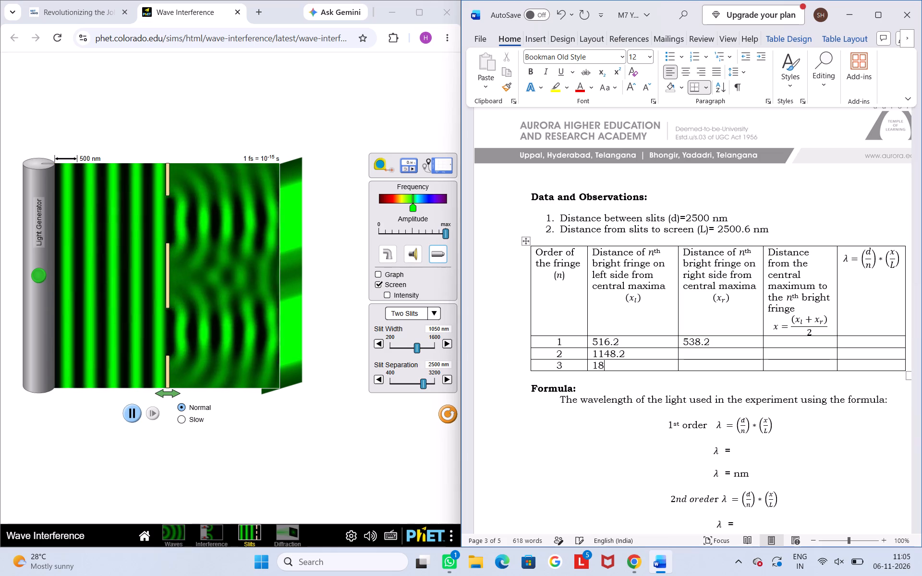
text(39)
key(period)
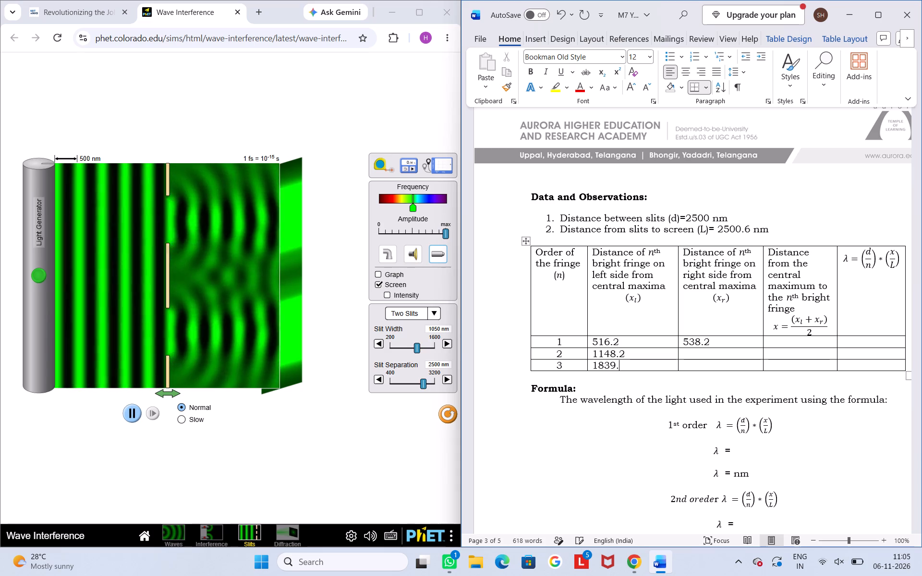
key(8)
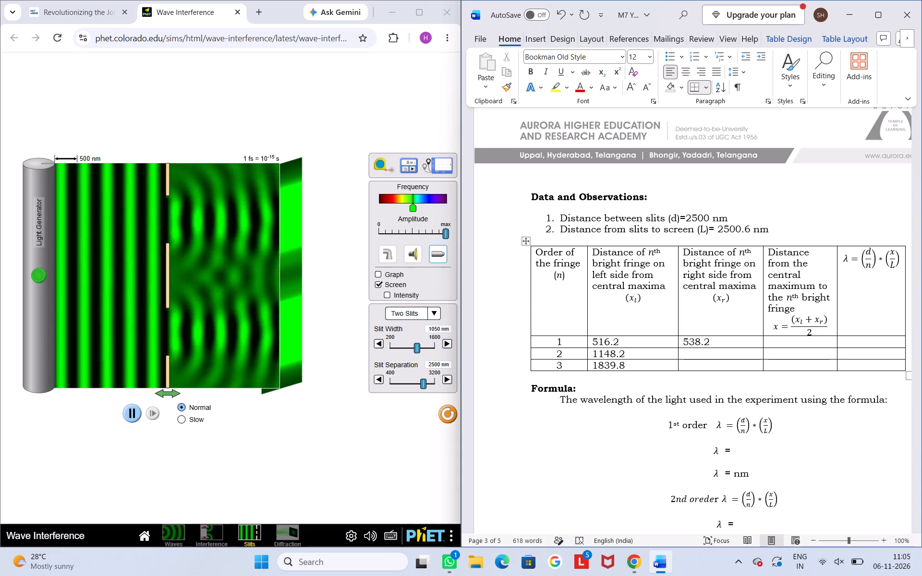
Enter the right-side bright fringe distances 1171.3 for the second order and 1848.3 for the third order.
click(684, 351)
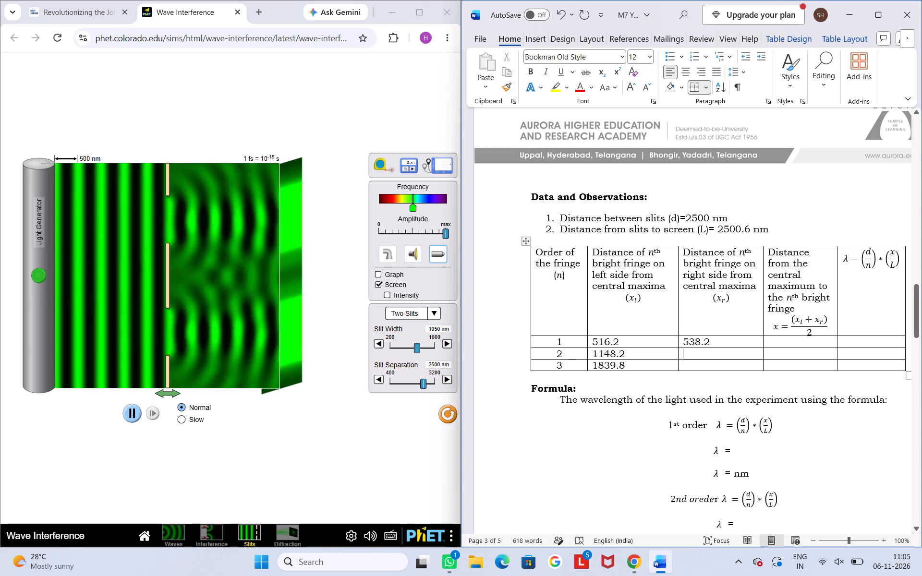
text(1171.3)
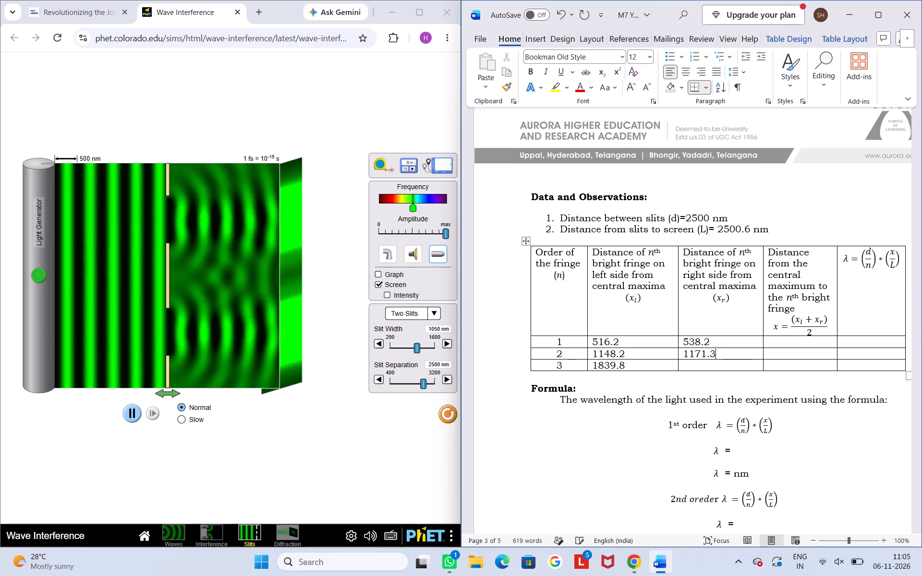
click(702, 361)
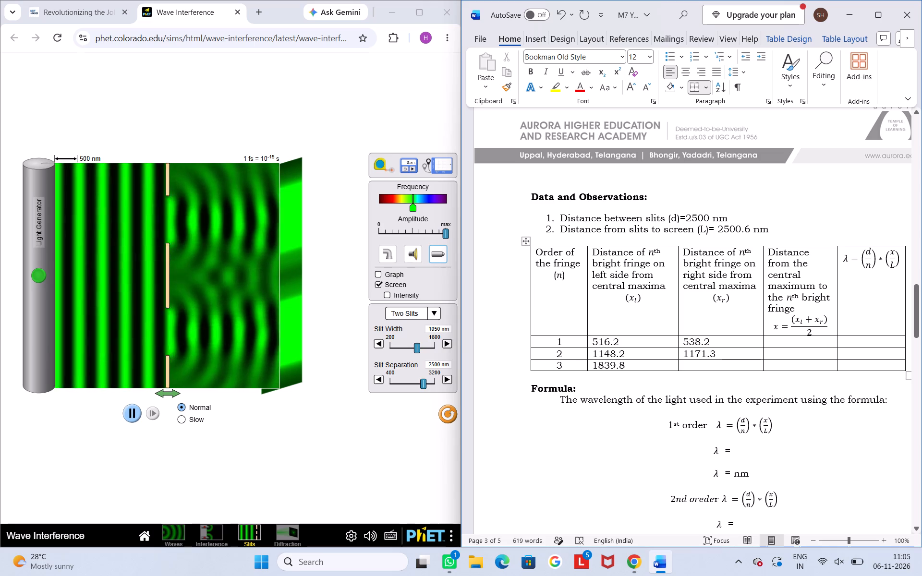
text(18)
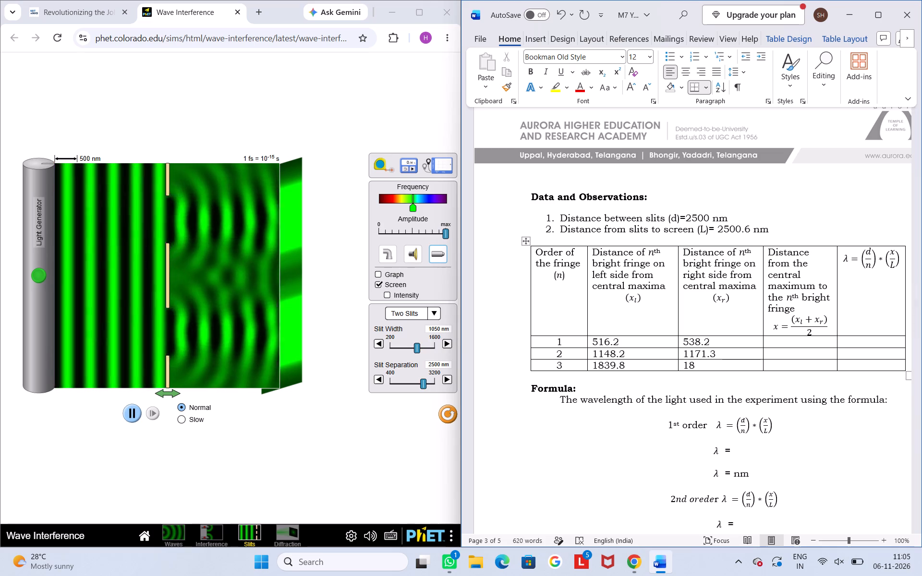
text(48)
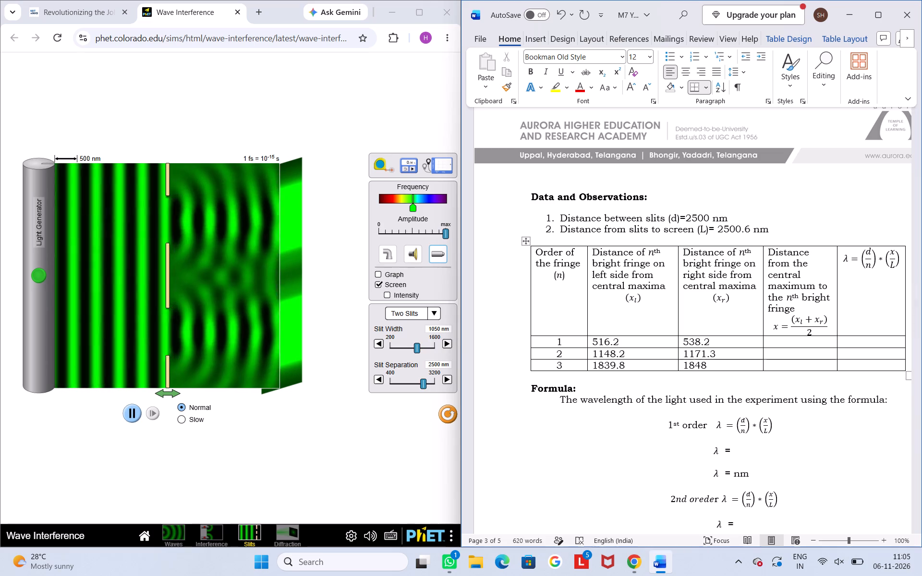
text(.3)
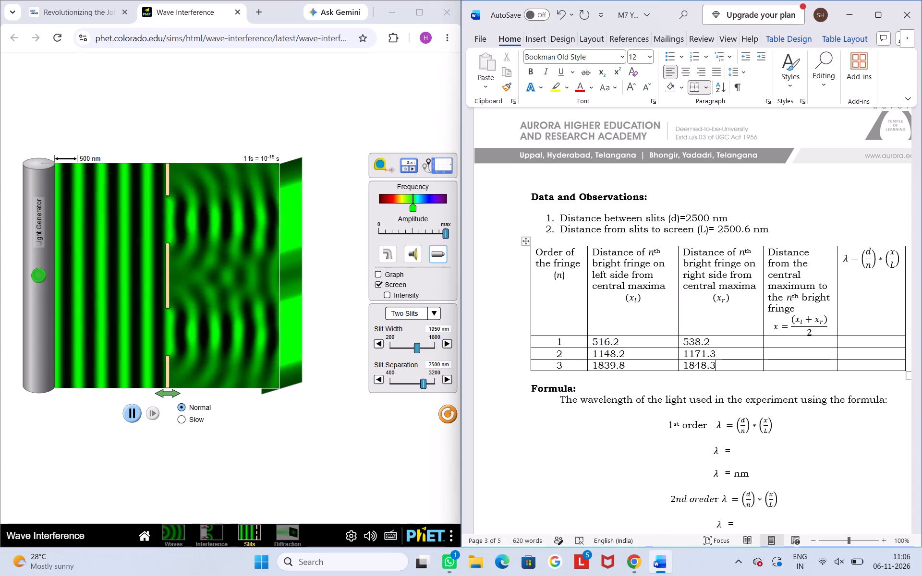
key(Insert)
key(Insert)
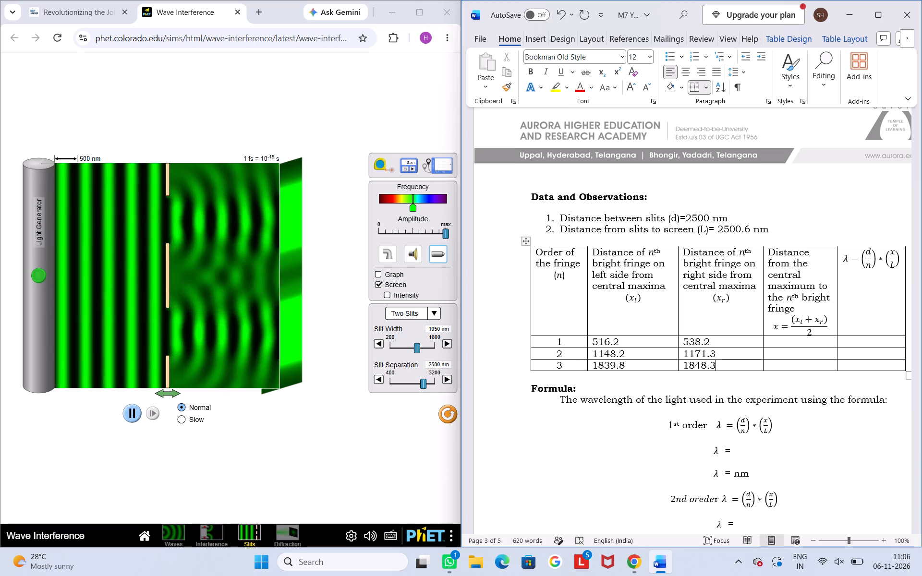
Enter 527.2 as the first-order distance x from the central maximum to the bright fringe.
click(805, 343)
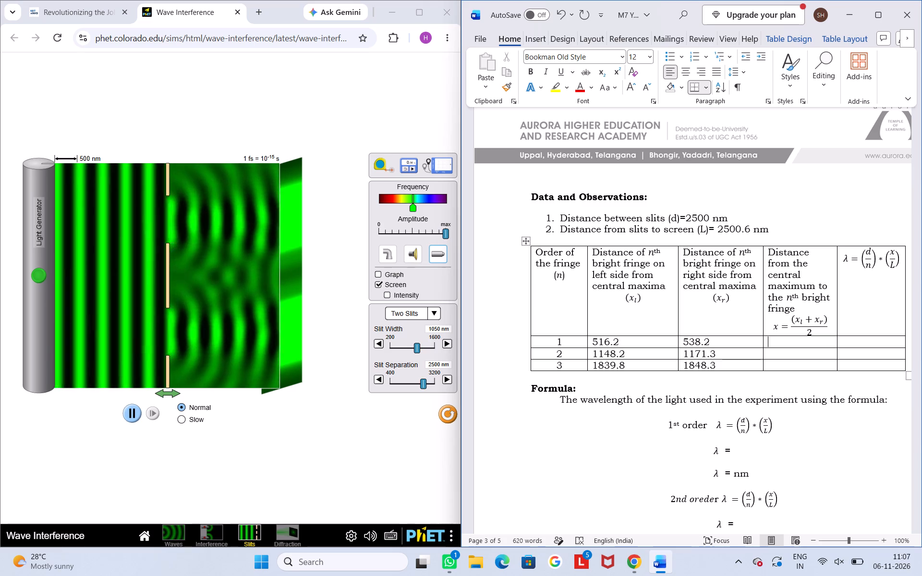
text(527)
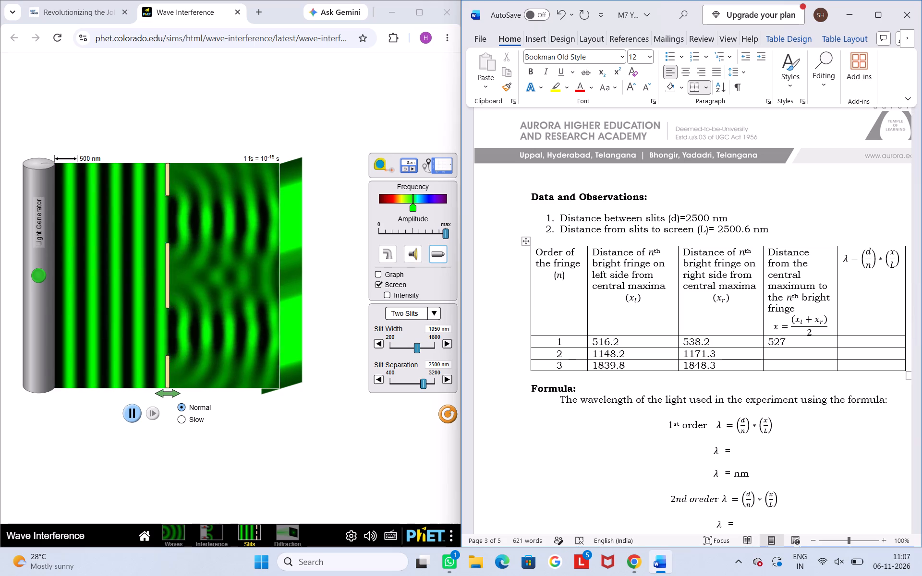
key(period)
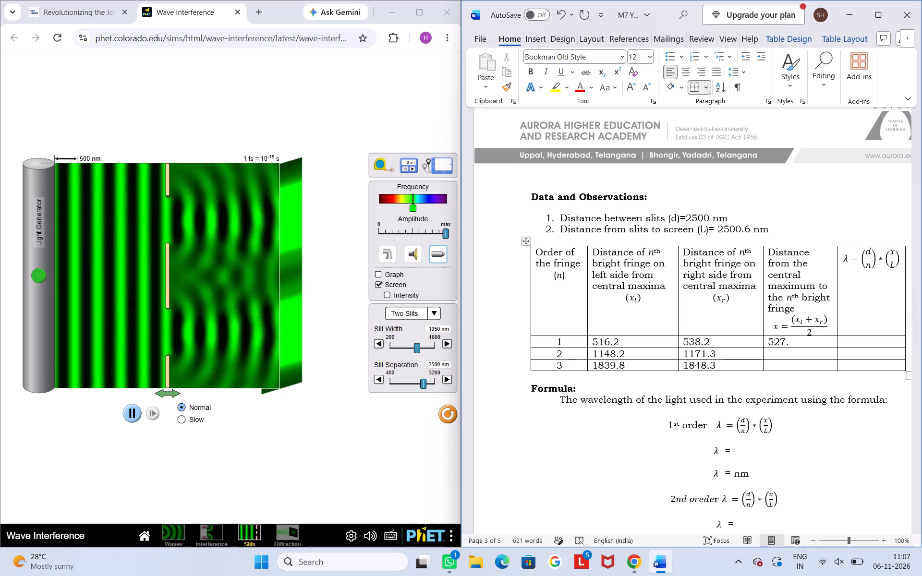
key(2)
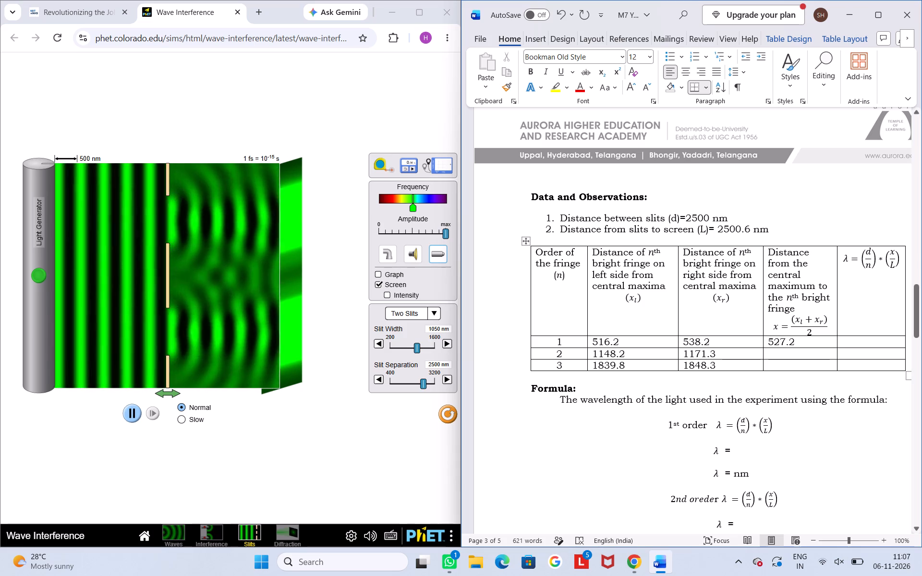
Place the cursor in the second-order row's cell for the distance x from the central maximum.
click(800, 353)
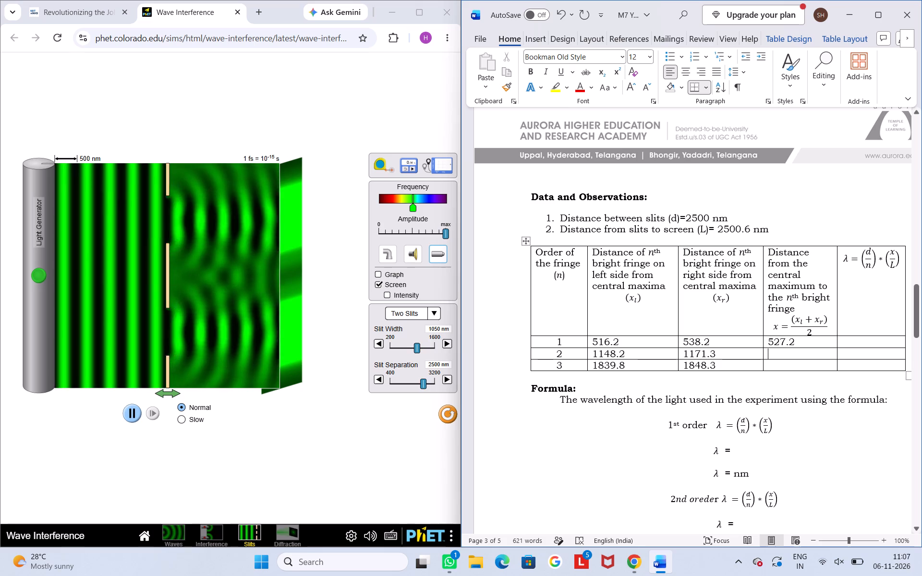
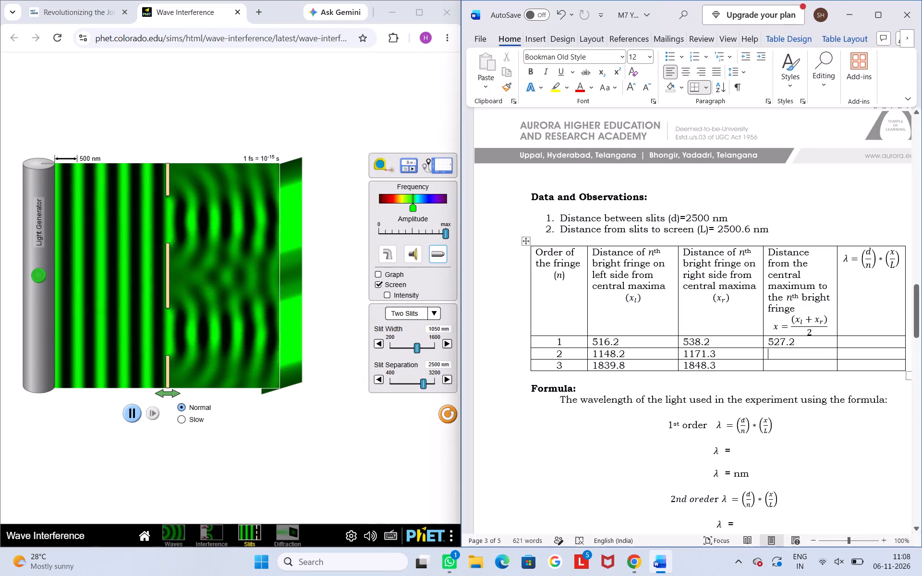
Enter 1159.75 as the second-order distance x from the central maximum to the bright fringe.
key(1)
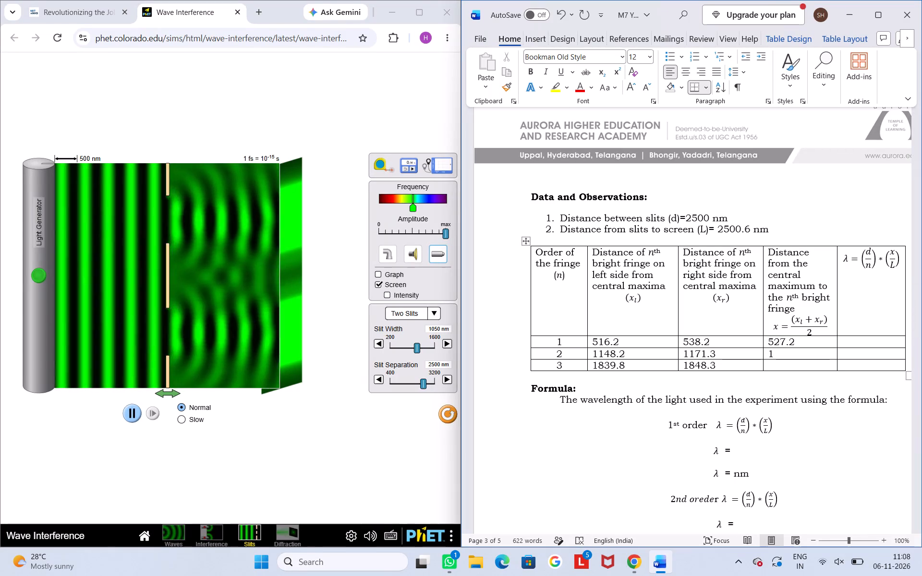
key(1)
text(59)
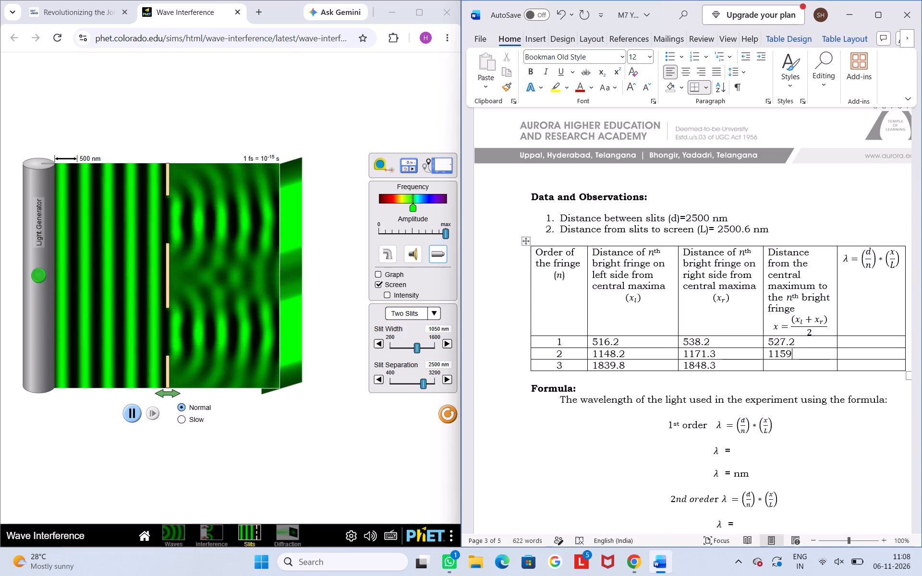
key(period)
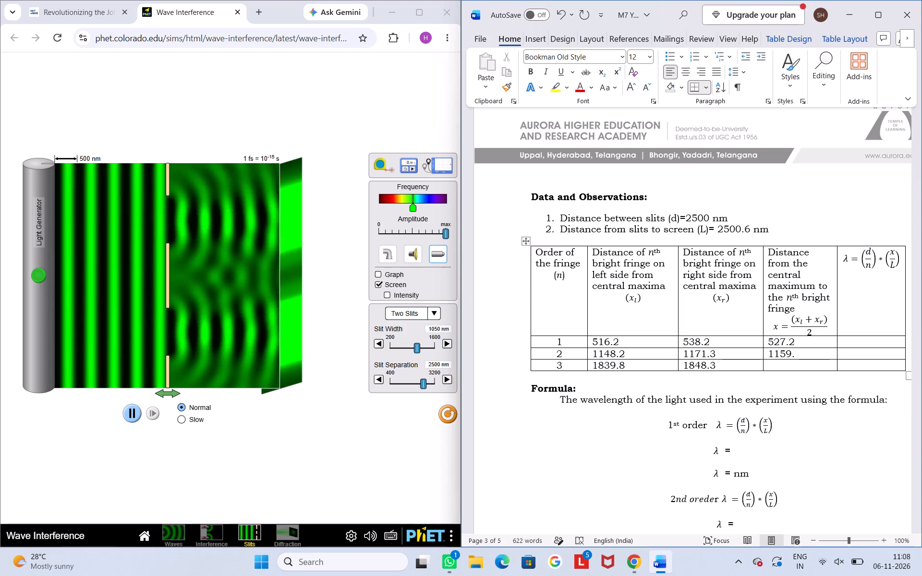
text(75)
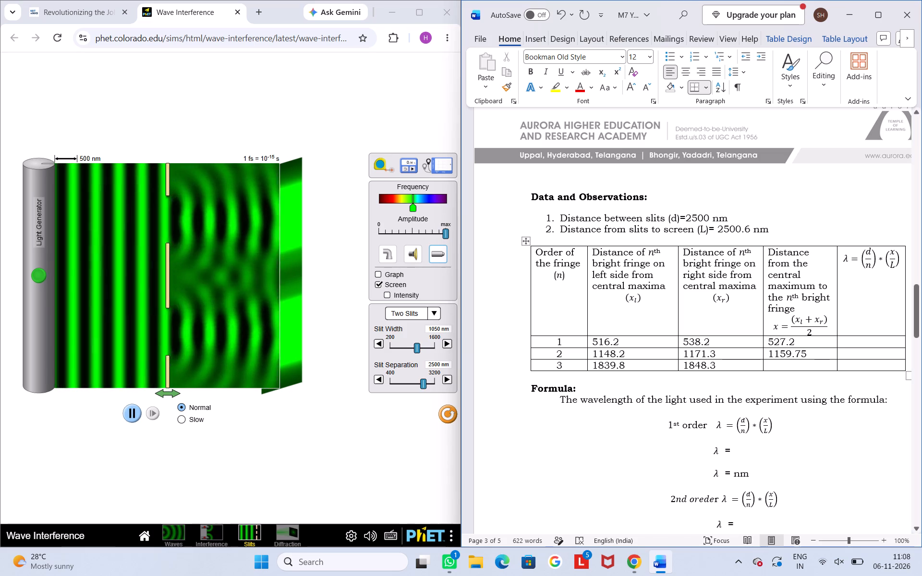
Place the cursor in the third-order row's cell for the distance x from the central maximum.
click(779, 367)
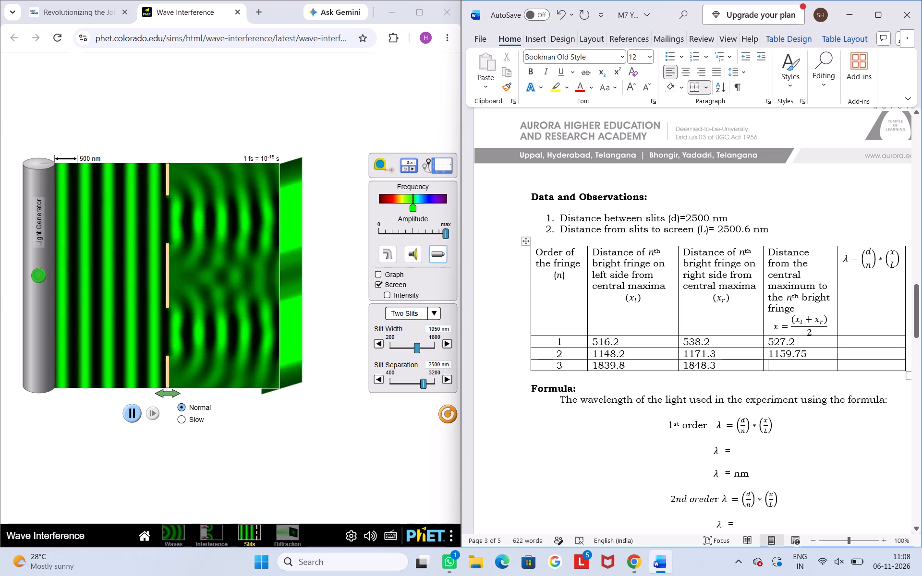
key(Insert)
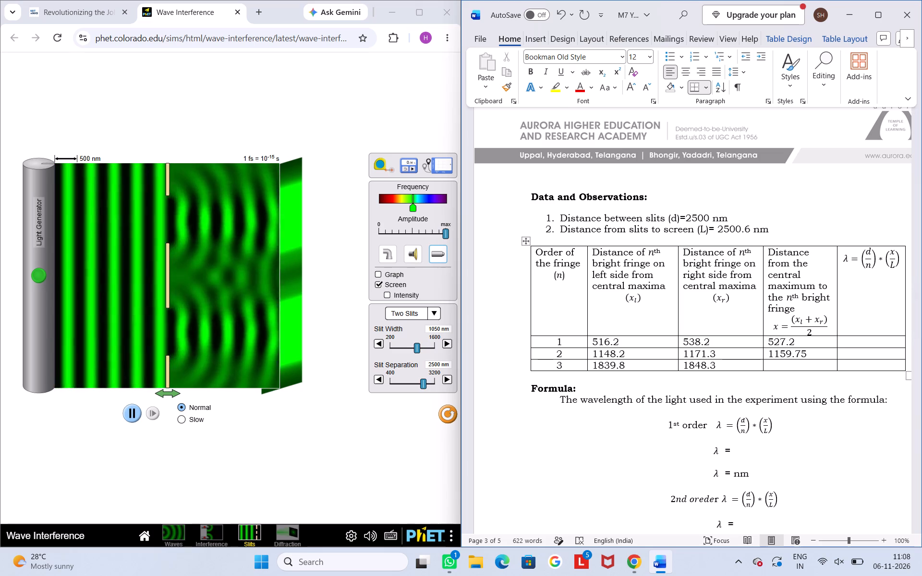
scroll(779, 367, down, 1)
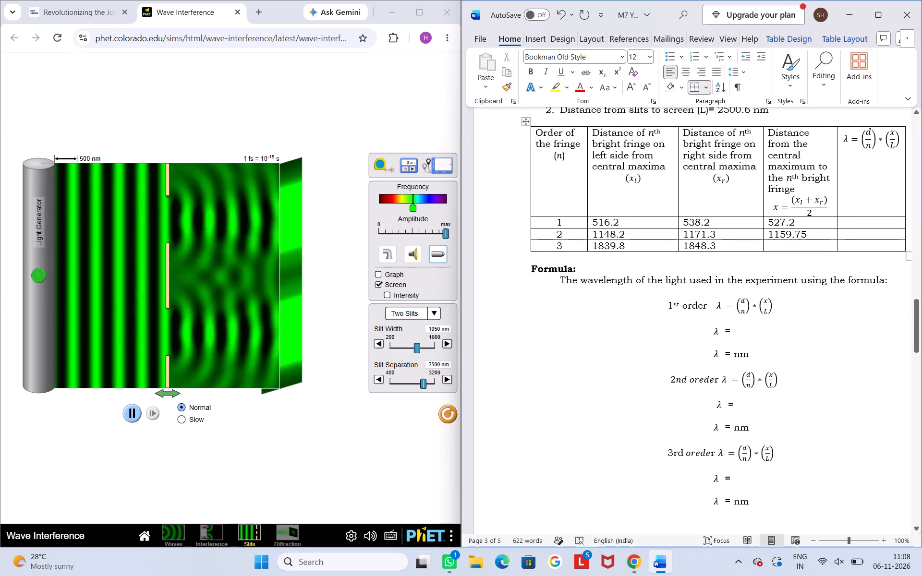
scroll(779, 367, down, 1)
click(803, 252)
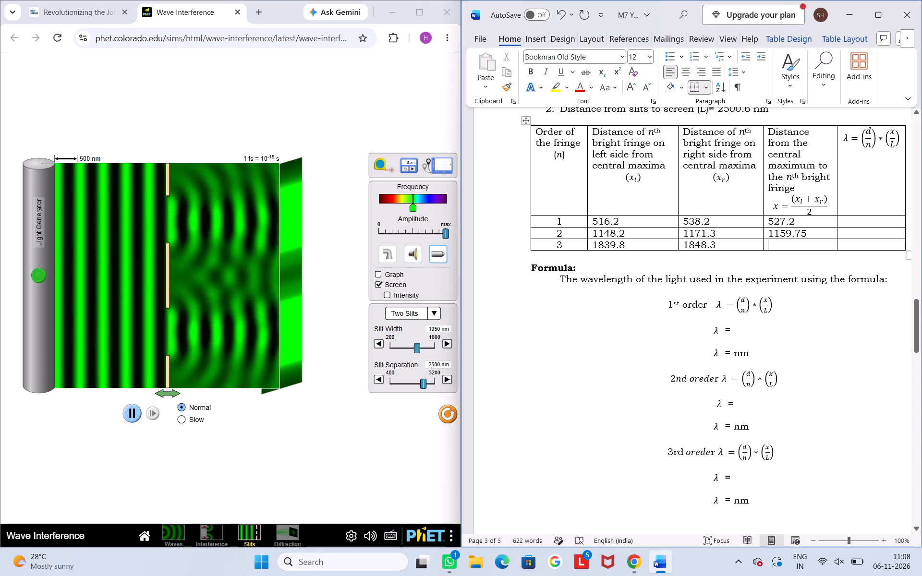
click(802, 246)
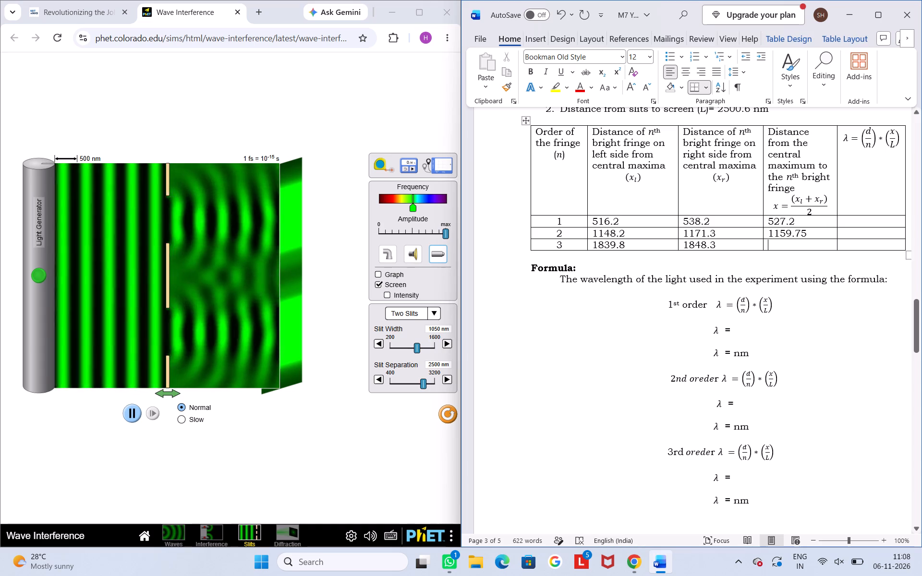
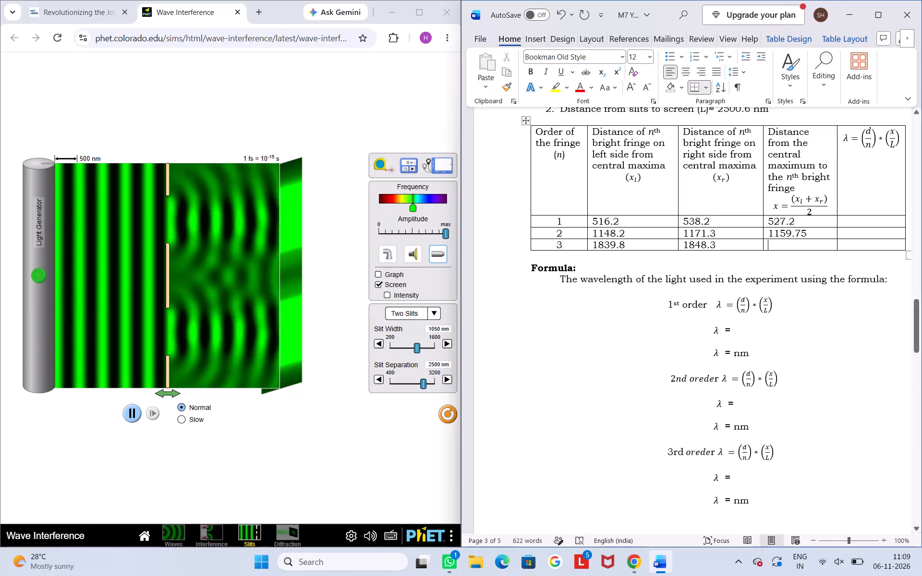
Enter 1844.05 as the third-order distance x from the central maximum to the bright fringe.
key(1)
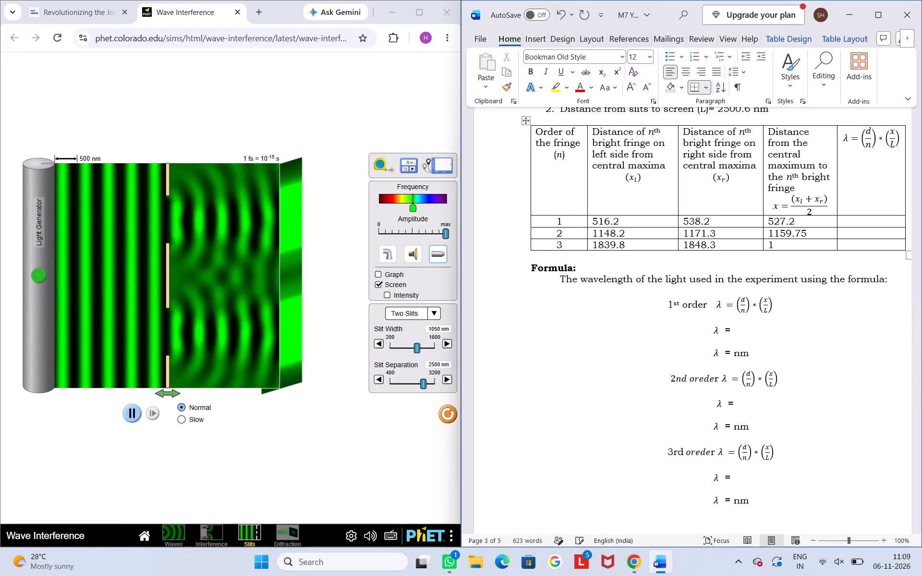
key(8)
text(44)
text(.O)
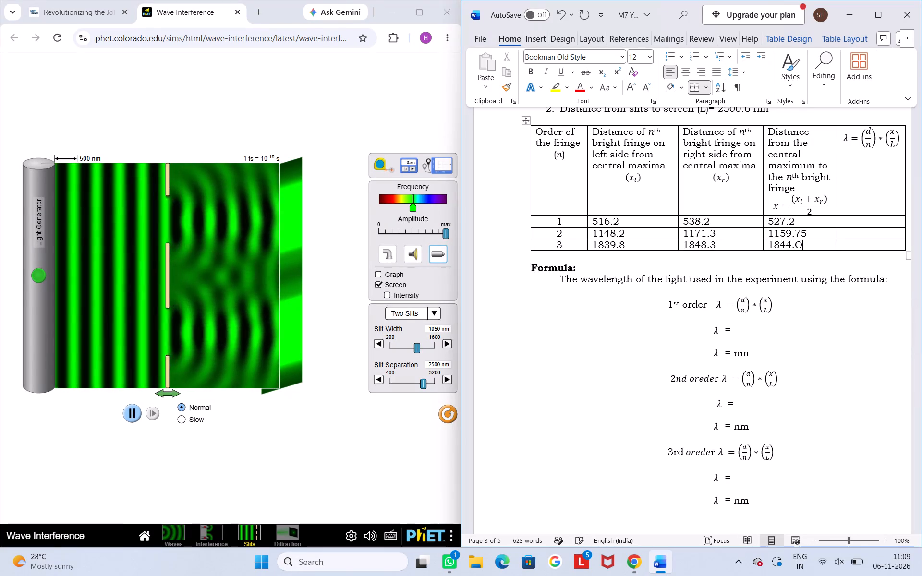
key(BackSpace)
text(05)
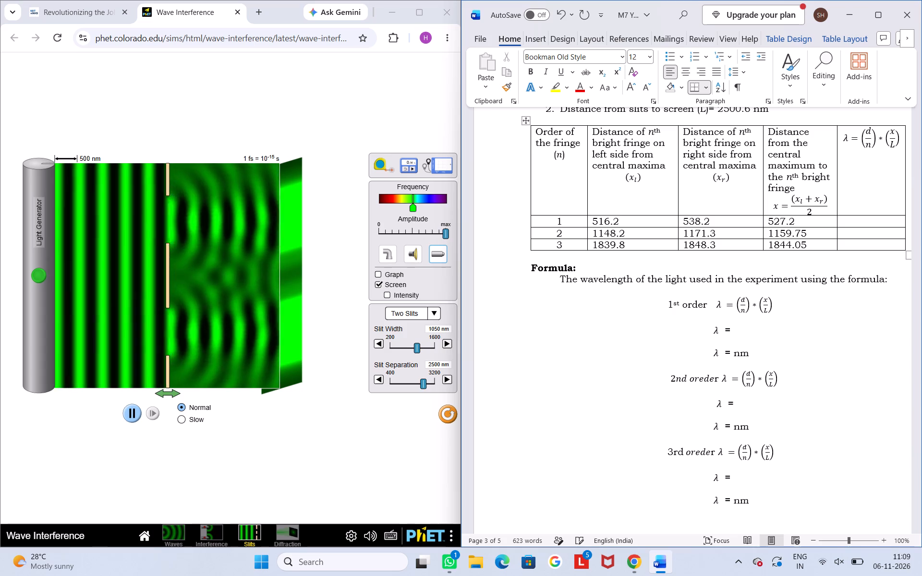
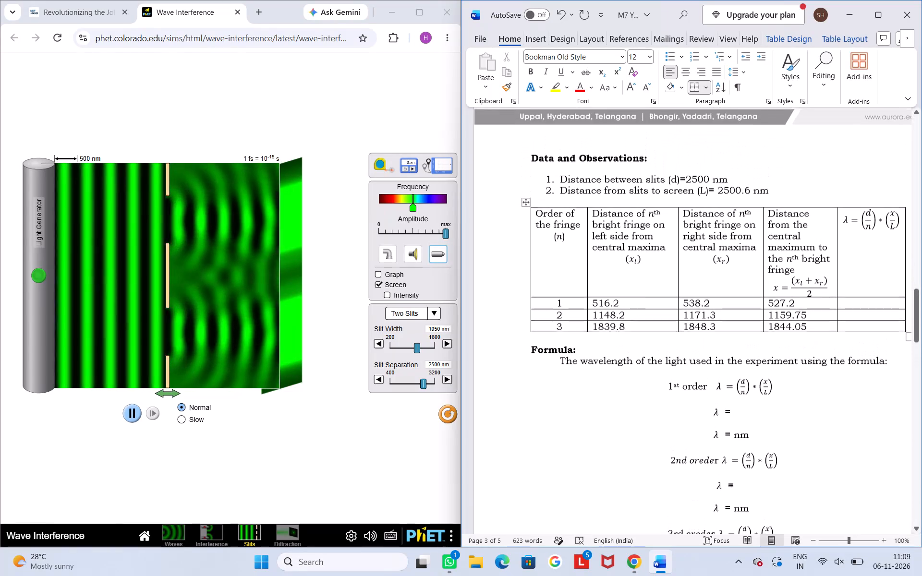
Start filling in the first-order wavelength λ cell in the last column of the observations table.
scroll(797, 243, left, 1)
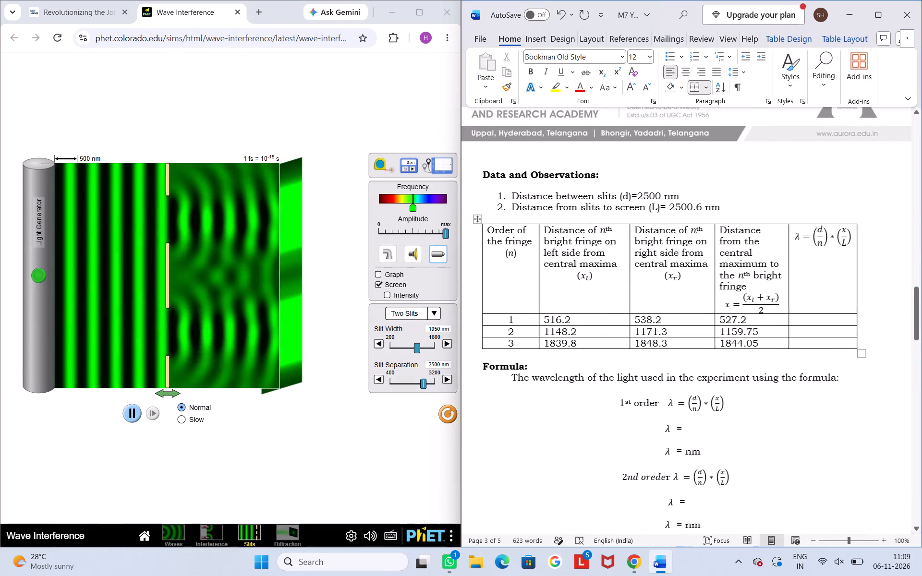
scroll(797, 243, left, 1)
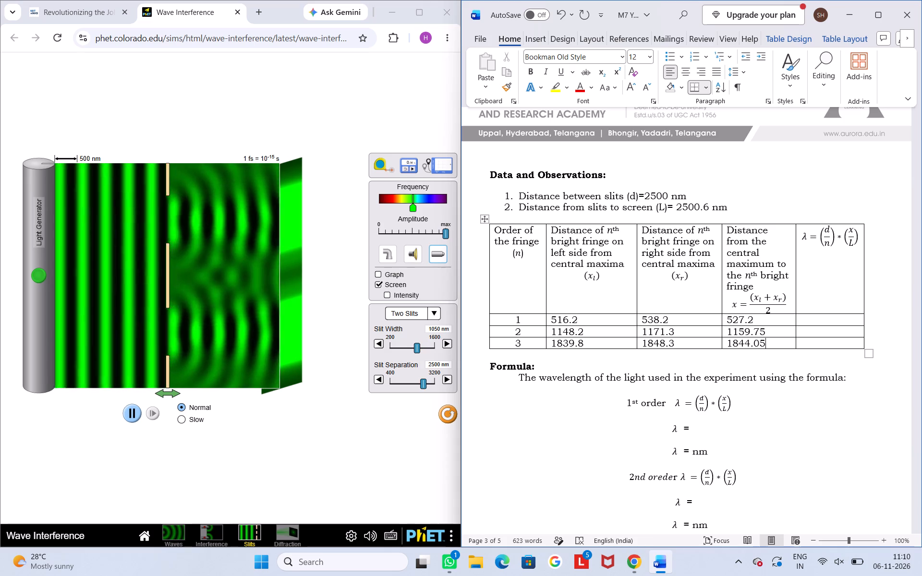
click(843, 320)
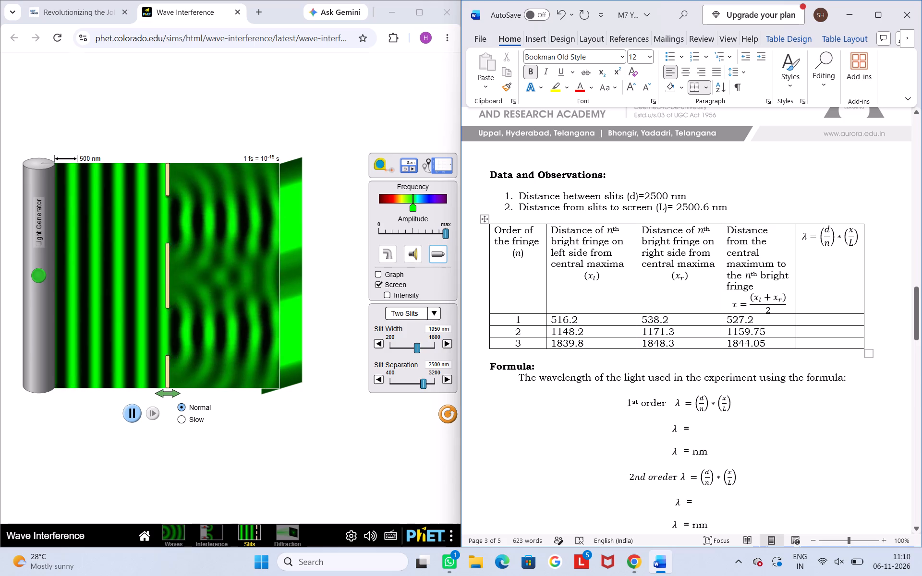
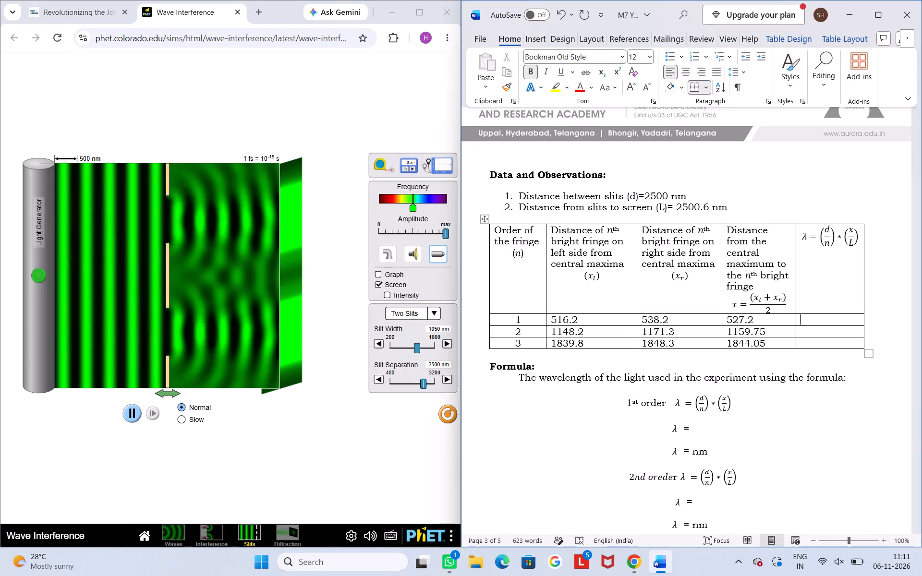
Enter 527.07 as the first-order wavelength λ in the last column of the observations table.
text(52)
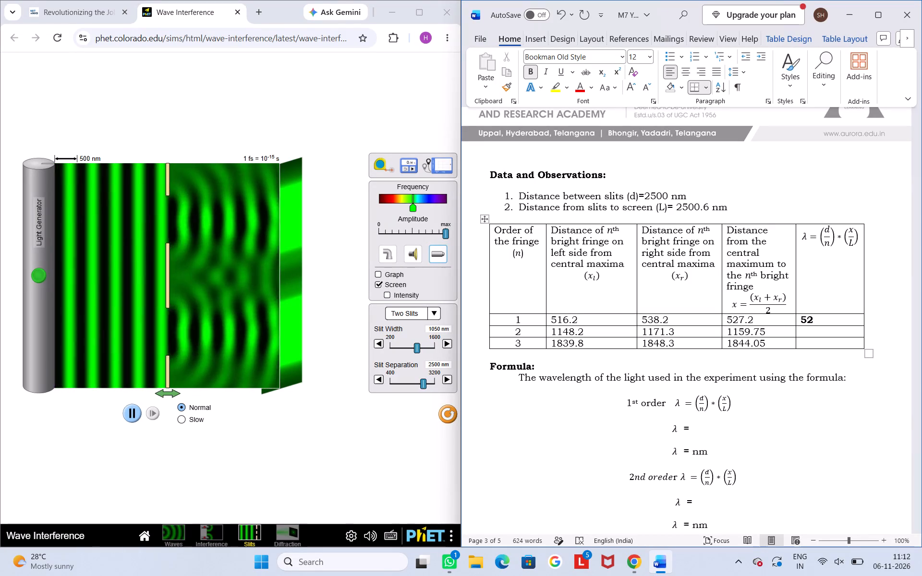
key(7)
text(.0)
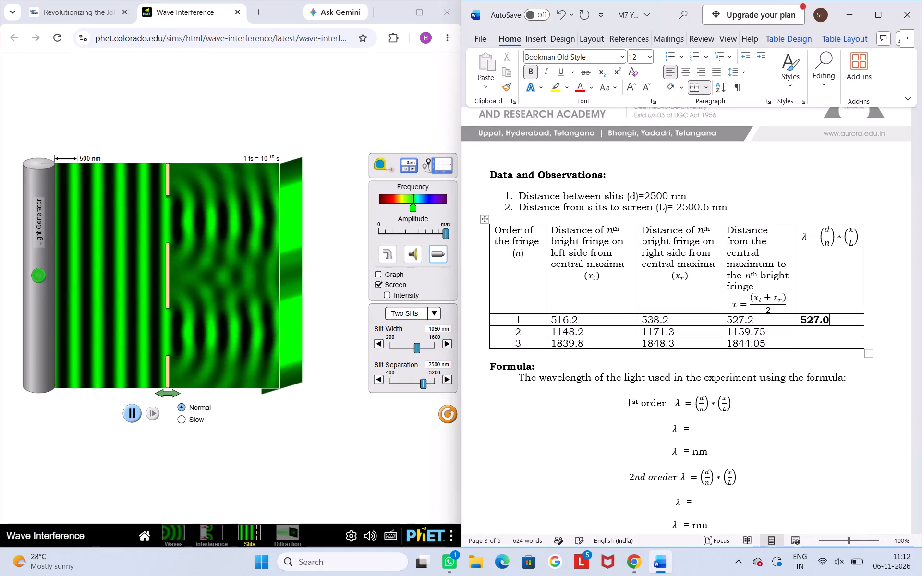
key(7)
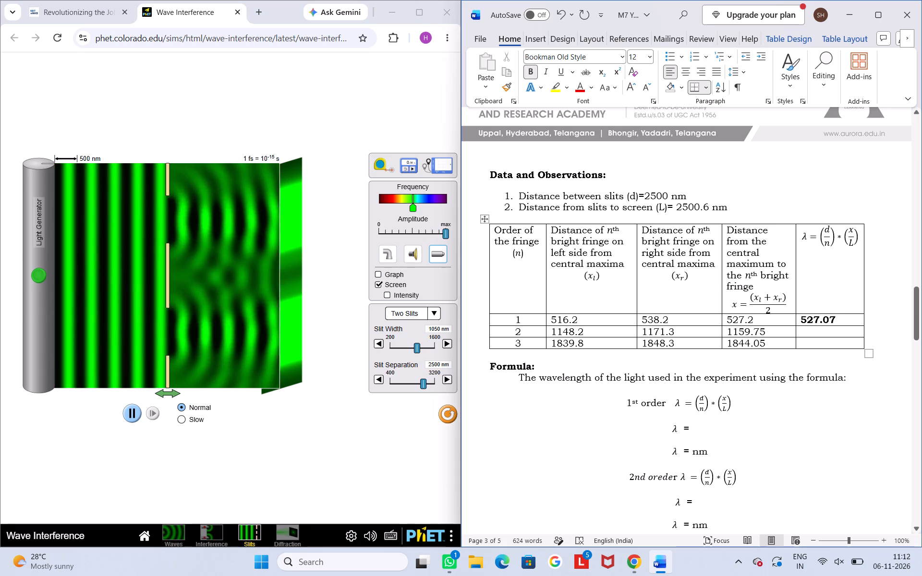
Fill in the second-order wavelength λ cell of the observations table with a value starting 579.
click(811, 333)
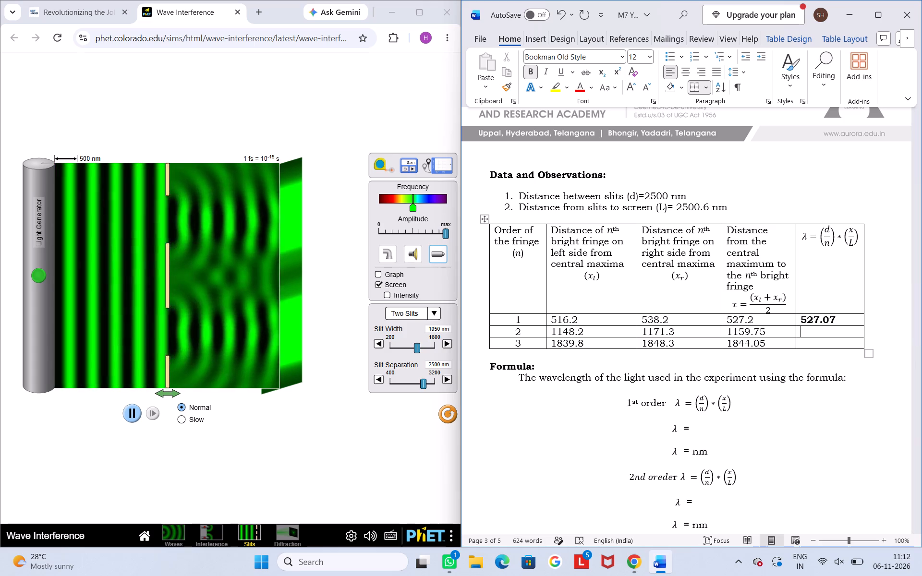
key(5)
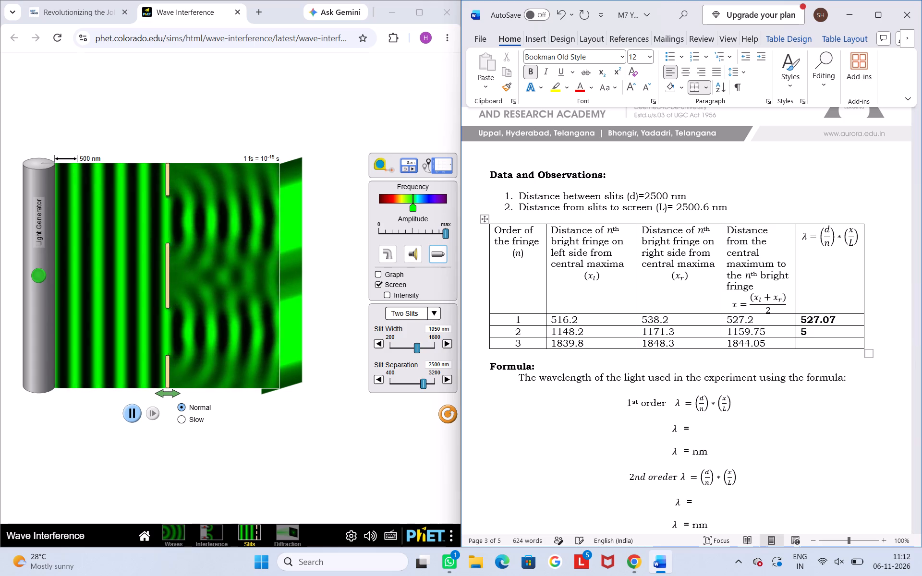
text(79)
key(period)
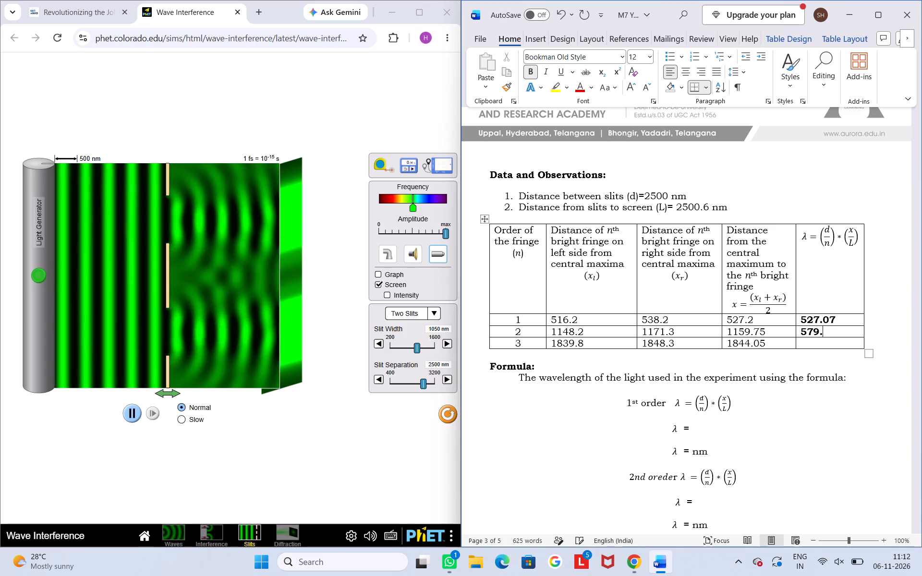
Complete the second-order wavelength λ in the last column of the observations table as 579.76.
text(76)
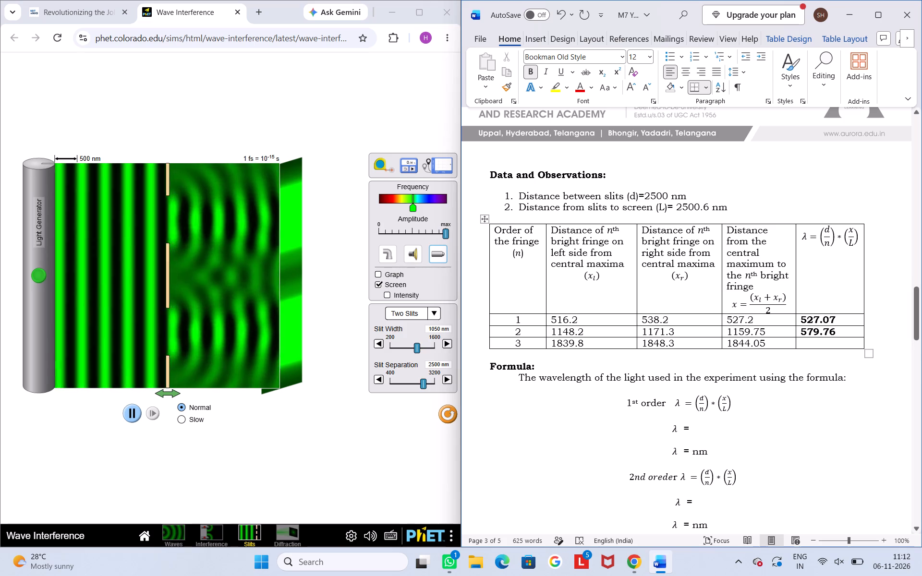
Enter 614.53 as the third-order wavelength λ in the last column of the observations table.
click(820, 345)
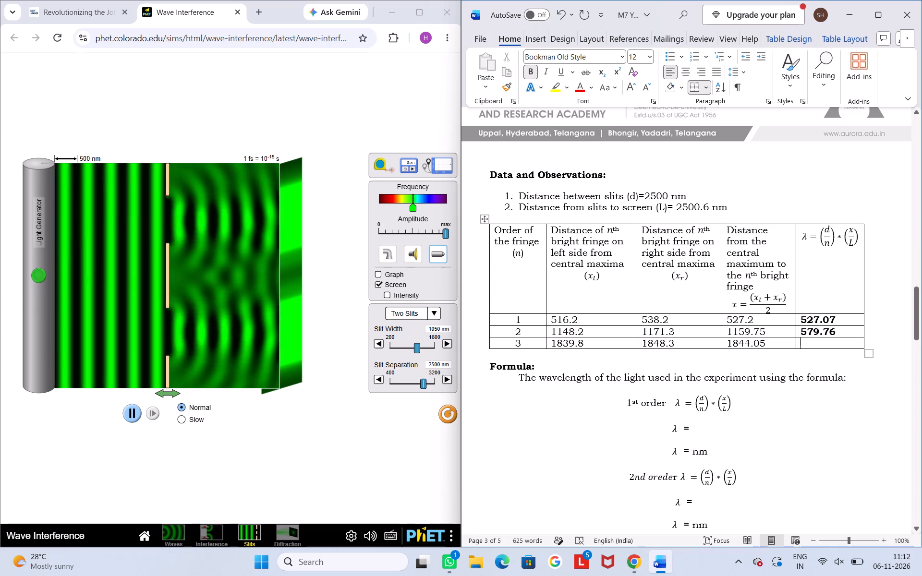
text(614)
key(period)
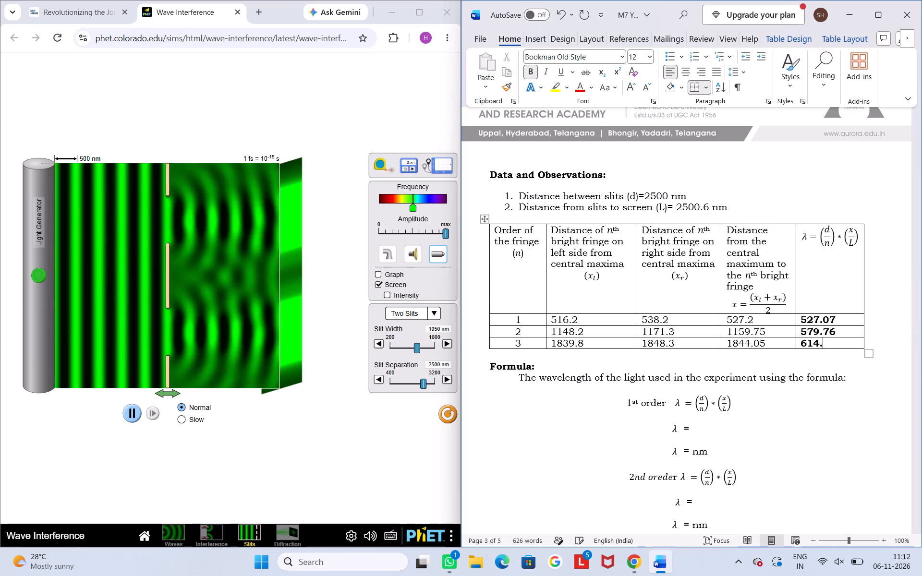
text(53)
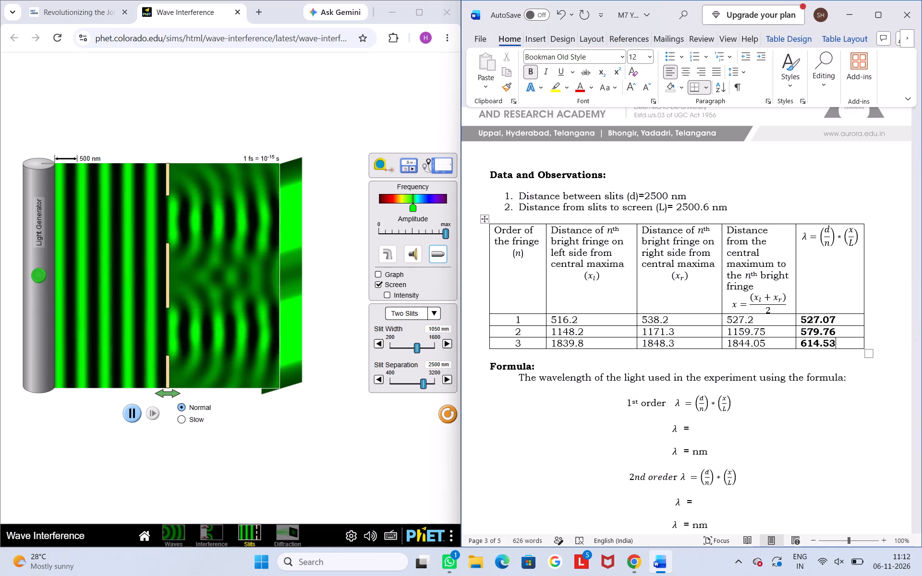
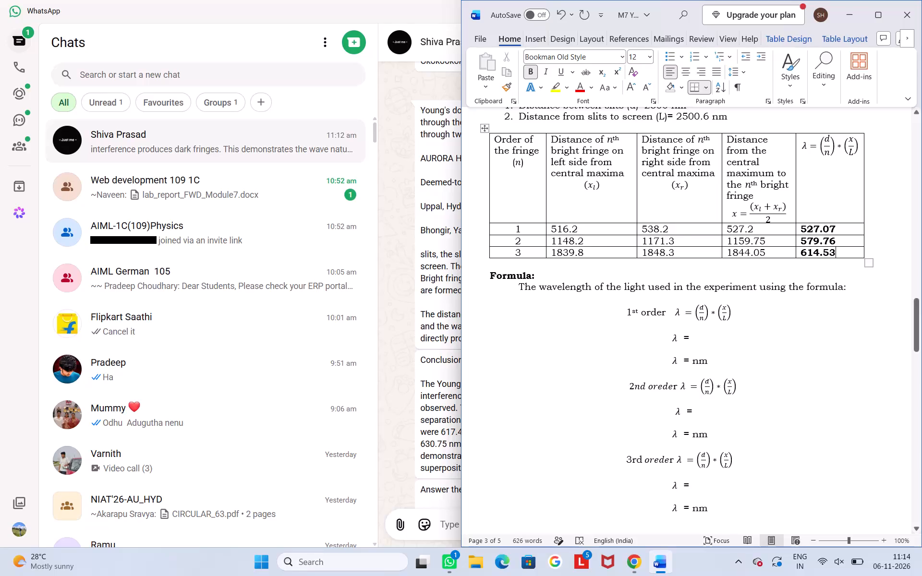
Start filling in the empty λ = line directly beneath the 1st order wavelength formula.
click(693, 340)
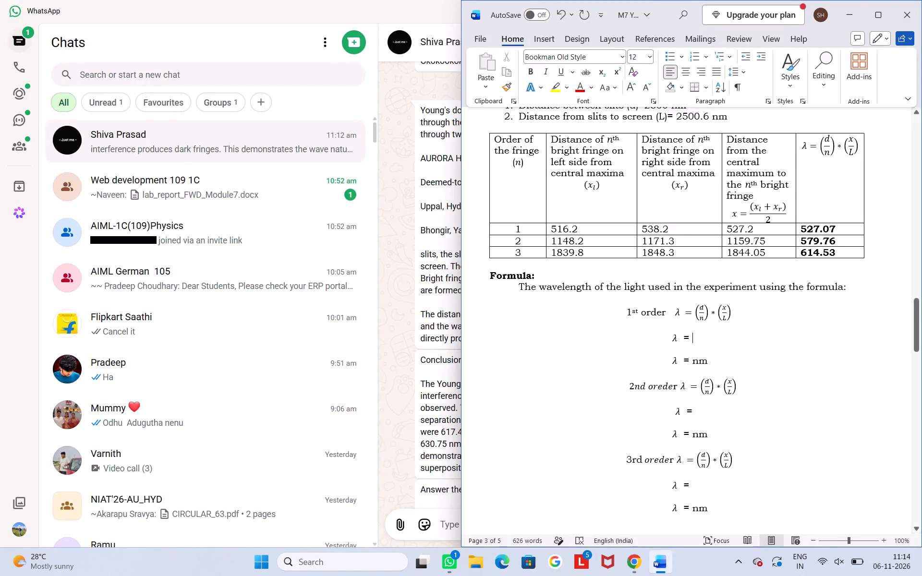
key(Down)
key(Clear)
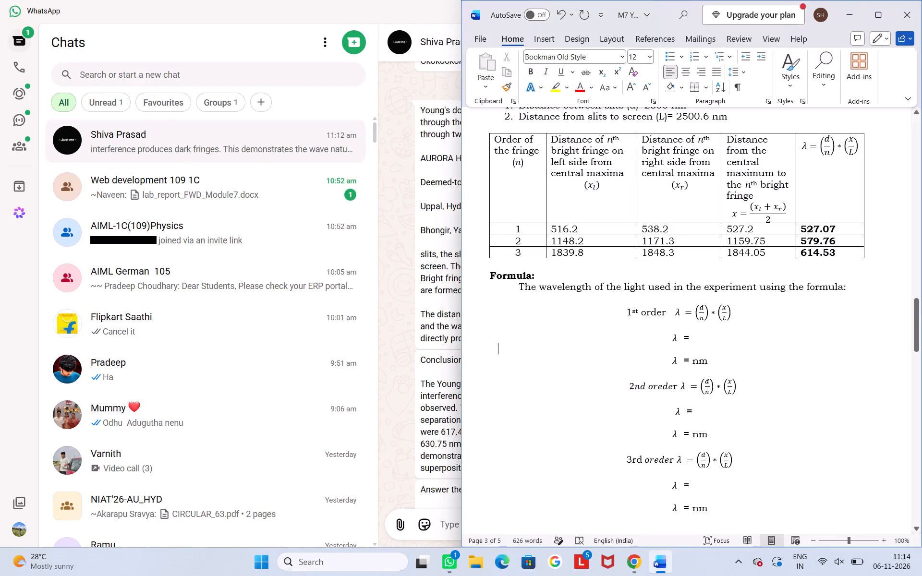
key(Insert)
key(Insert)
double_click(693, 340)
click(693, 340)
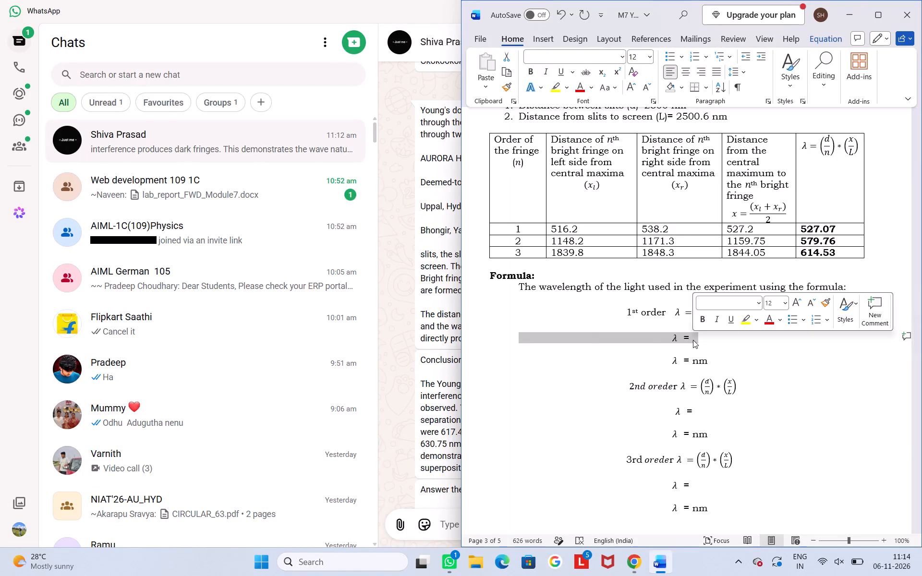
click(693, 340)
click(693, 340)
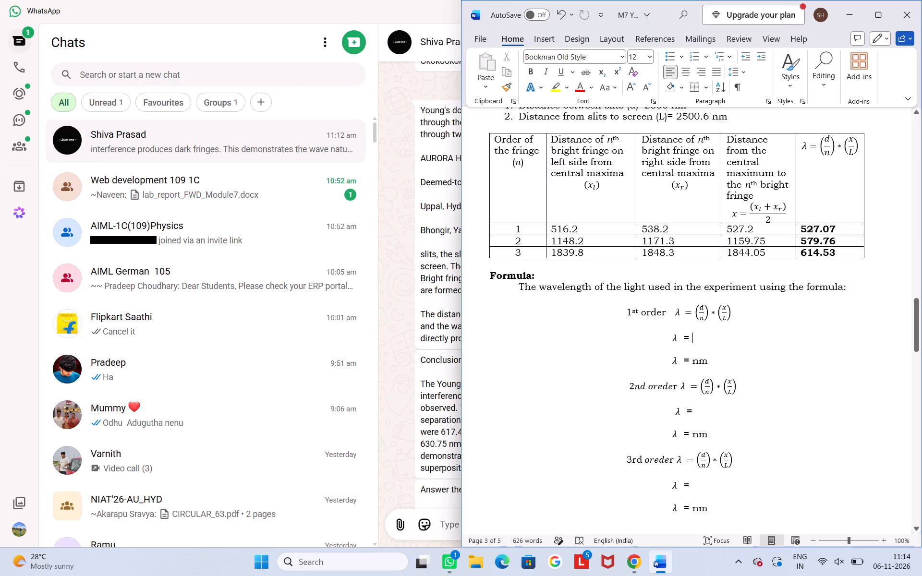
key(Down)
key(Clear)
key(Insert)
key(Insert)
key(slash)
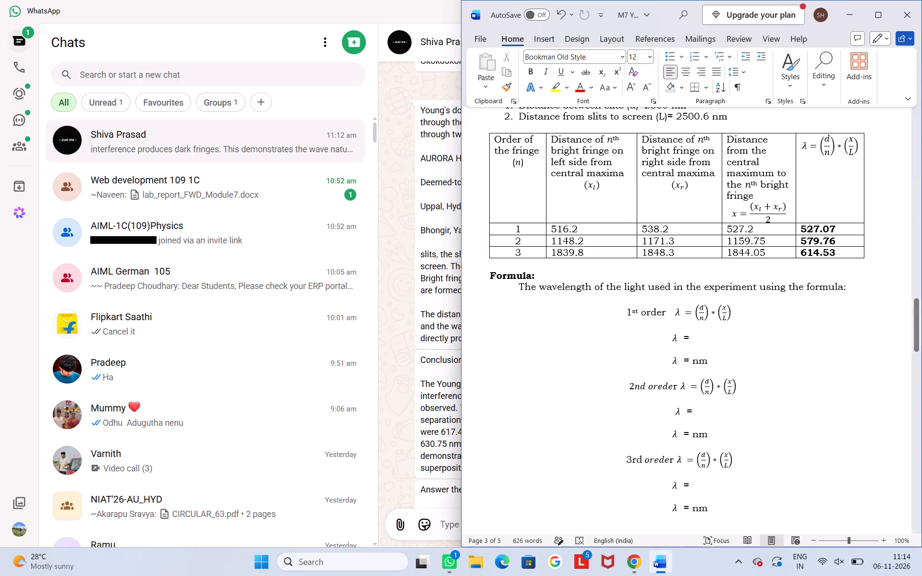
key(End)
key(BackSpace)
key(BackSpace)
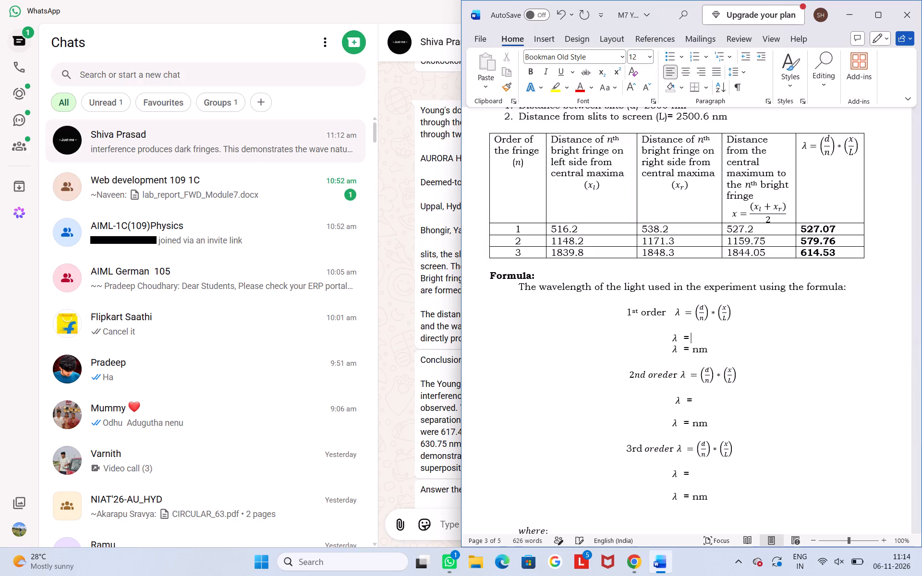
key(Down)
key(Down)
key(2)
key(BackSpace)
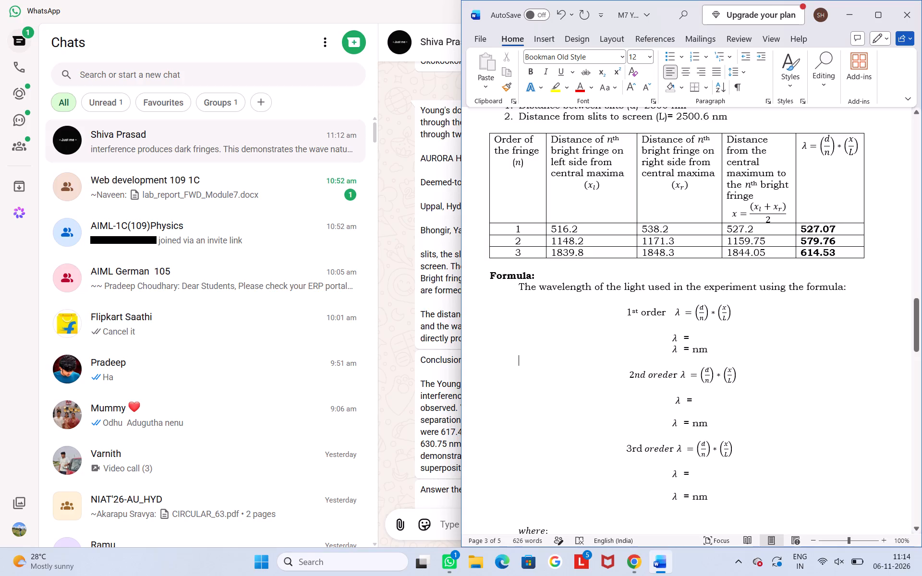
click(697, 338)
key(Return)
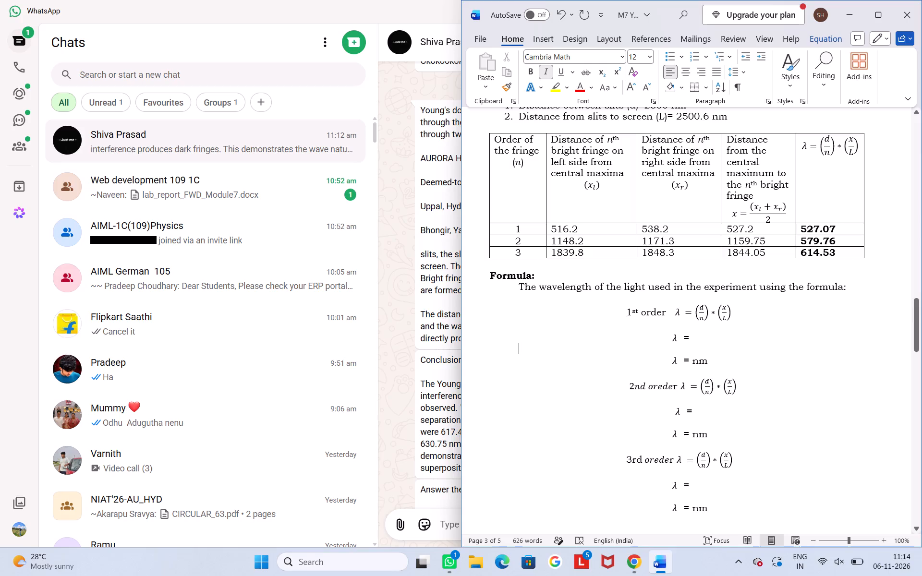
Enter the first-order substitution (2500/1) x (527.2/ 2500.6) after the empty λ = under the 1st order formula.
click(694, 338)
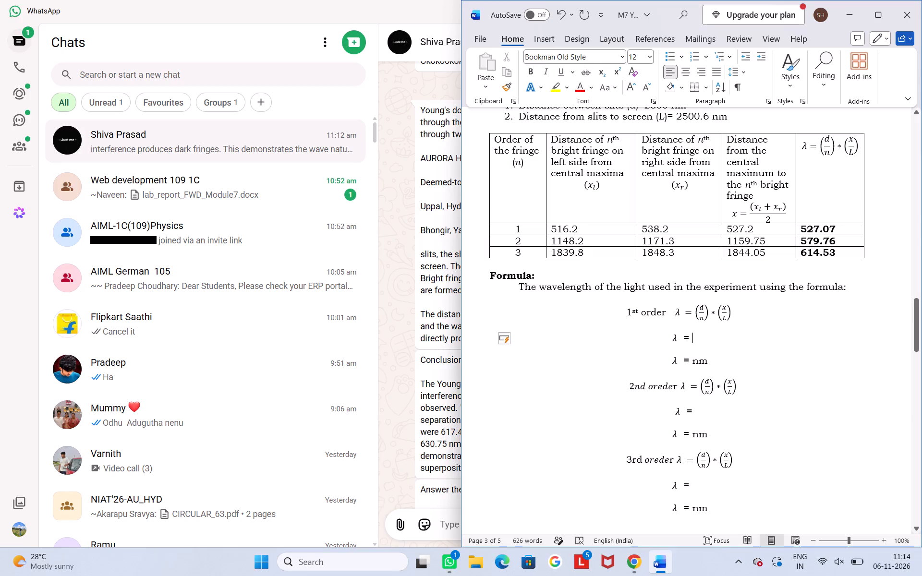
click(694, 338)
key(shift+parenleft)
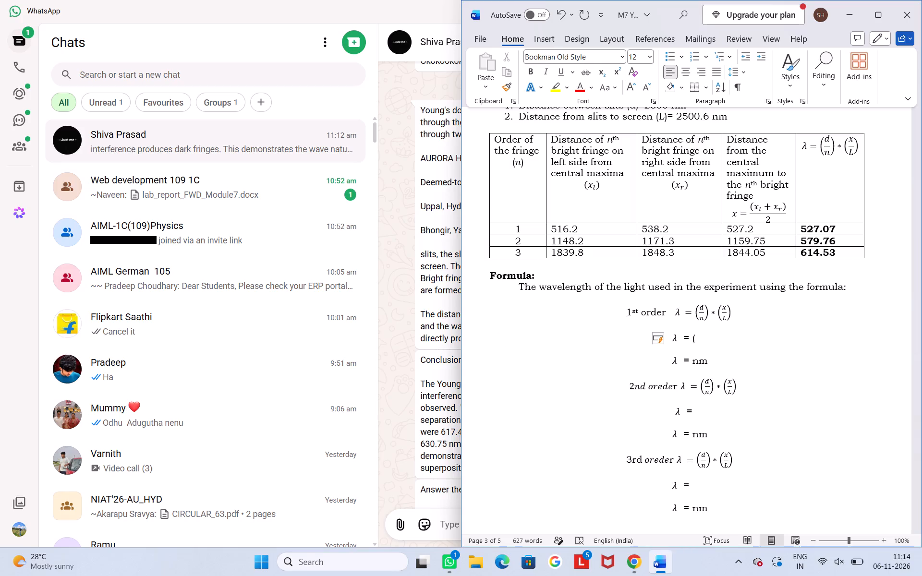
text(2500/1)
key(shift+parenright)
key(space)
text(x)
key(space)
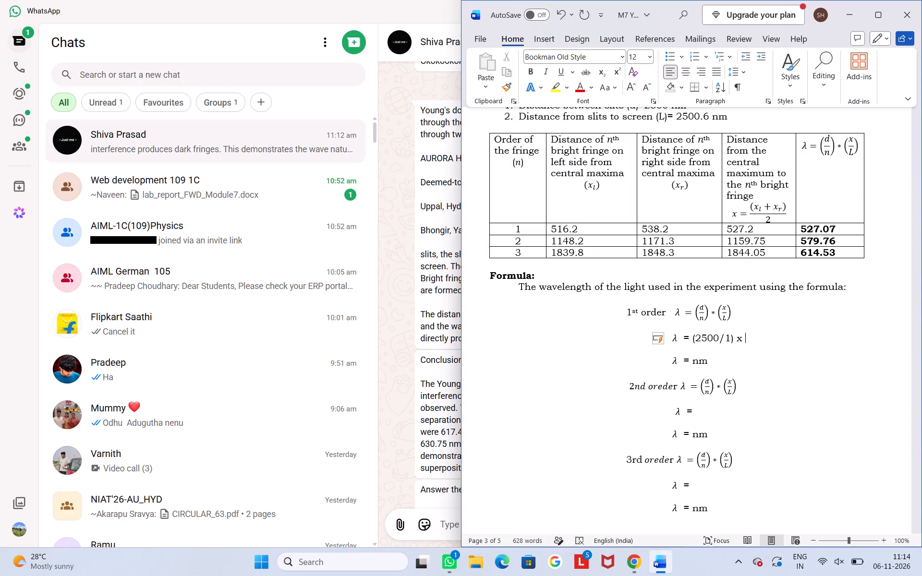
key(shift+parenleft)
text(527.)
key(2)
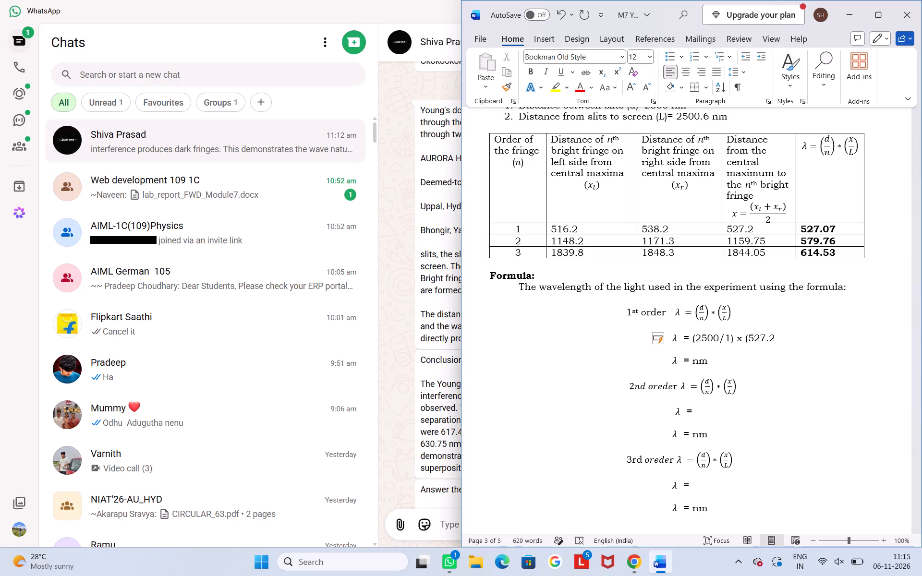
text(/)
key(space)
key(2)
text(500)
text(.6)
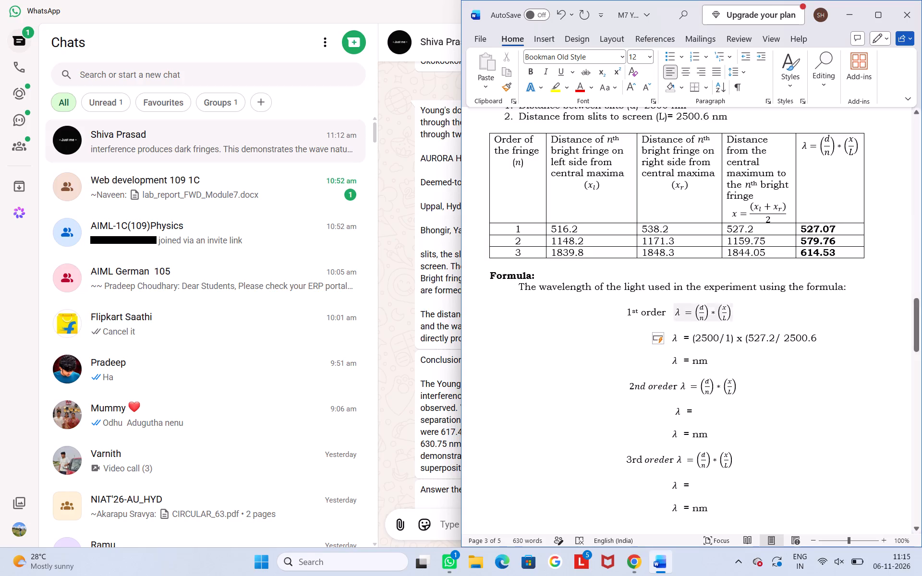
scroll(743, 242, right, 2)
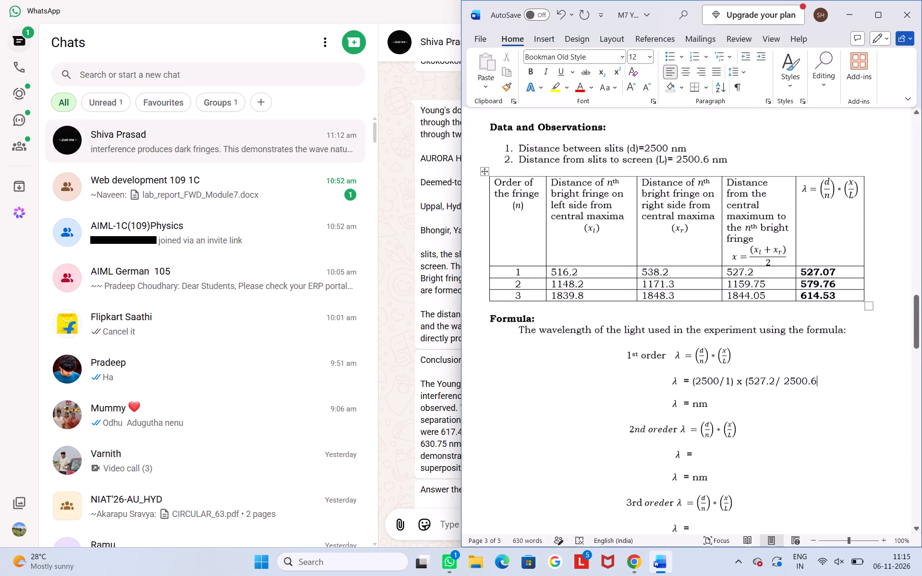
scroll(743, 242, right, 1)
key(shift+parenright)
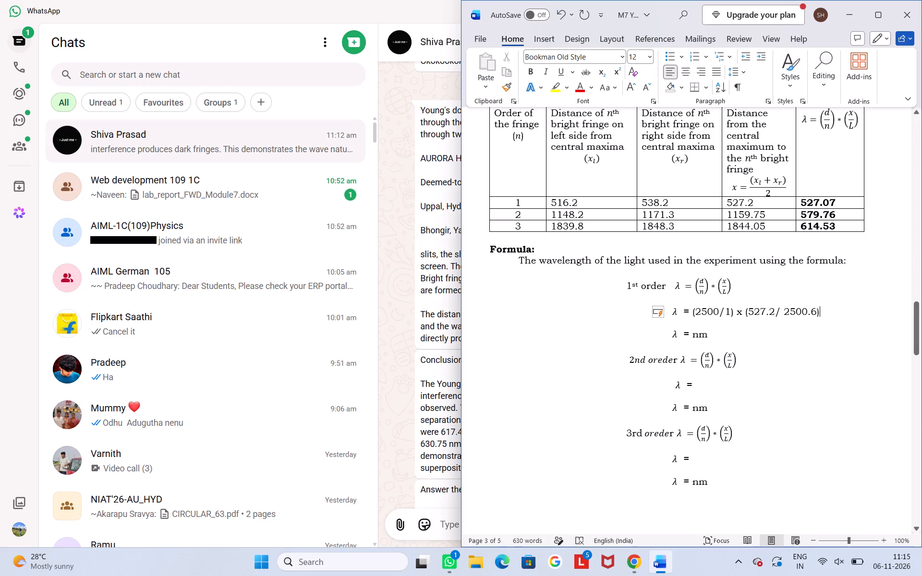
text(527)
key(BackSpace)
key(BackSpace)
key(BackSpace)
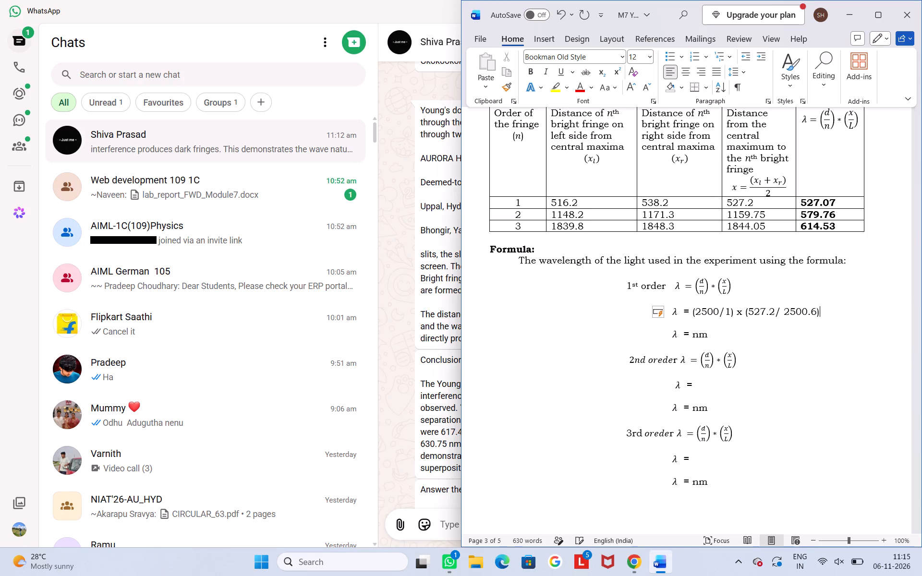
Enter 527.07 before nm in the first-order λ result line.
click(692, 334)
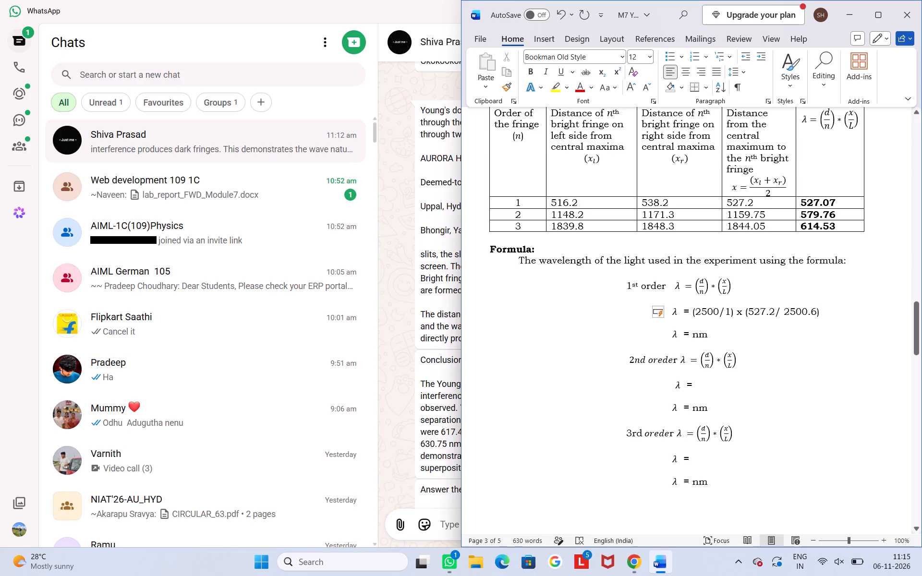
text(527.)
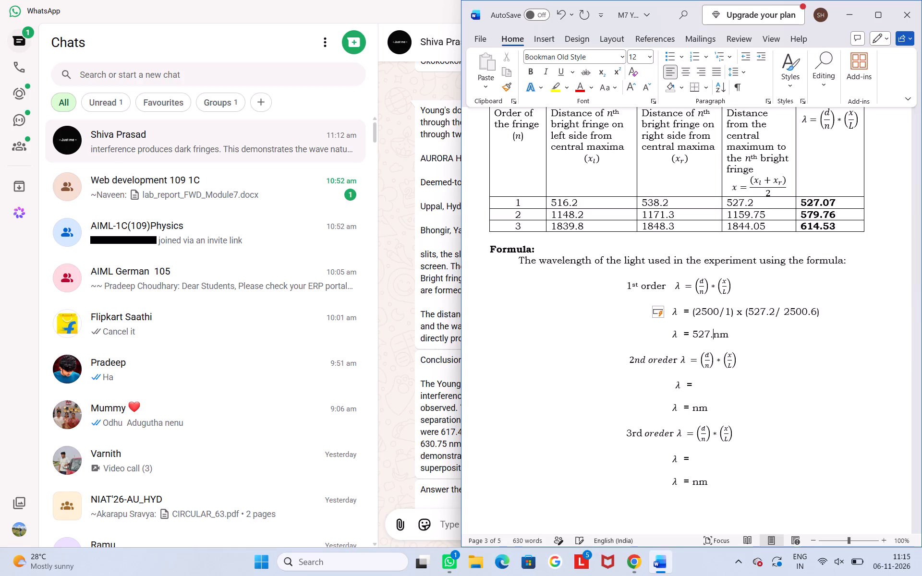
text(07)
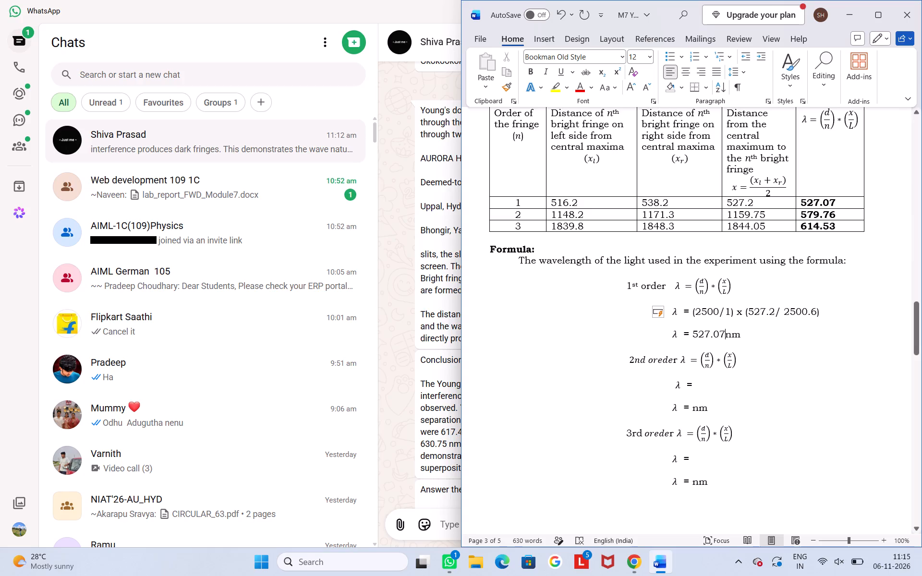
Enter the second-order substitution (2500/2) x (1159.75/2500.6) after the empty λ = under the second-order formula.
click(702, 383)
key(shift+parenleft)
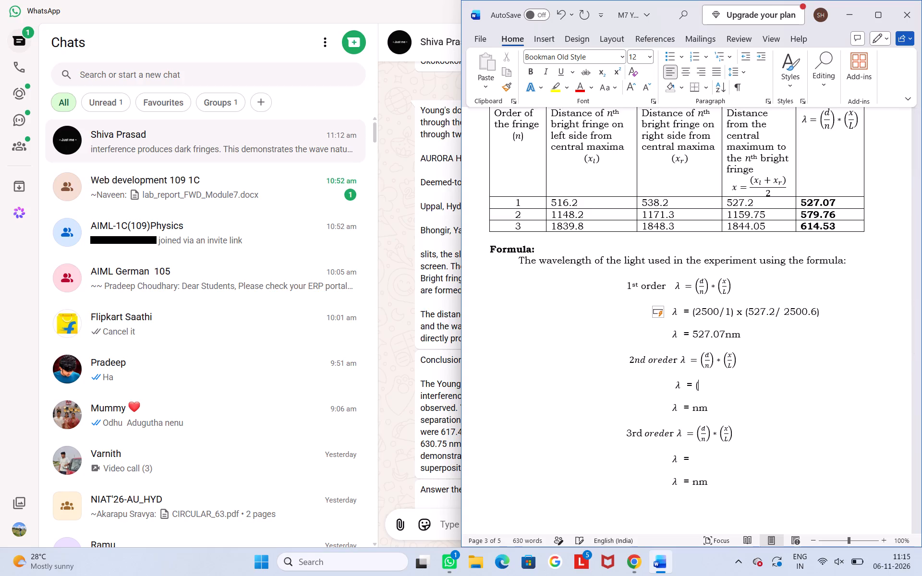
text(2500)
key(slash)
key(2)
text() x)
key(space)
key(shift+parenleft)
text(11)
text(59.75)
key(slash)
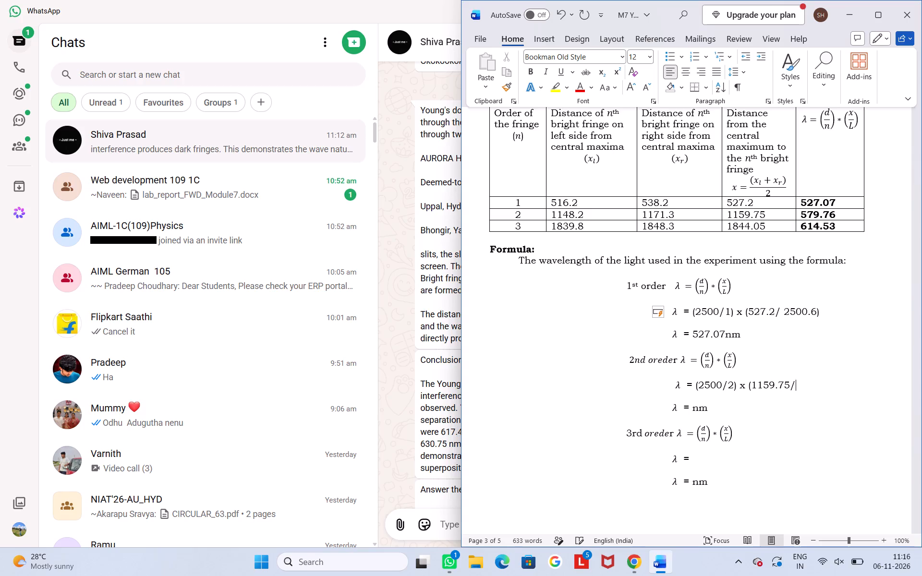
key(5)
key(BackSpace)
text(2500.6)
key(shift+parenright)
key(Down)
Enter 579.76 before nm in the second-order λ result line.
click(692, 412)
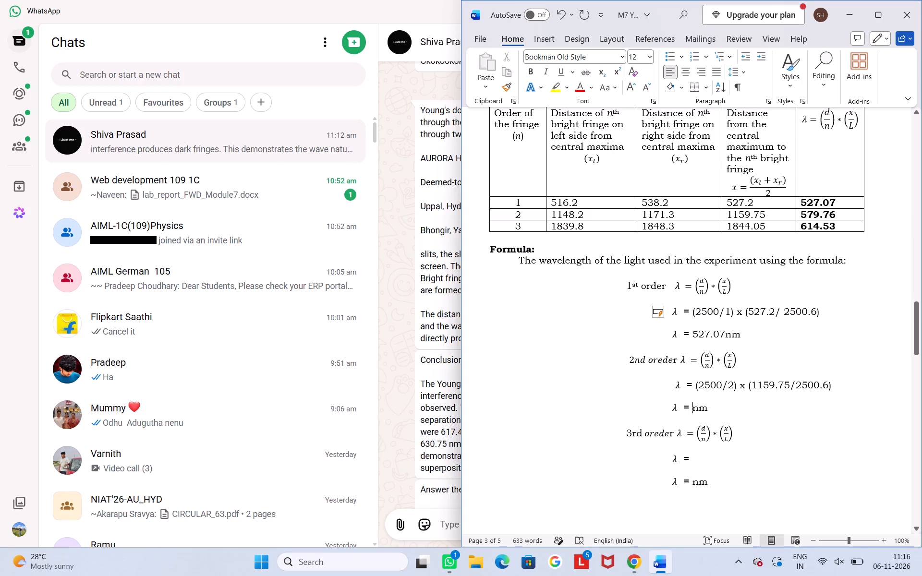
text(579)
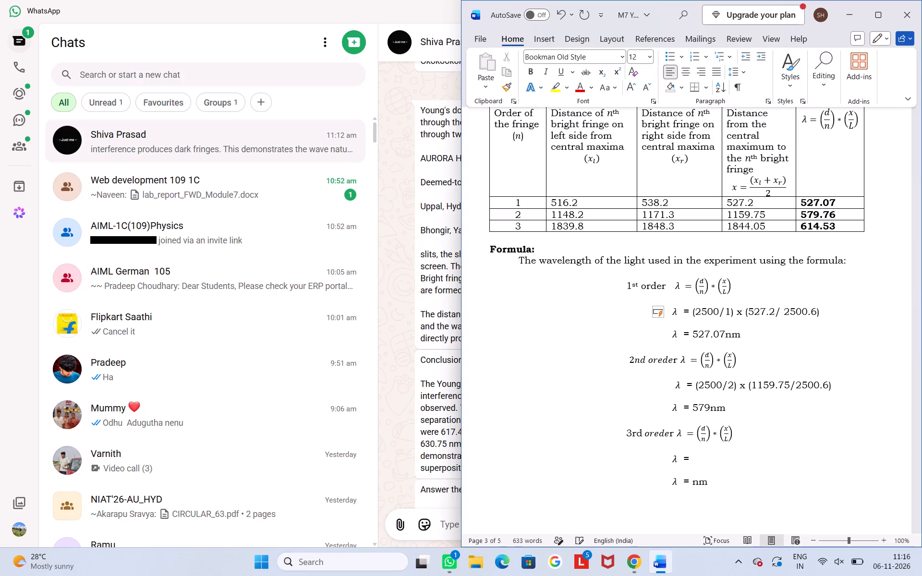
text(.76)
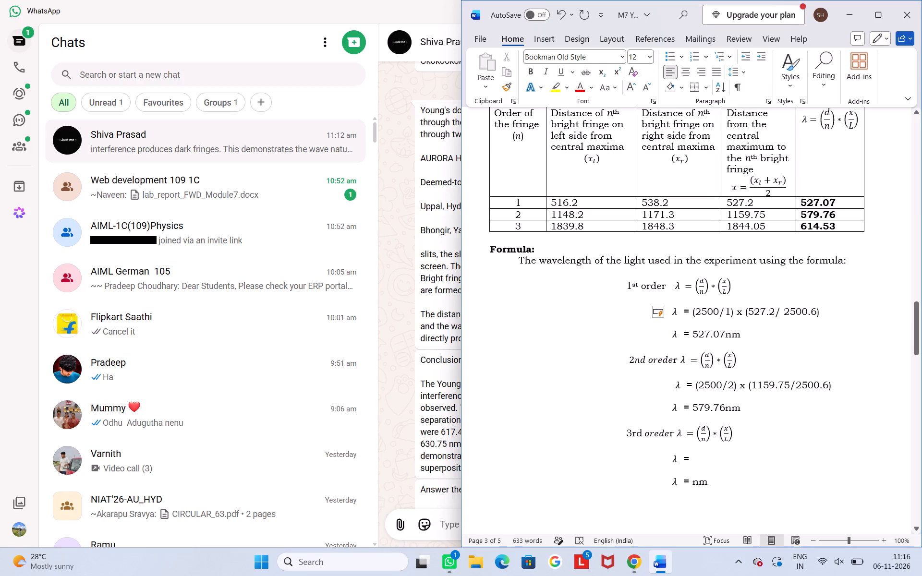
Enter the third-order substitution (2500/3) x (1844.05/2500.6) after the empty λ = under the third-order formula.
click(695, 456)
key(shift+parenleft)
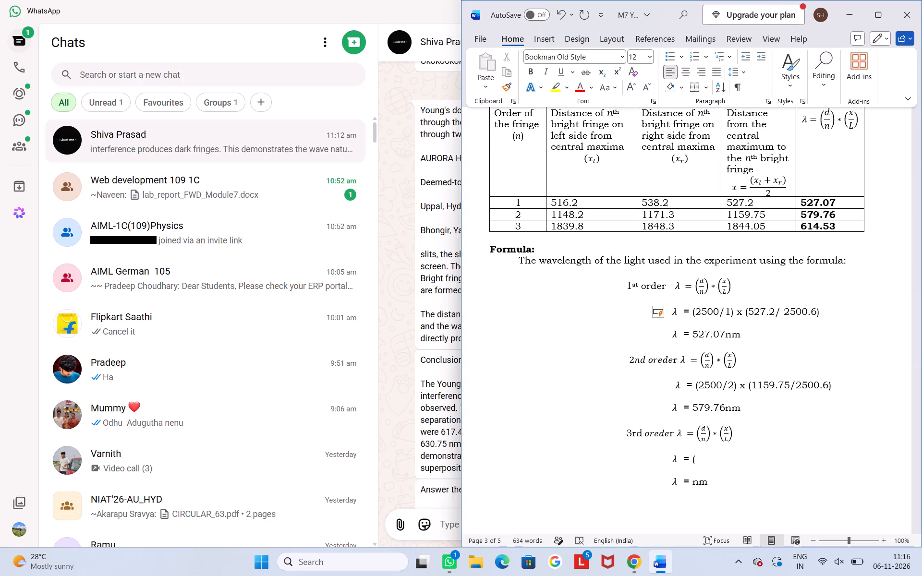
text(2500)
text(/3)
text() x x)
key(BackSpace)
key(9)
key(BackSpace)
key(shift+parenleft)
text(18)
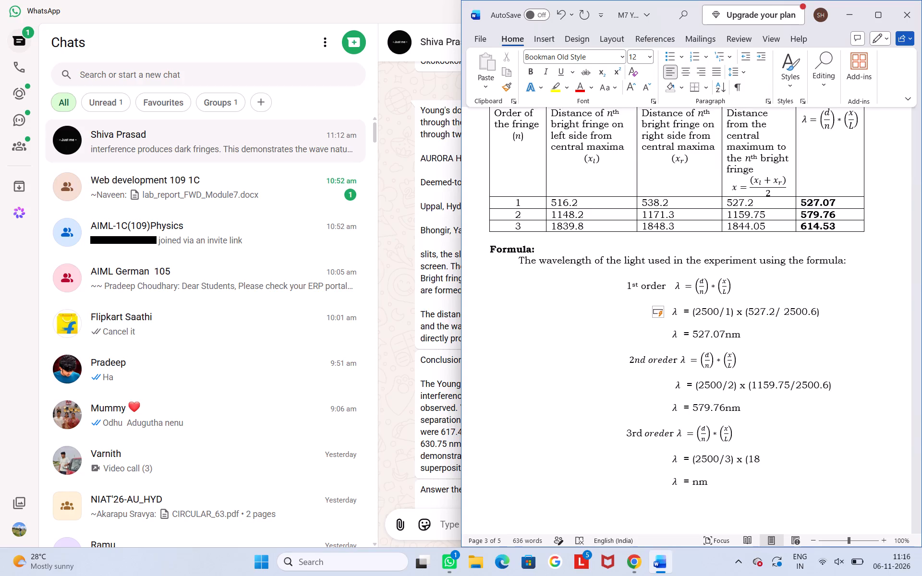
text(44)
text(.05)
text(/2500.6)
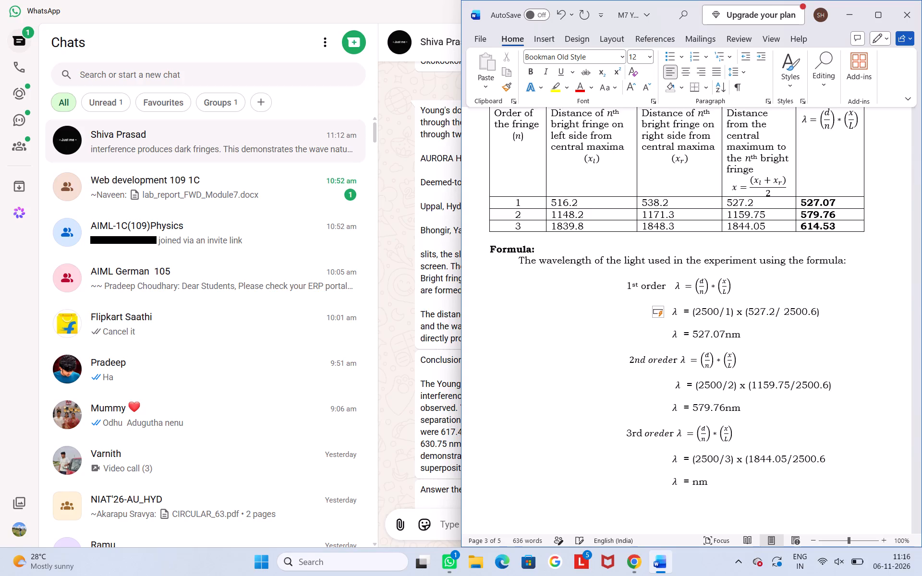
key(shift+parenright)
Enter 614.53 before nm in the third-order λ result line.
click(690, 485)
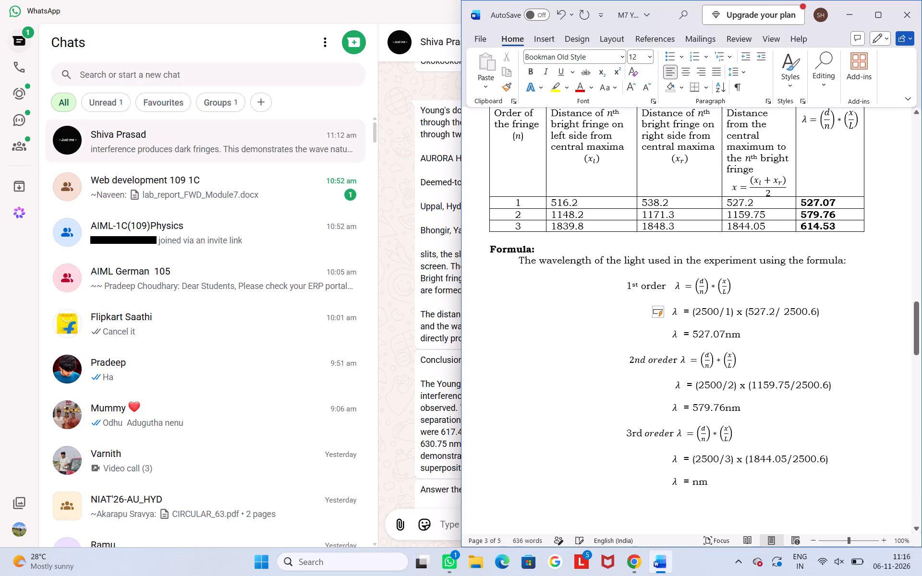
text(614.53)
Insert an opening bracket and 527.07 before nm in the green colour wavelength equation under Result.
scroll(690, 485, down, 1)
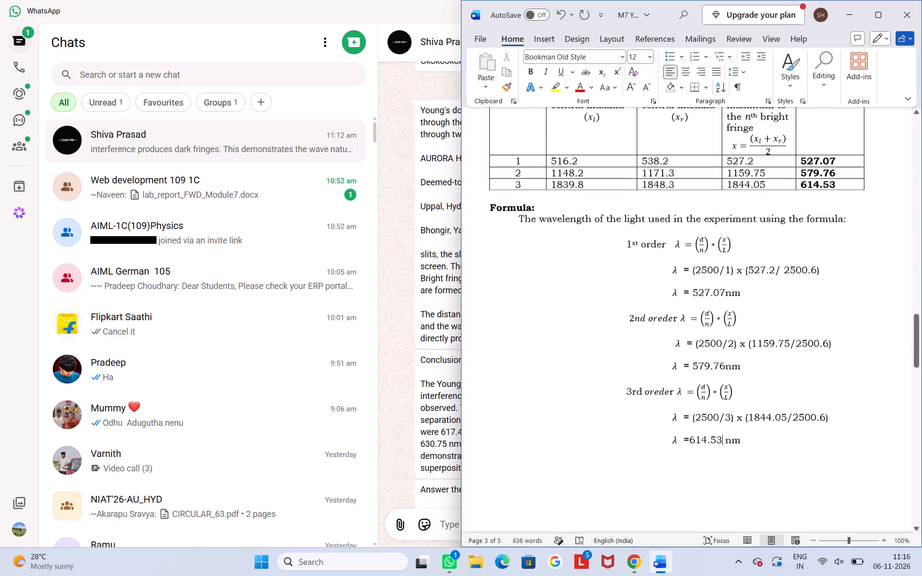
scroll(690, 485, down, 2)
scroll(690, 485, up, 3)
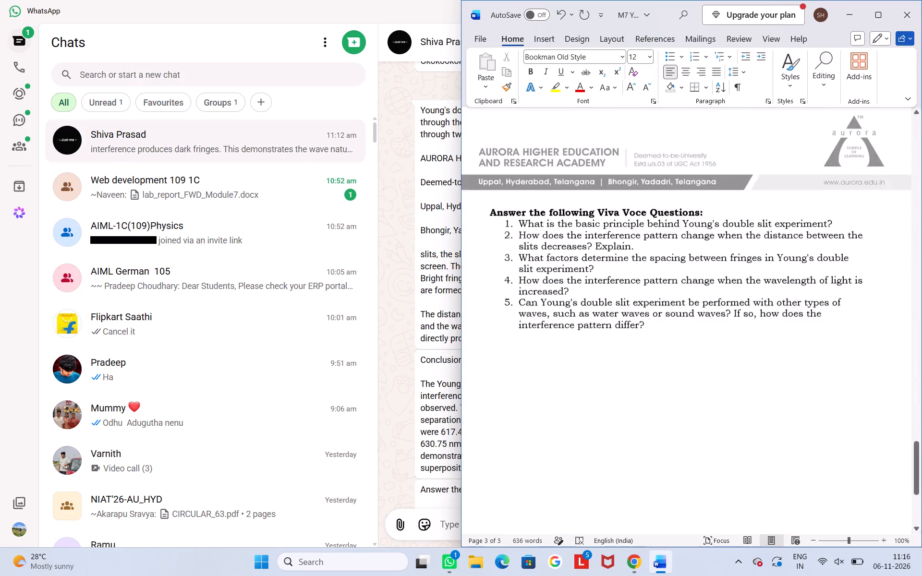
scroll(690, 485, up, 4)
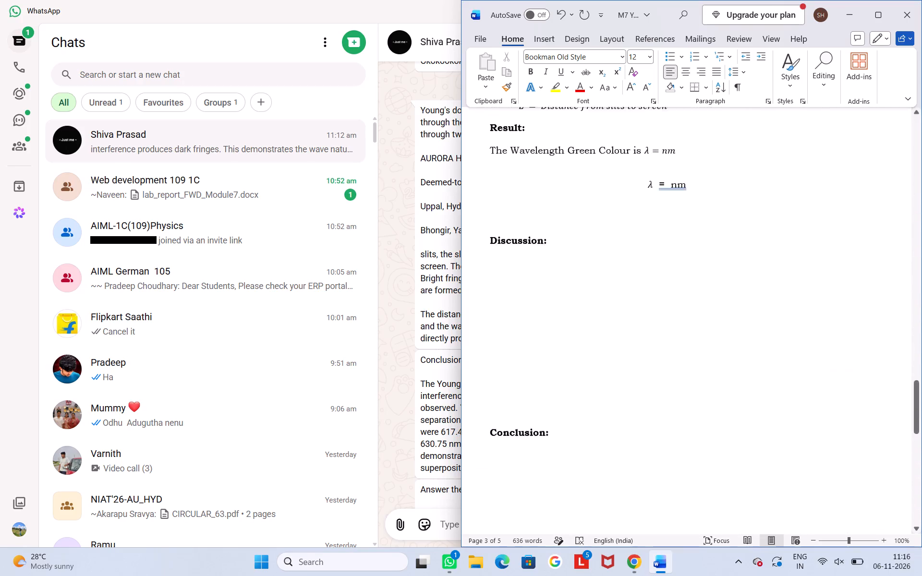
scroll(690, 485, up, 3)
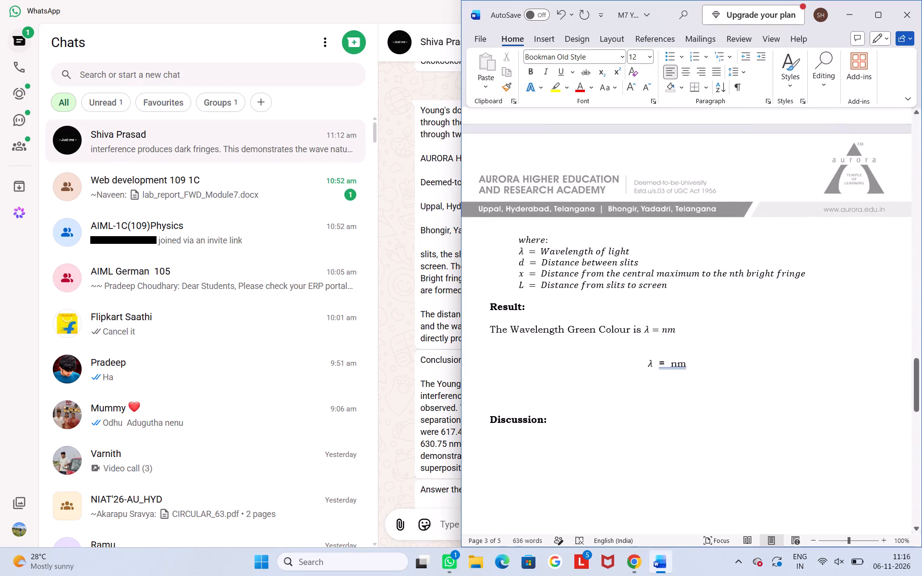
click(662, 329)
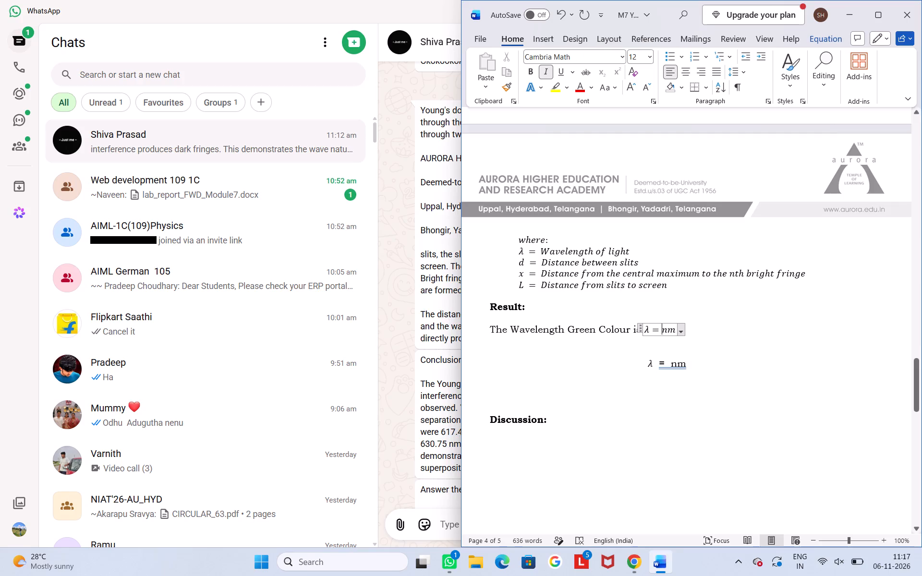
key(shift+parenleft)
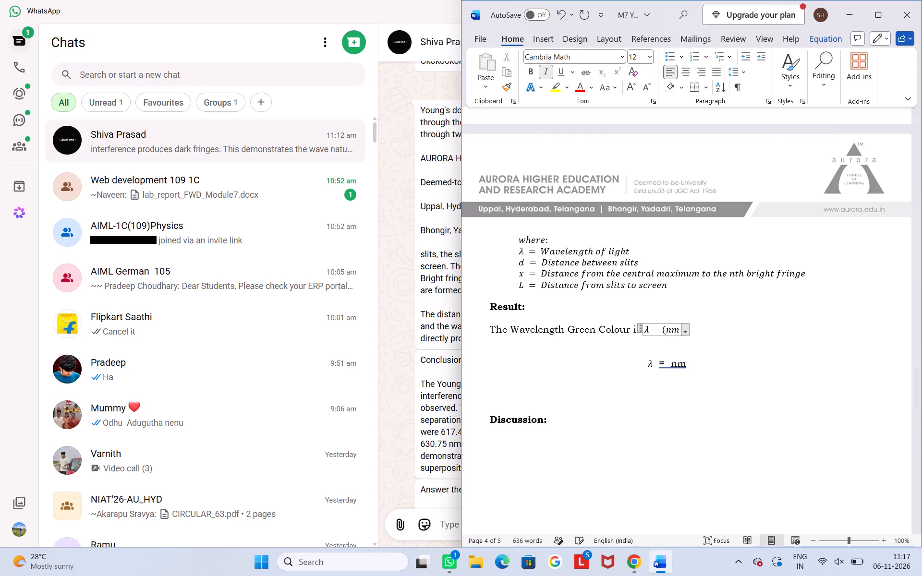
text(57)
key(BackSpace)
text(27.)
text(07)
key(Right)
key(Right)
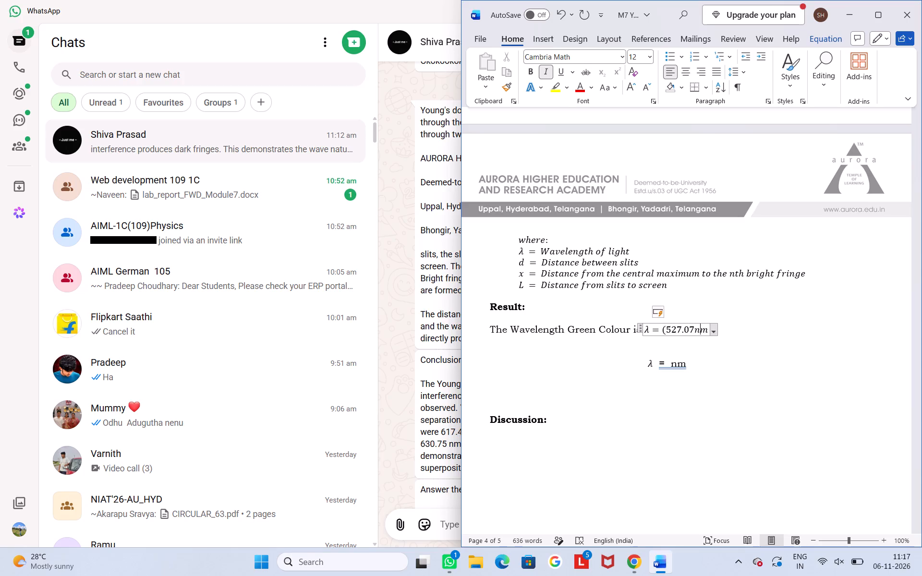
Extend the green colour wavelength equation with + 579.76 + 614.53nm after the first-order value.
key(shift+plus)
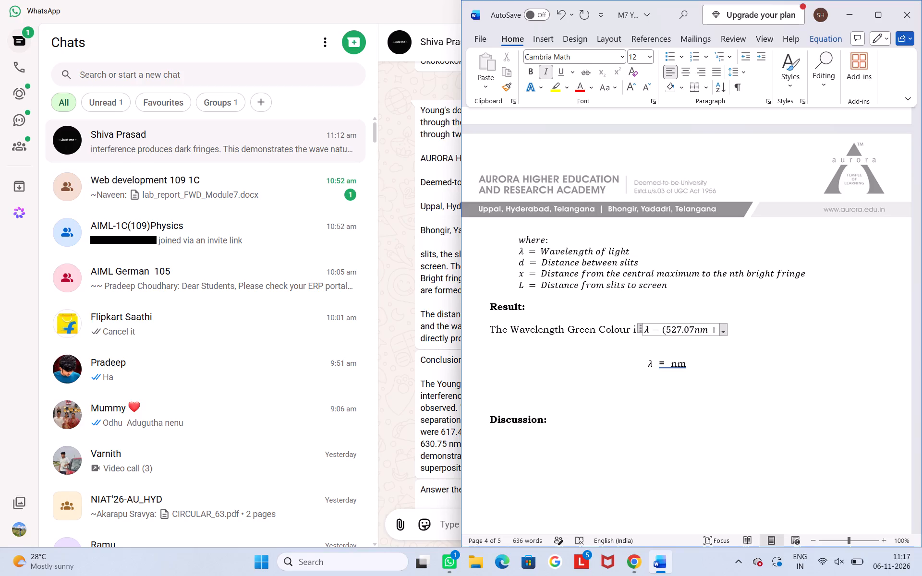
text(579.)
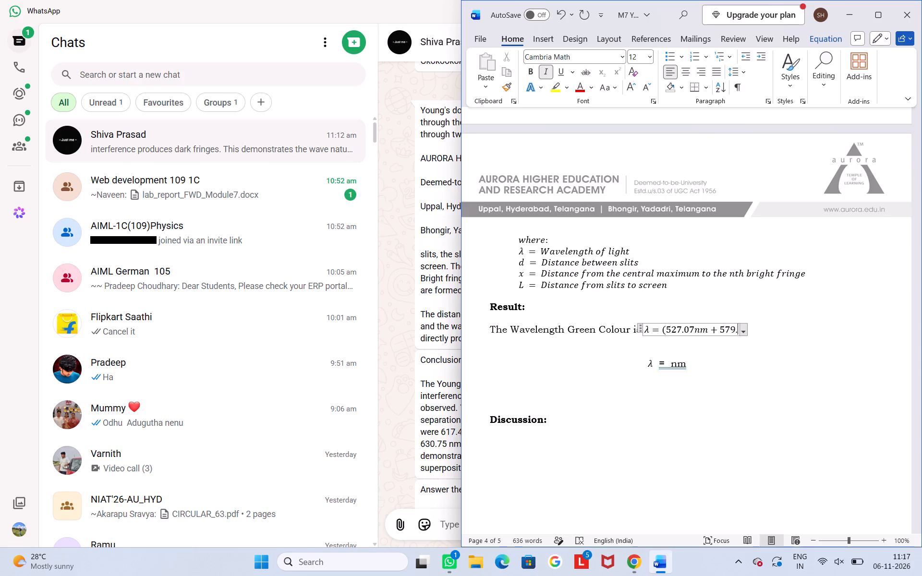
text(76)
key(shift+plus)
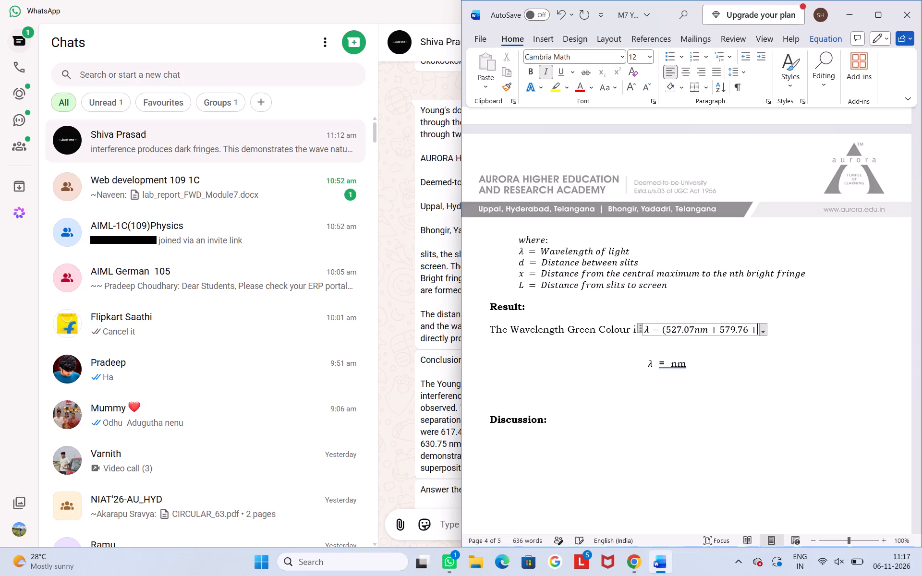
text(61)
key(4)
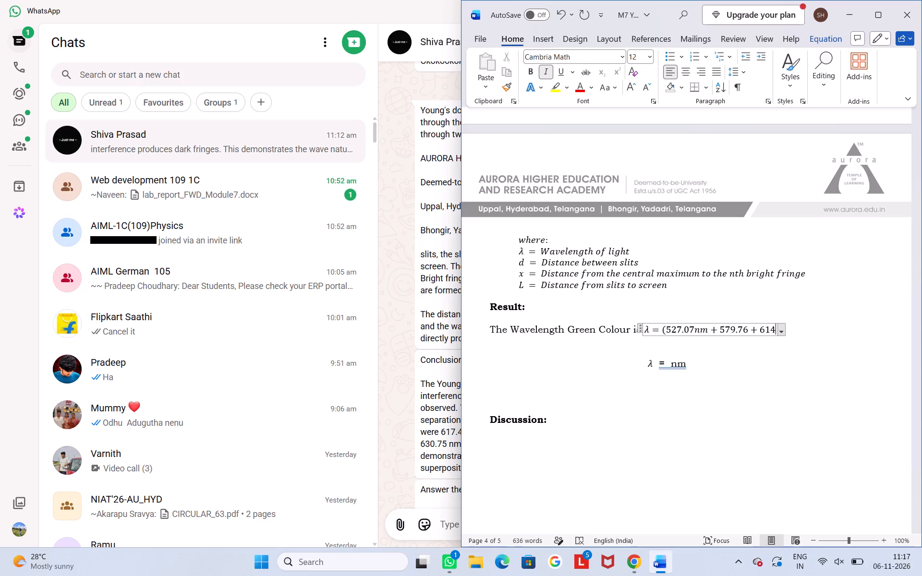
text(.53)
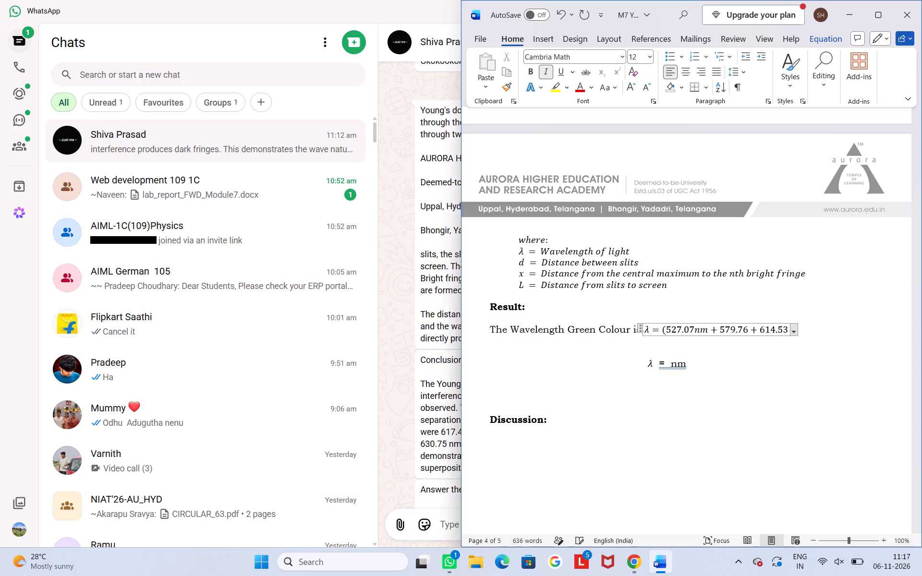
text(nm)
Add the missing nm unit after 579.76 in the Result equation.
key(Left)
key(Left)
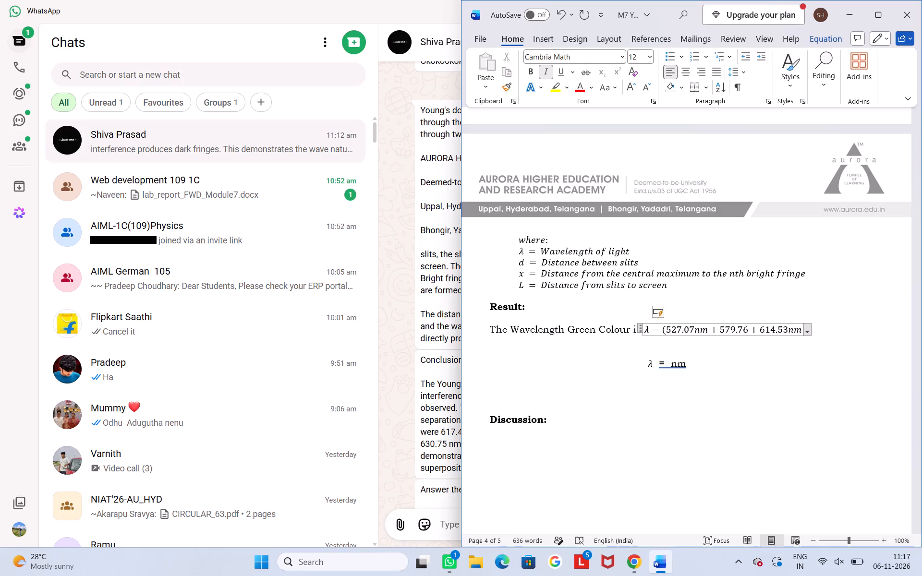
key(Left)
key(Left)
key(Left)
key(Left)
key(Left)
key(Left)
key(Left)
key(Left)
key(Right)
text(nm)
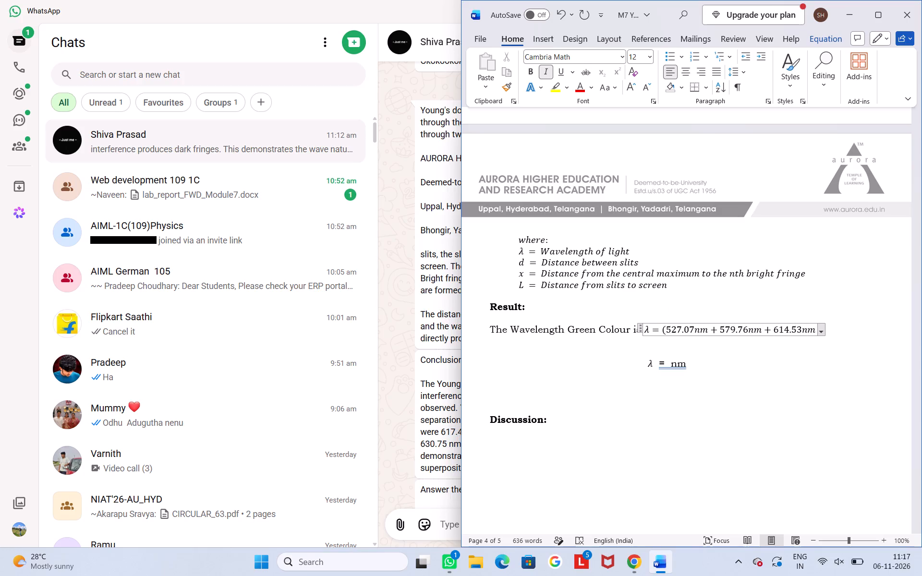
Close the bracket after 614.53nm and divide the sum by 3 to complete the averaging expression.
key(Right)
key(Right)
key(Right)
key(Right)
key(Right)
key(Right)
key(Right)
key(Right)
key(Right)
key(shift+parenright)
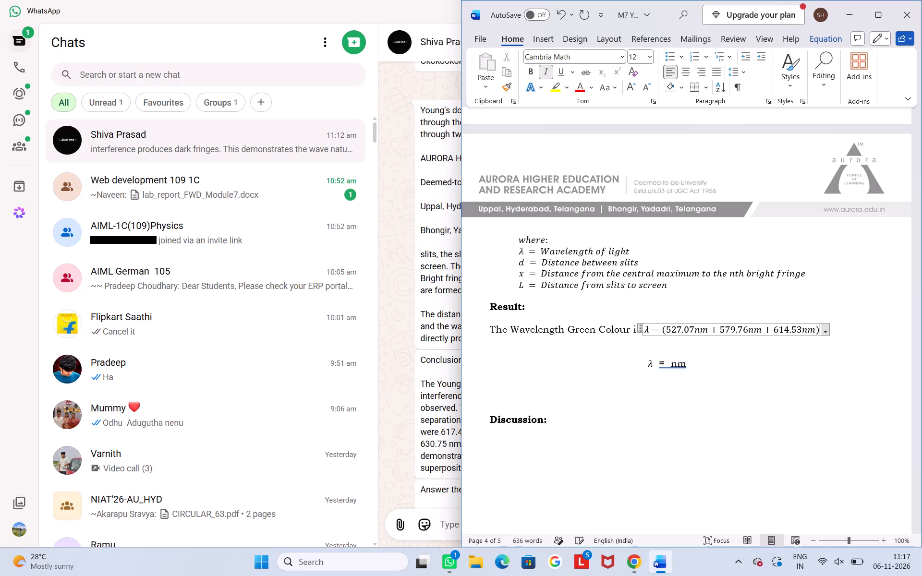
key(slash)
key(3)
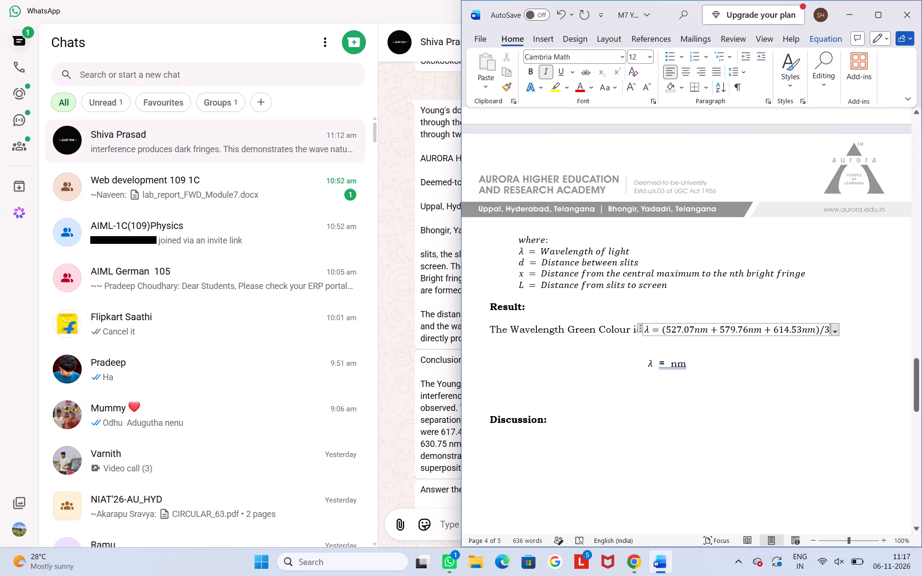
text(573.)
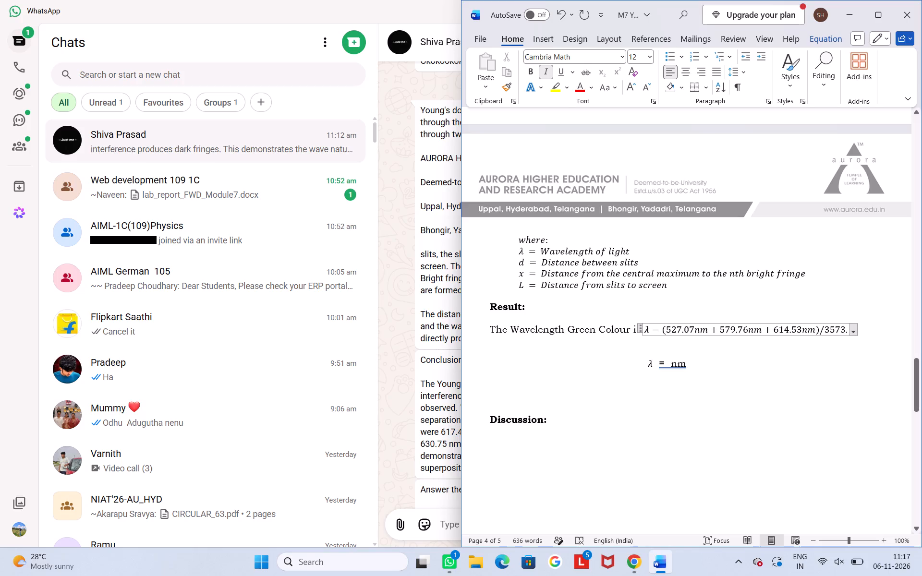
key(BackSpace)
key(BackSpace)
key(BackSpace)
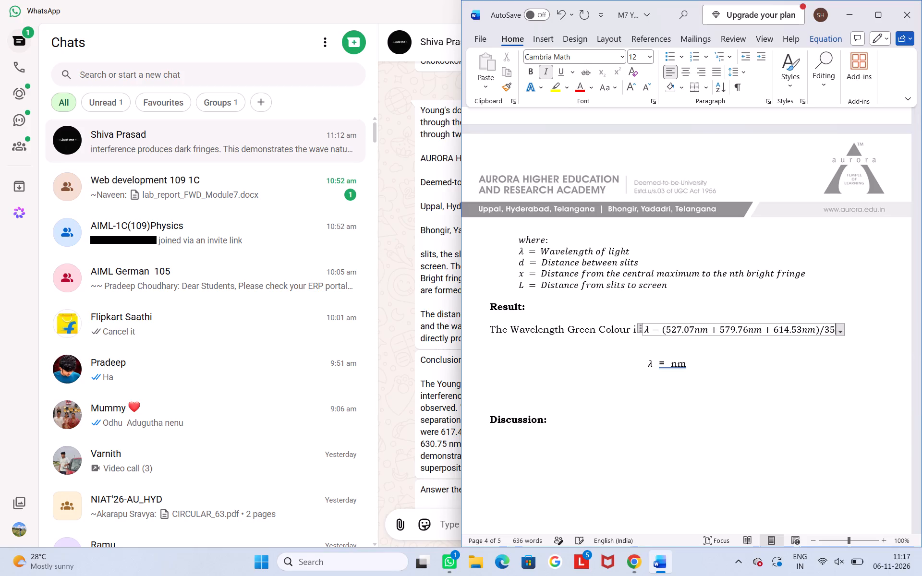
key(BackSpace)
Enter 573.79 before nm in the λ line below the averaging expression under Result.
click(670, 365)
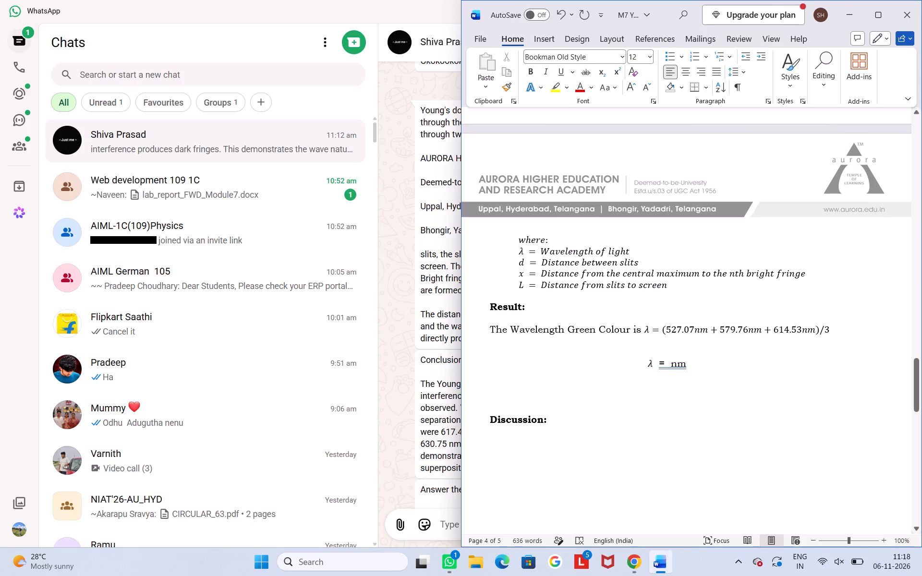
text(573.)
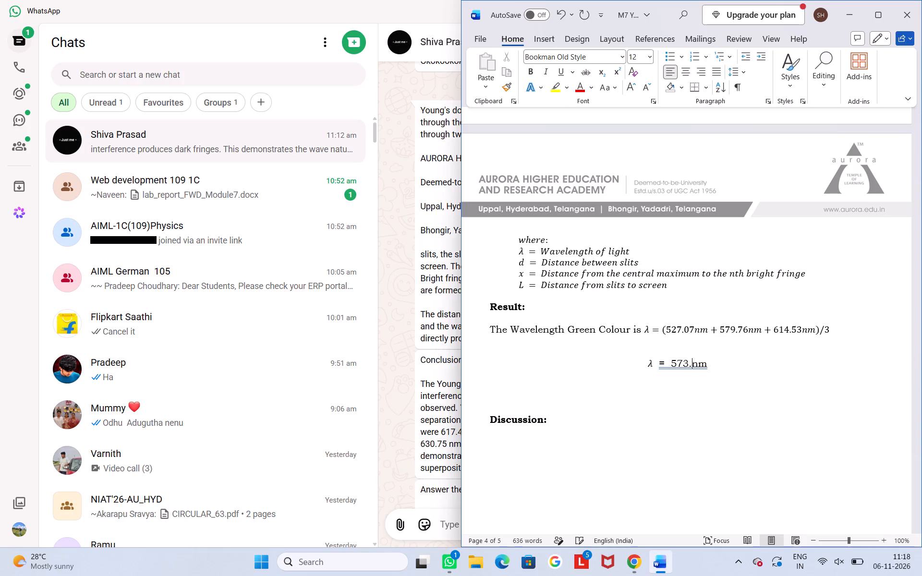
text(79)
Delete the heading "Answer the following Viva Voce Questions:" and its five numbered questions on the last page.
scroll(601, 433, down, 3)
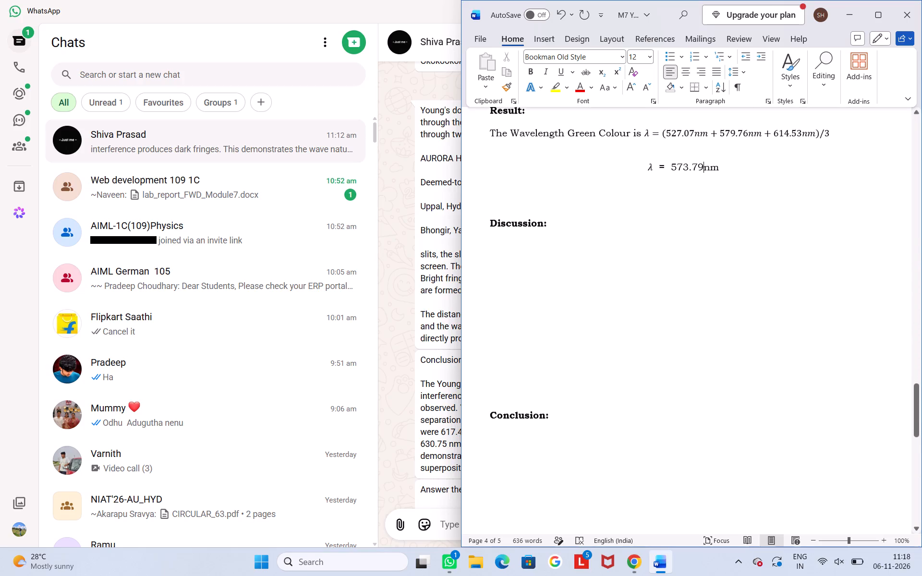
scroll(601, 433, down, 1)
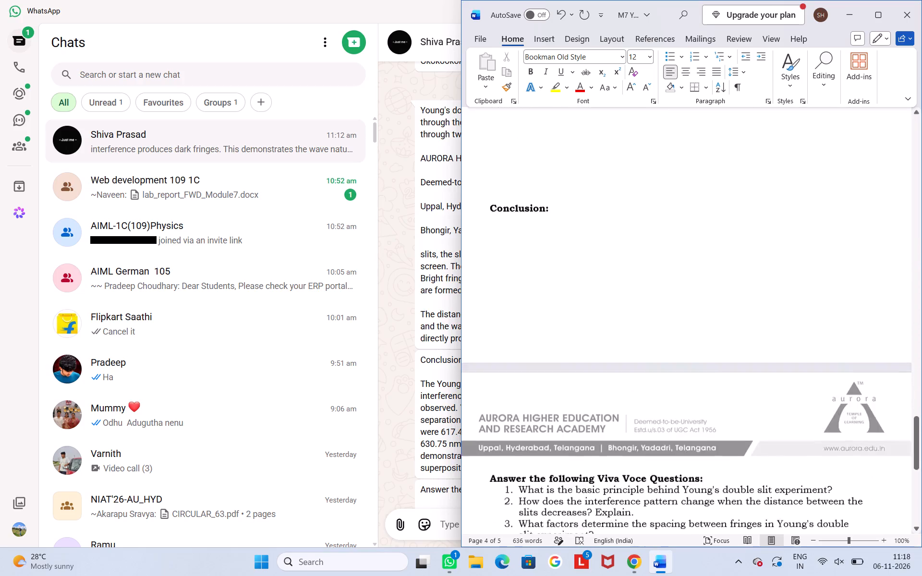
scroll(601, 433, down, 3)
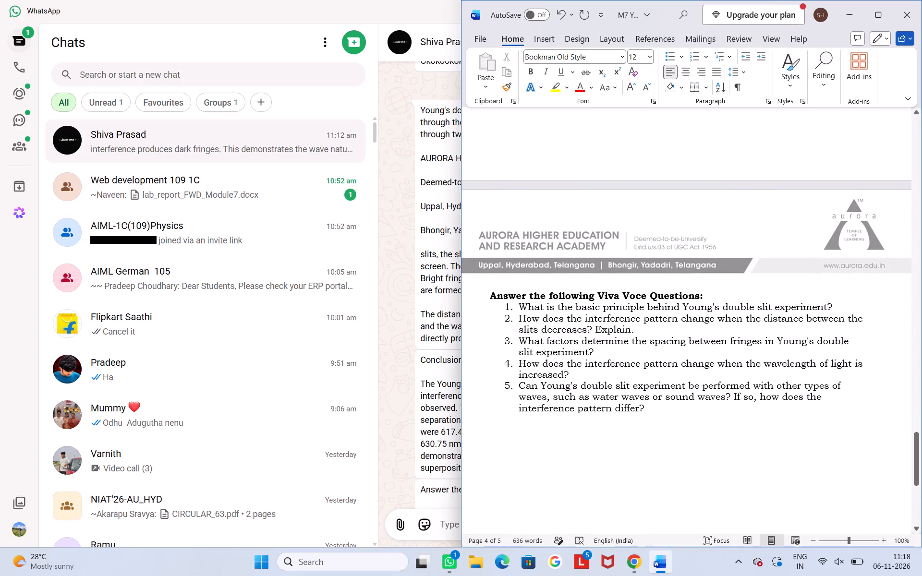
drag(647, 418, 554, 364)
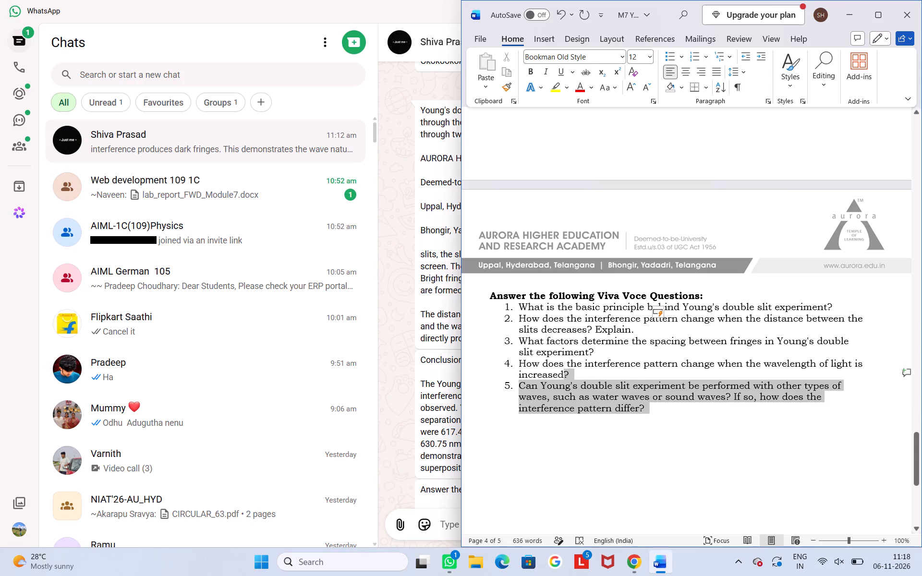
drag(554, 364, 479, 295)
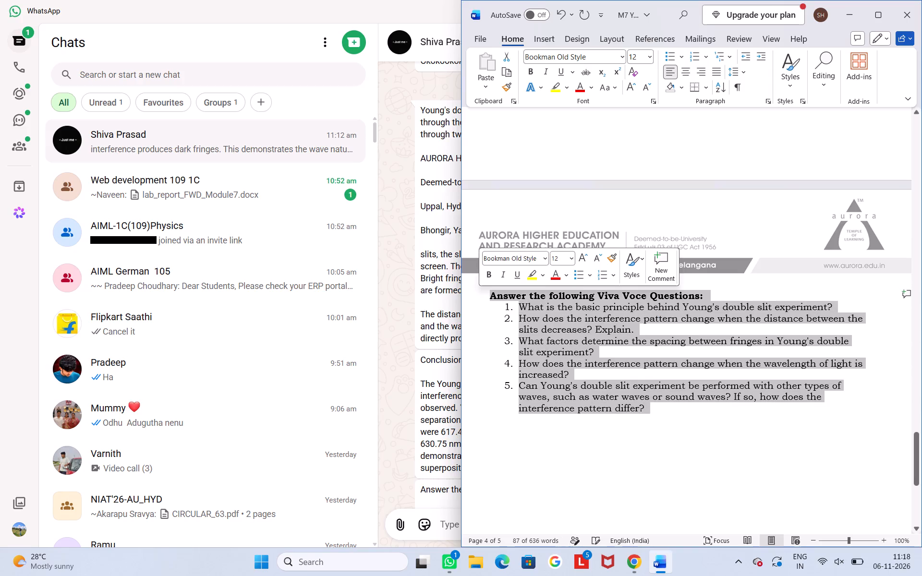
key(BackSpace)
key(BackSpace)
key(BackSpace)
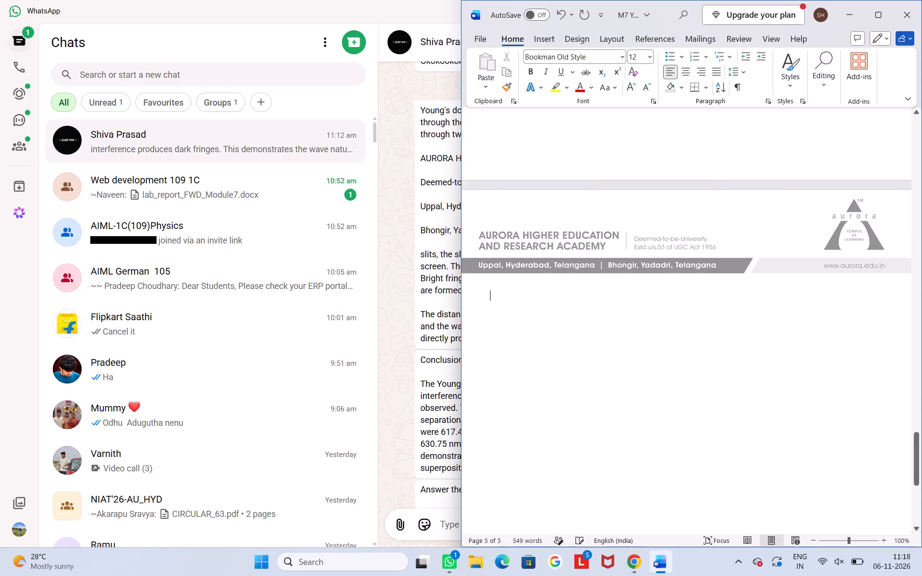
Delete the "Discussion:" heading above the Conclusion section.
scroll(479, 295, up, 3)
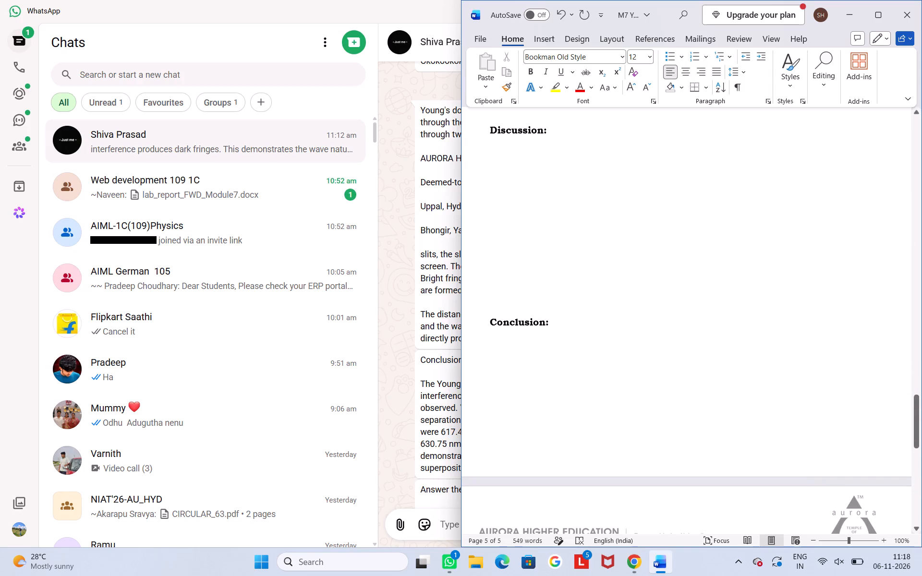
drag(548, 127, 482, 136)
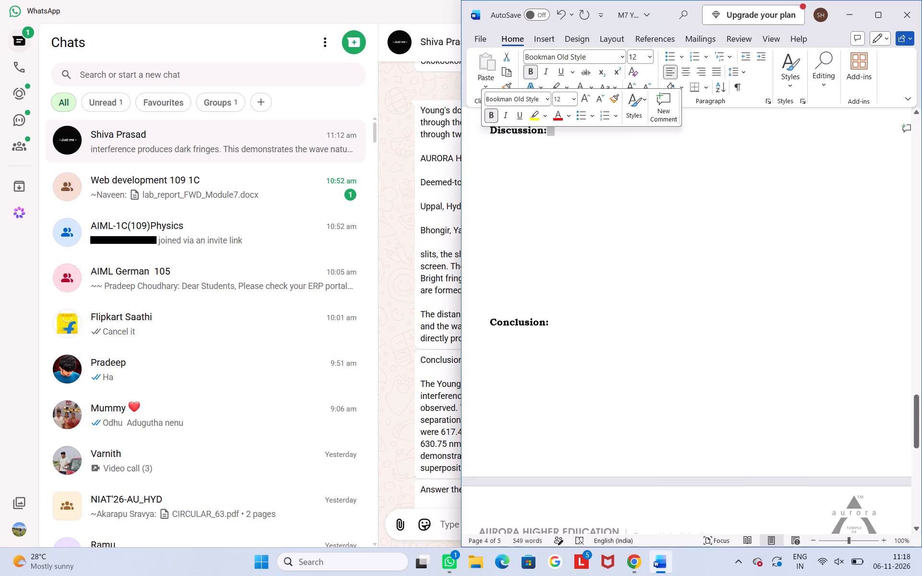
key(BackSpace)
key(BackSpace)
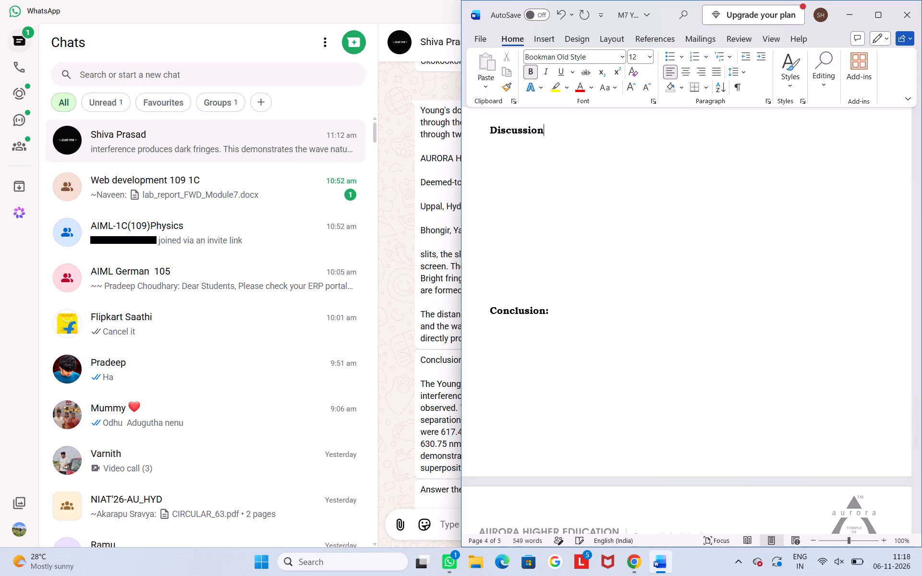
key(BackSpace)
key(BackSpace)
key(BackSpace)
key(BackSpace)
key(BackSpace)
key(BackSpace)
key(BackSpace)
key(BackSpace)
key(BackSpace)
key(BackSpace)
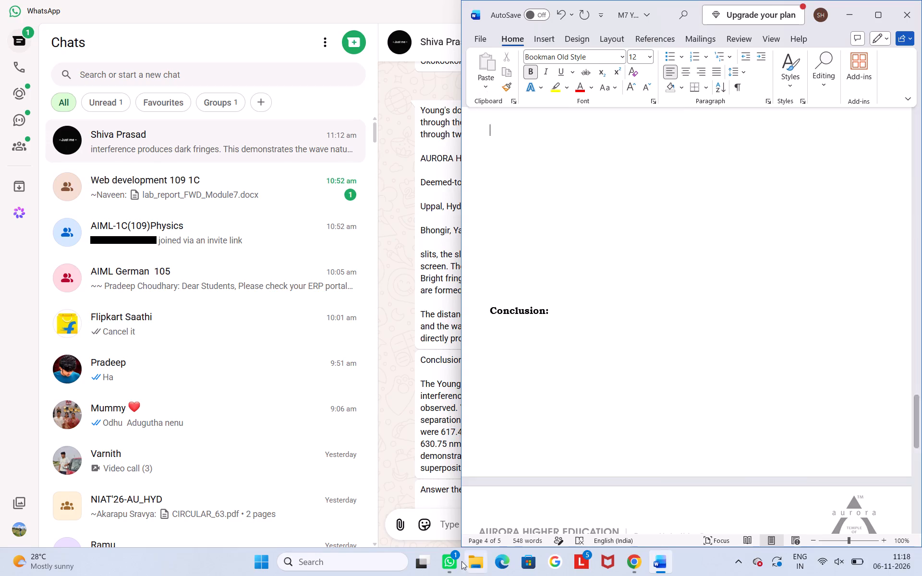
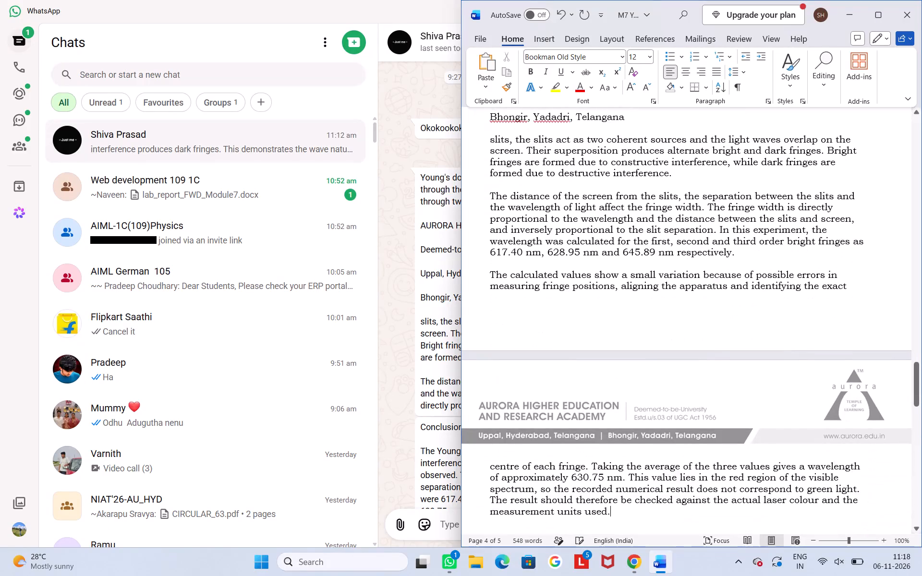
Delete the four academy name and address lines, from AURORA HIGHER EDUCATION to Bhongir, Yadadri, Telangana, between "closely spaced" and "slits" in the body text.
scroll(572, 188, up, 2)
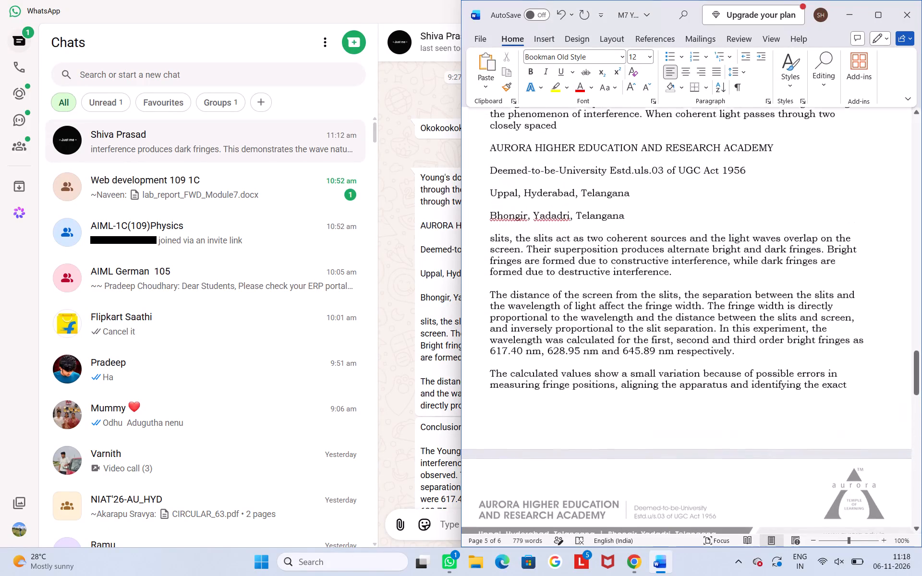
scroll(572, 188, up, 1)
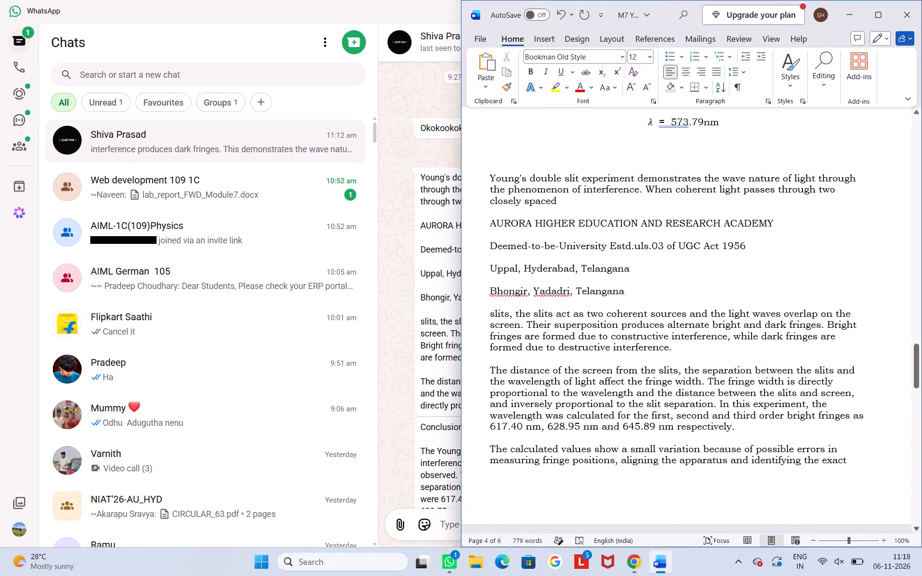
right_drag(625, 299, 490, 218)
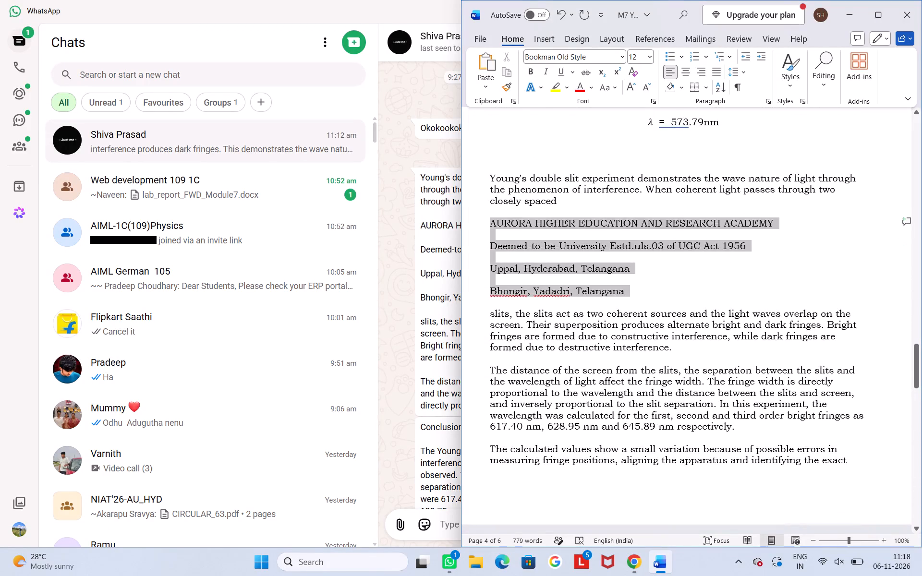
right_drag(490, 218, 491, 219)
key(BackSpace)
key(BackSpace)
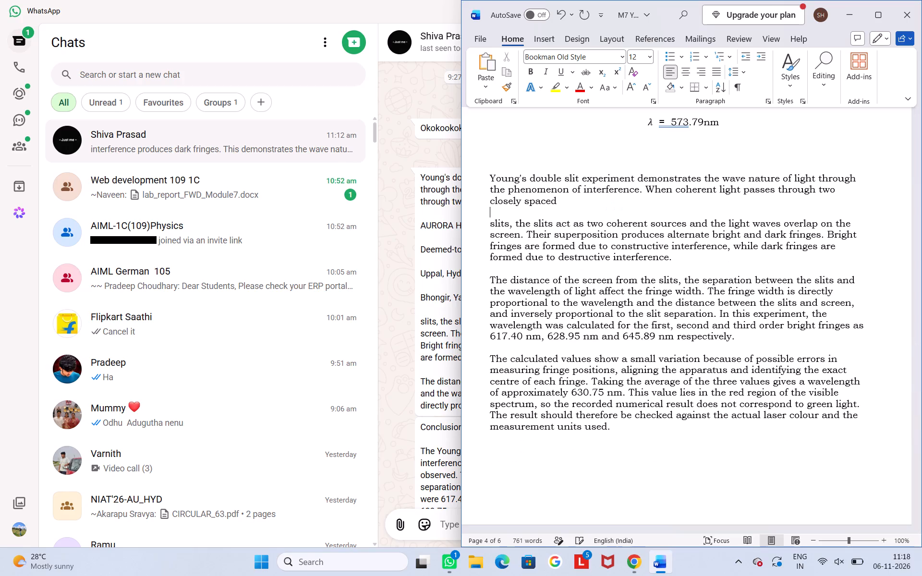
key(BackSpace)
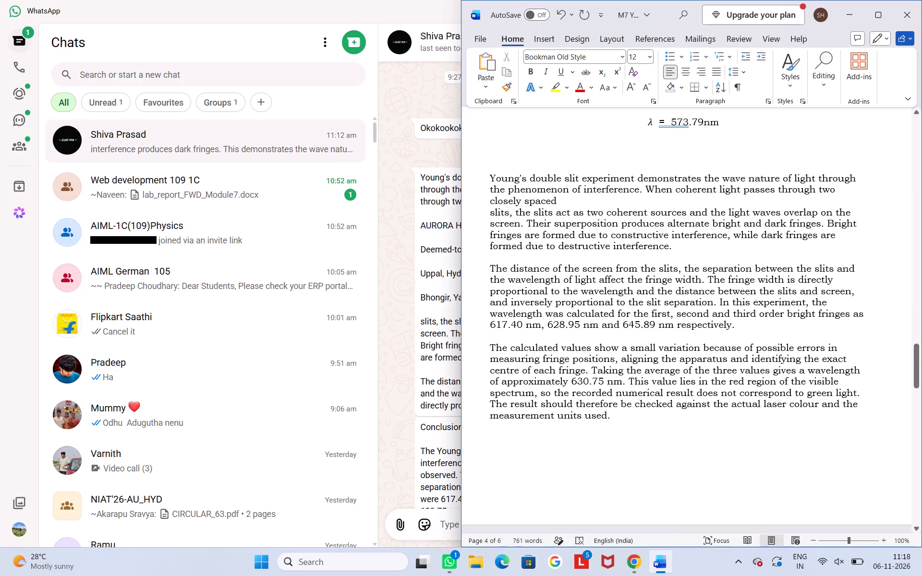
key(Return)
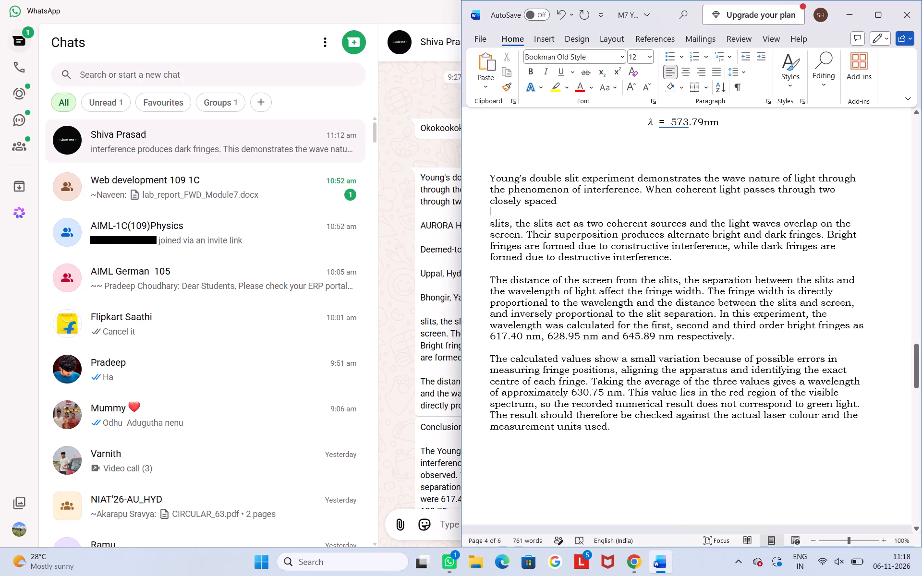
Add the bold heading "Discussion:" on the blank line above the Young's double slit experiment paragraph.
click(496, 160)
key(d)
key(BackSpace)
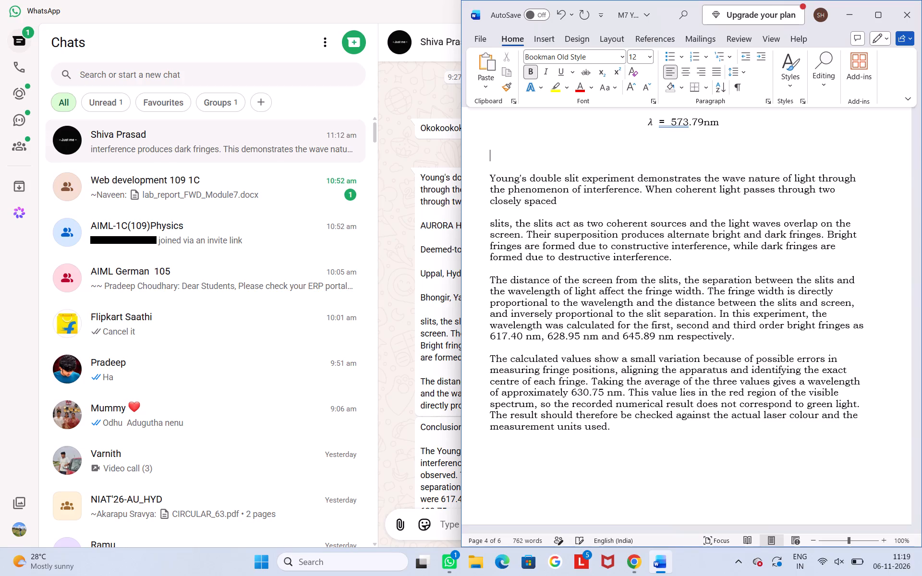
text(Discus)
text(sion)
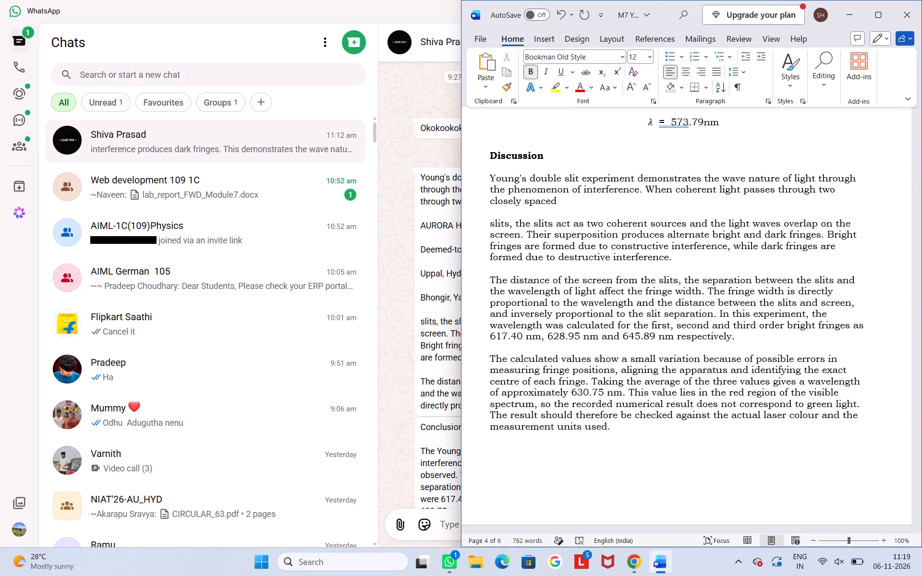
key(shift+colon)
Delete the "Conclusion:" heading on the page after the Discussion text.
scroll(611, 379, down, 2)
scroll(611, 379, up, 1)
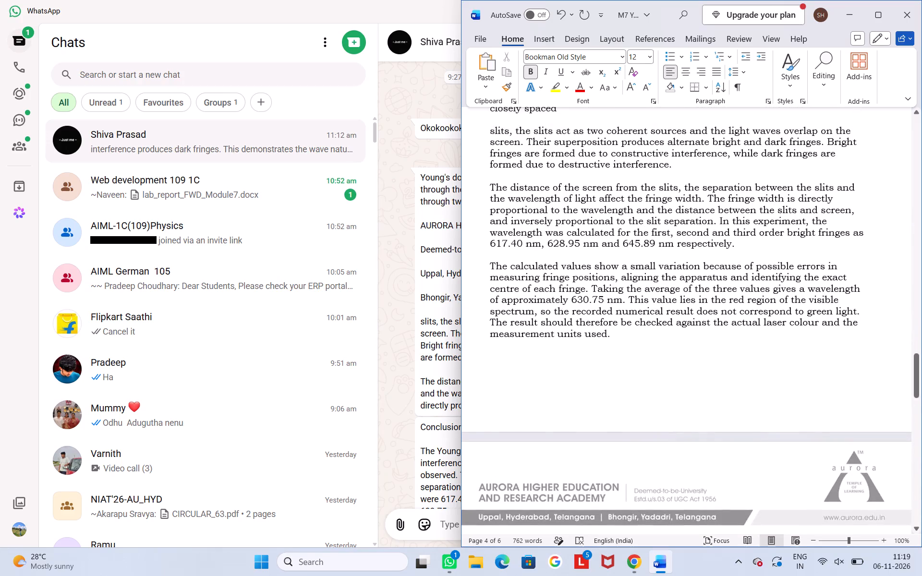
scroll(611, 379, down, 4)
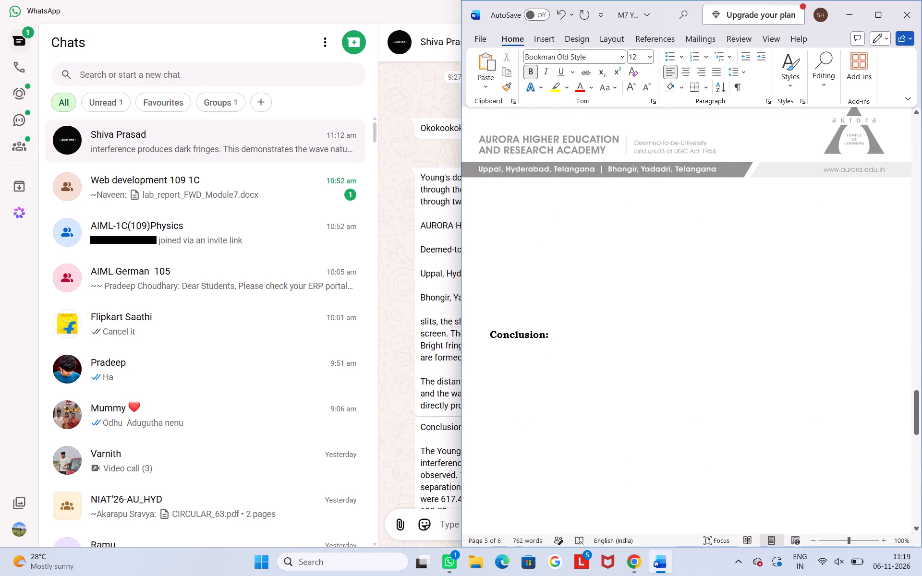
drag(557, 348, 506, 338)
key(BackSpace)
drag(506, 338, 468, 197)
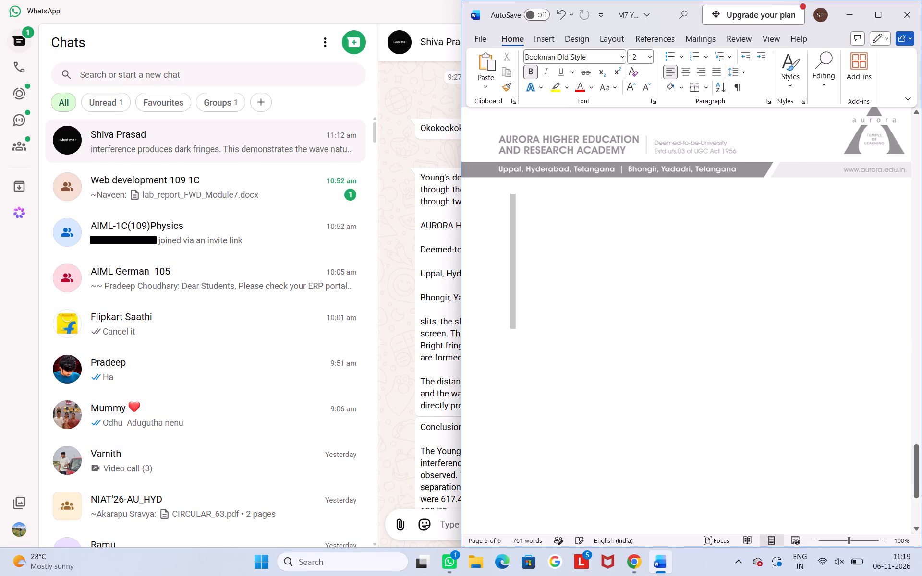
drag(468, 197, 551, 198)
click(551, 198)
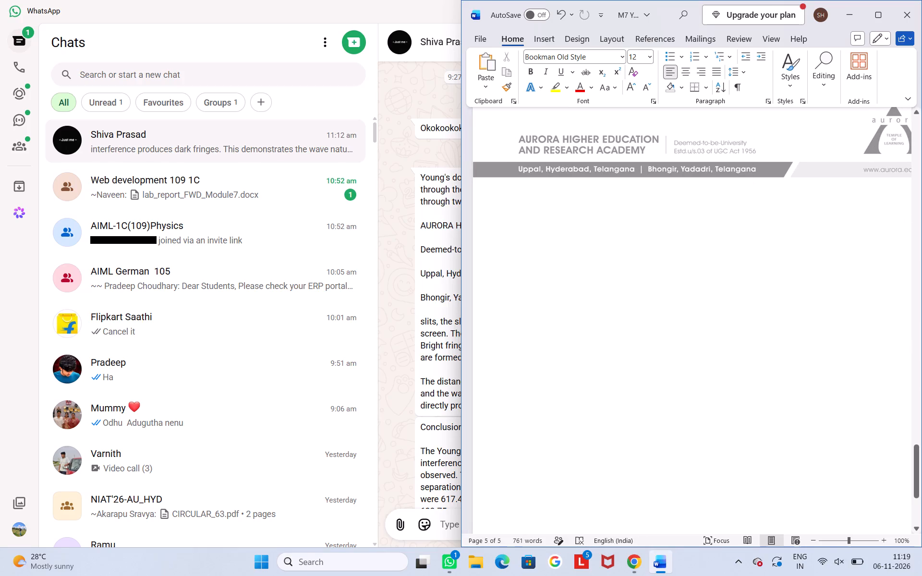
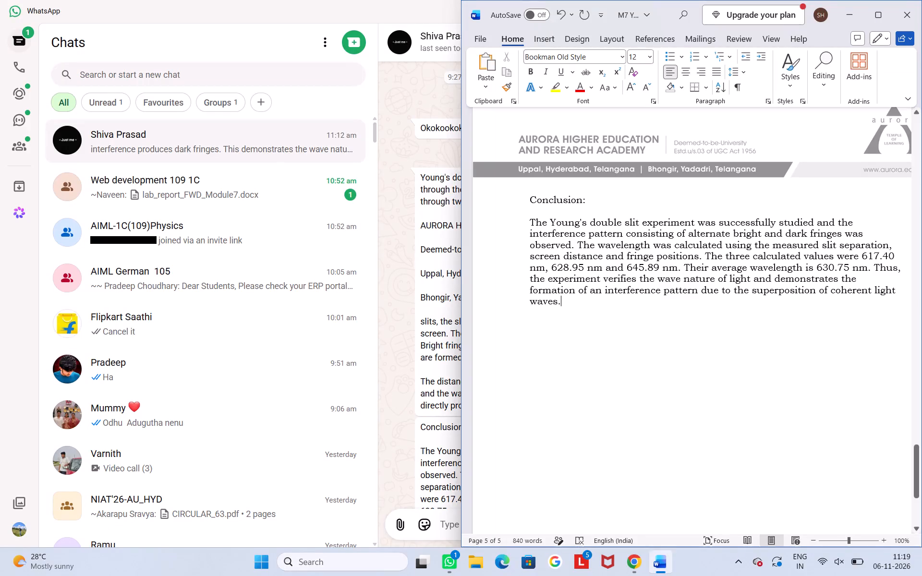
Add two blank lines below the Conclusion paragraph, after its closing words "coherent light waves.".
scroll(749, 276, up, 3)
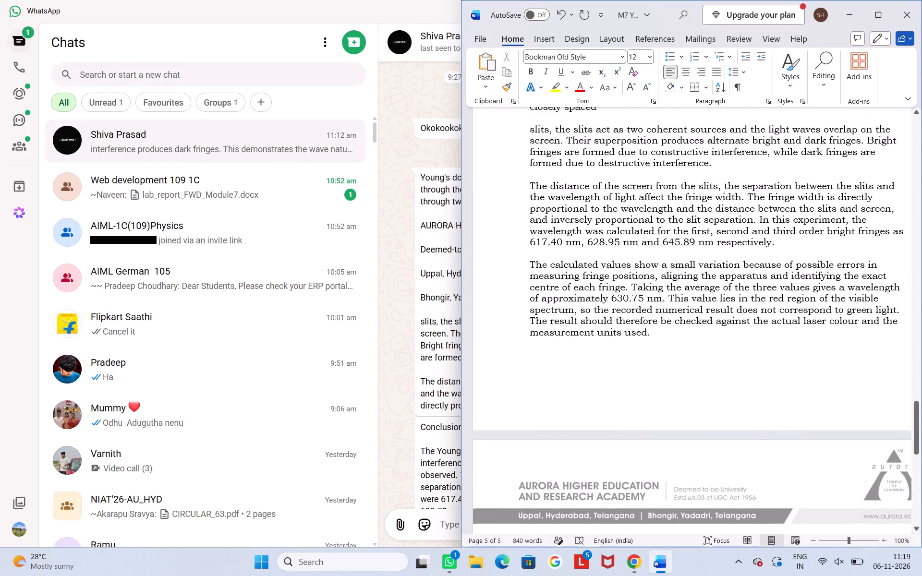
scroll(749, 276, down, 6)
key(Return)
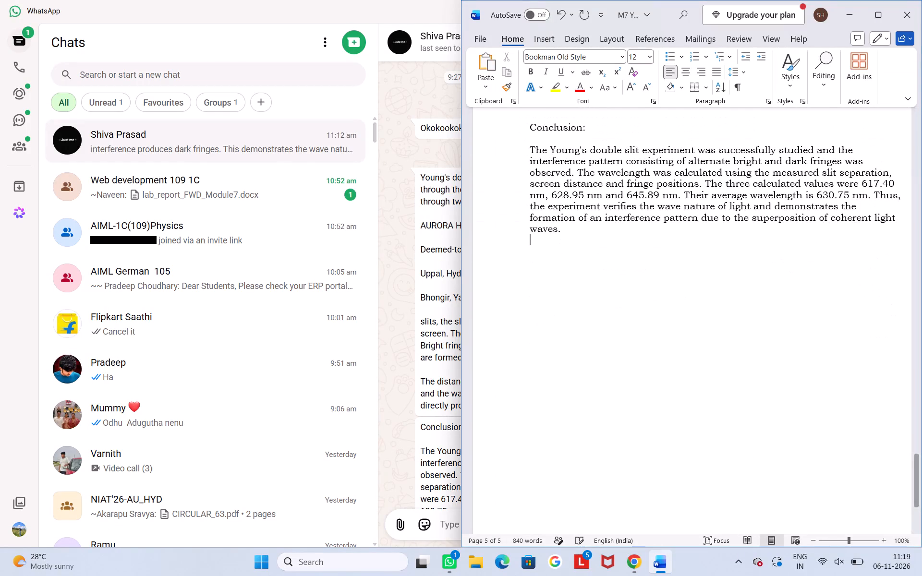
key(Return)
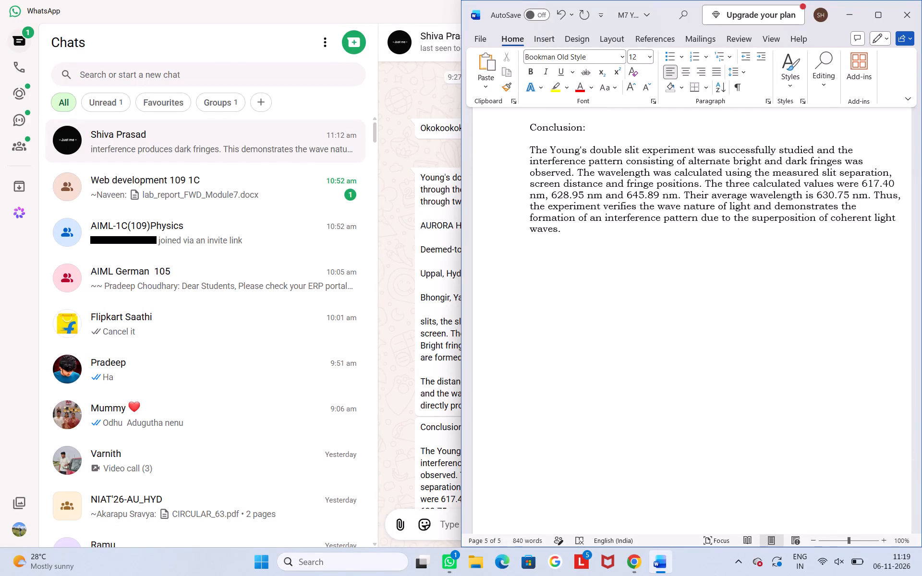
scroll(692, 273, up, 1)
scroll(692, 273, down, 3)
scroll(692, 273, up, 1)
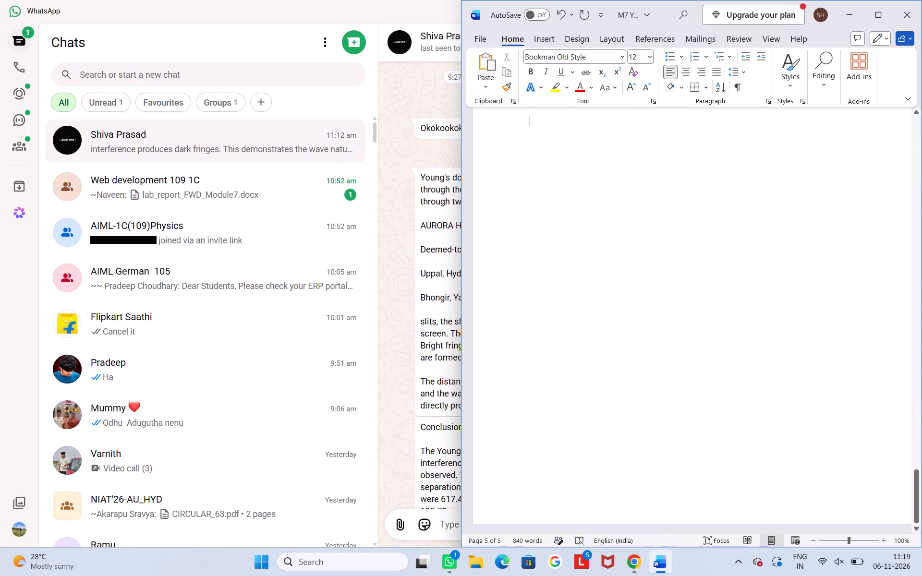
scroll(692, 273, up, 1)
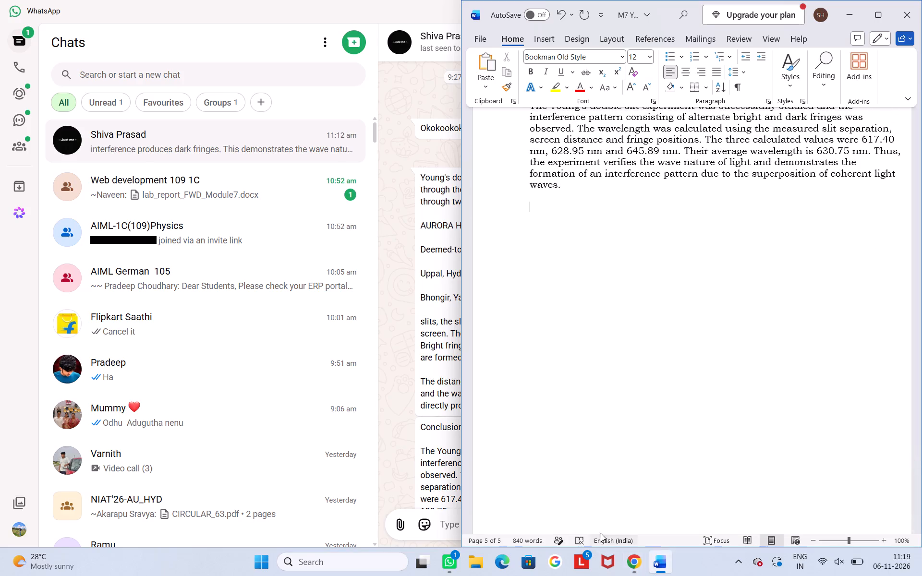
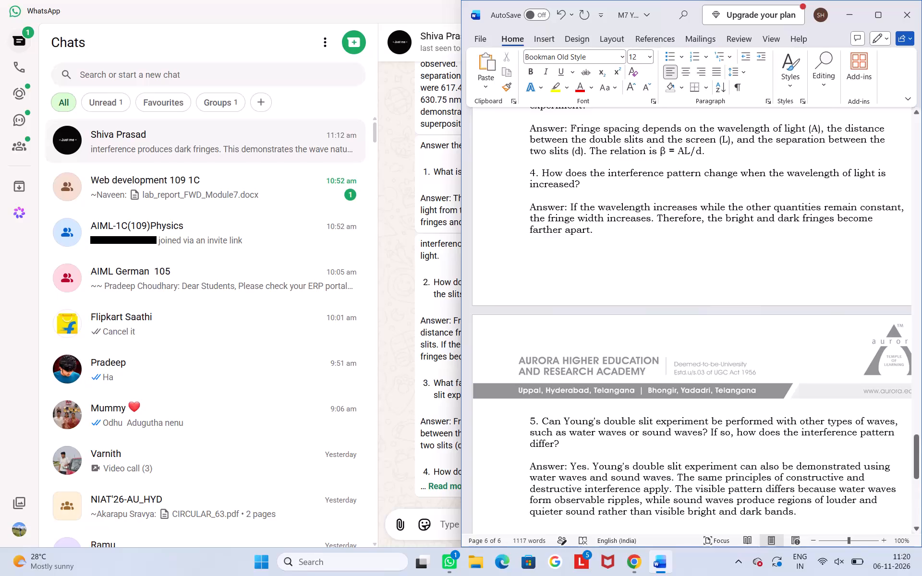
Review the report's viva answers, observation table, wavelength calculations, result and Discussion to compare the wavelength values they state.
scroll(760, 275, up, 2)
scroll(760, 275, down, 1)
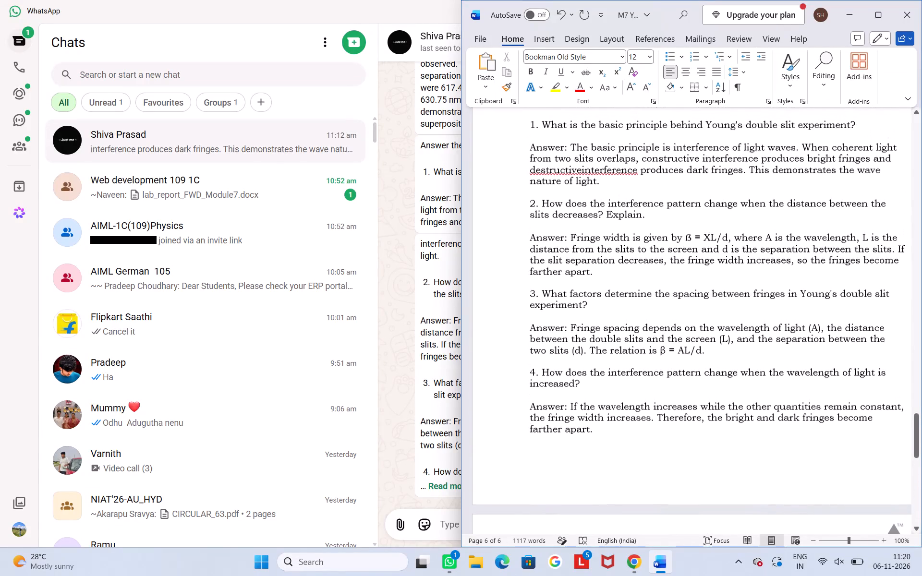
scroll(760, 275, down, 3)
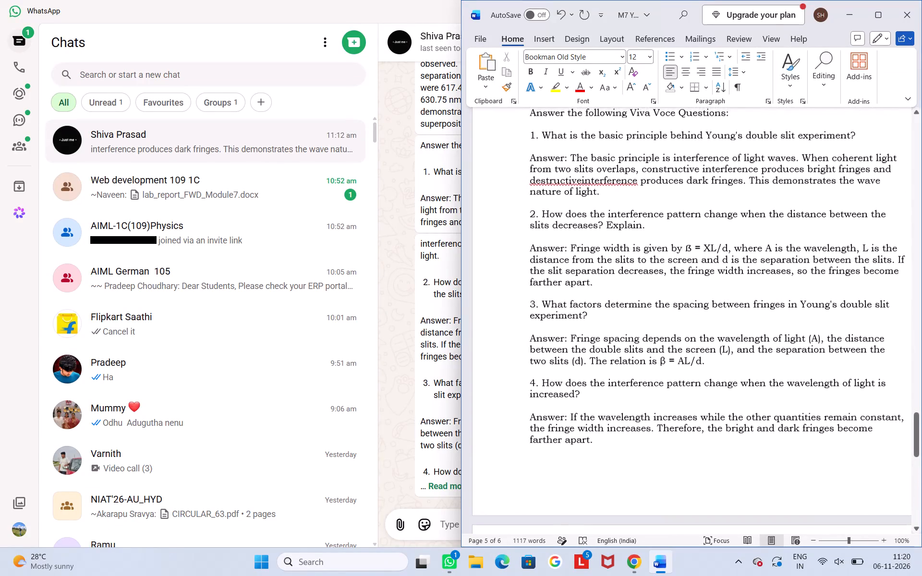
scroll(760, 275, down, 2)
scroll(760, 275, up, 1)
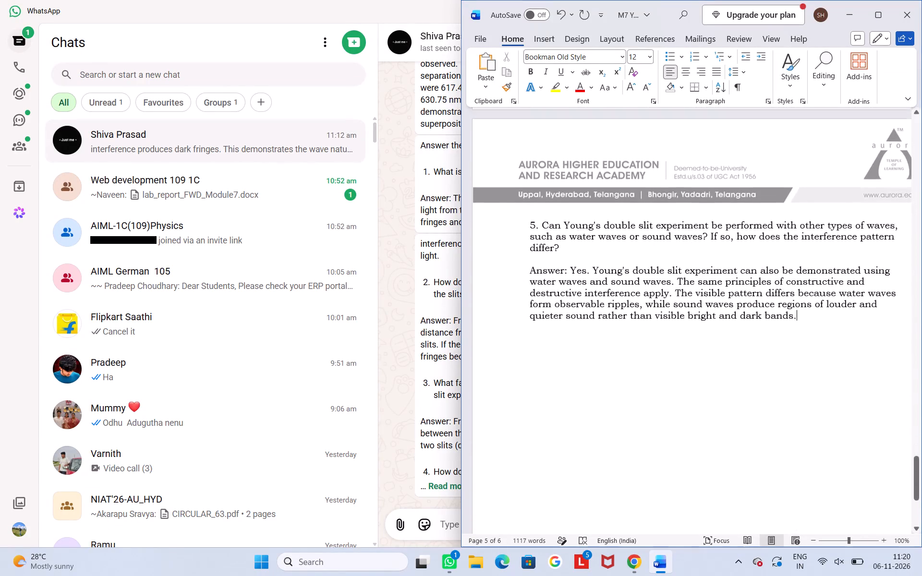
scroll(760, 275, up, 6)
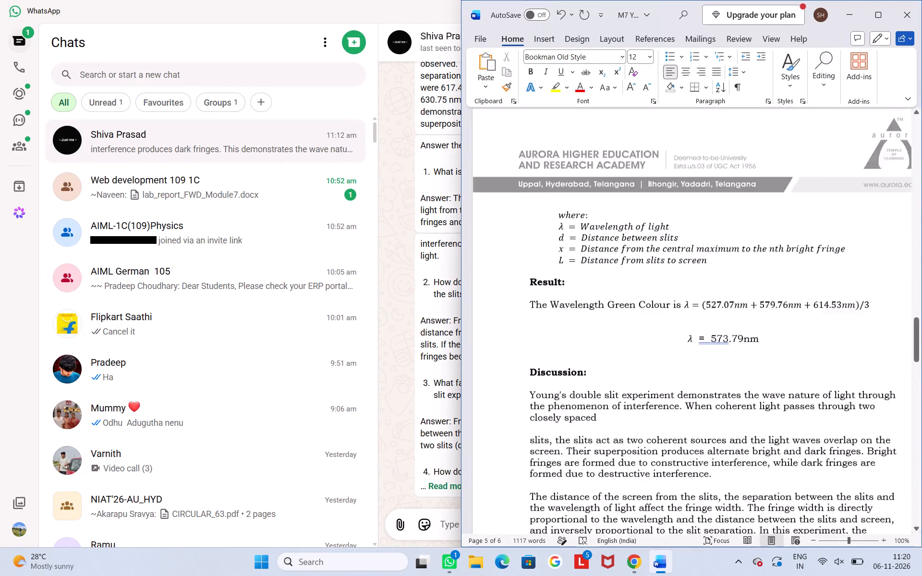
scroll(760, 275, up, 2)
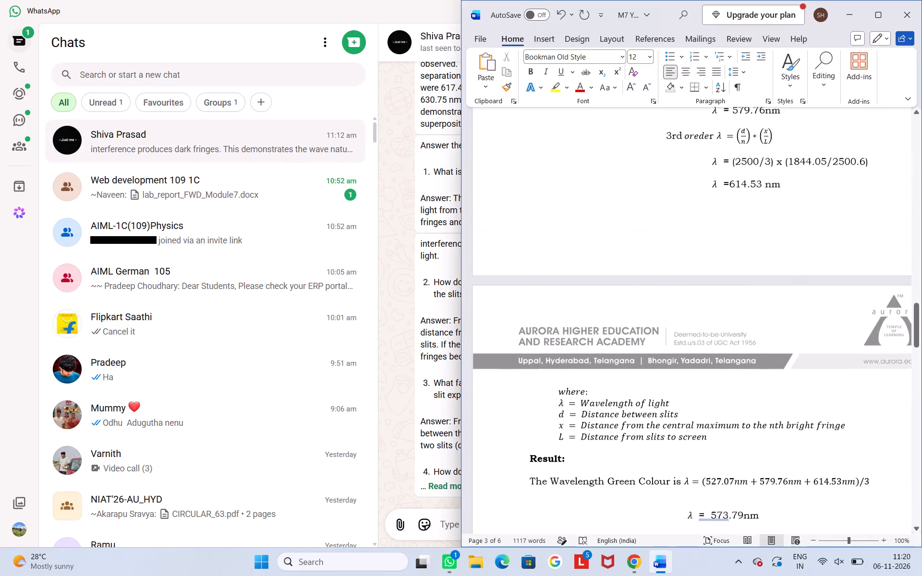
scroll(760, 275, up, 2)
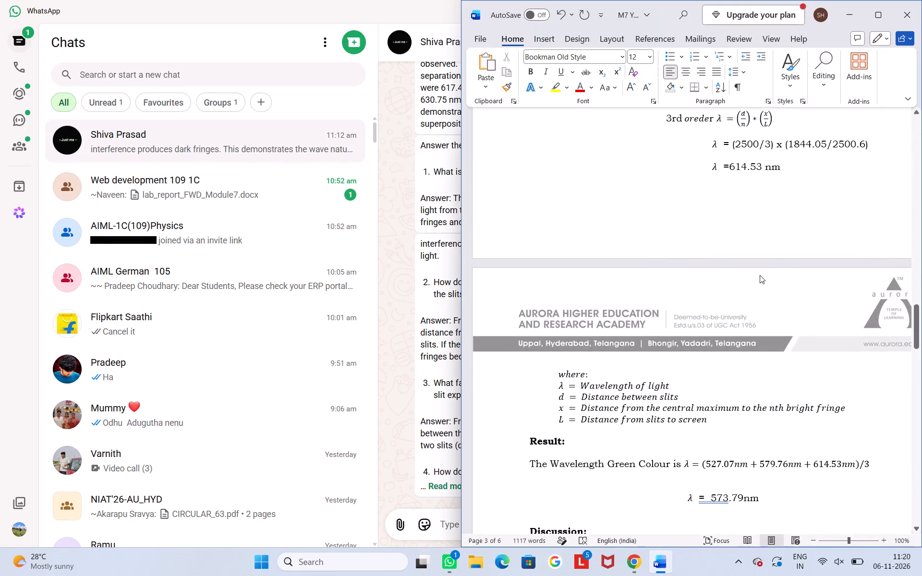
scroll(760, 275, up, 1)
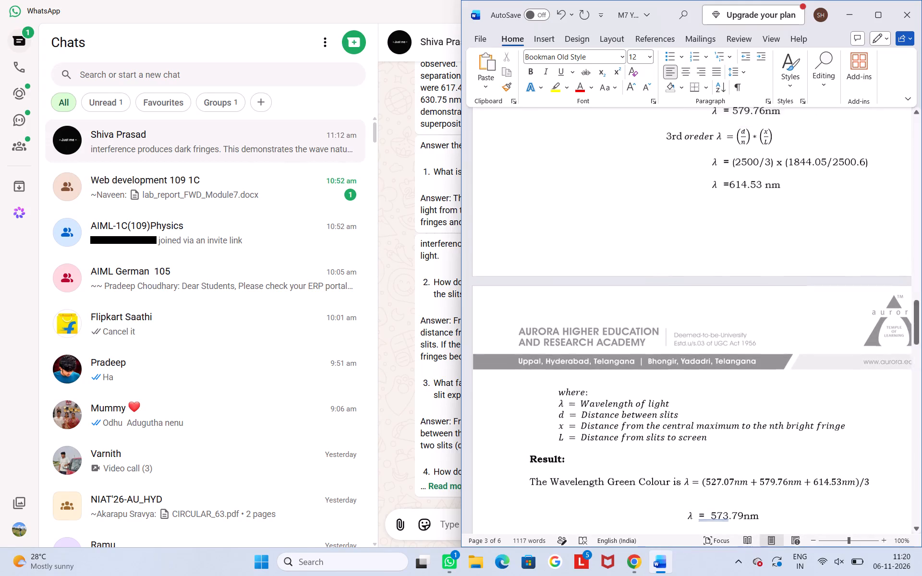
scroll(760, 275, up, 2)
scroll(760, 275, down, 1)
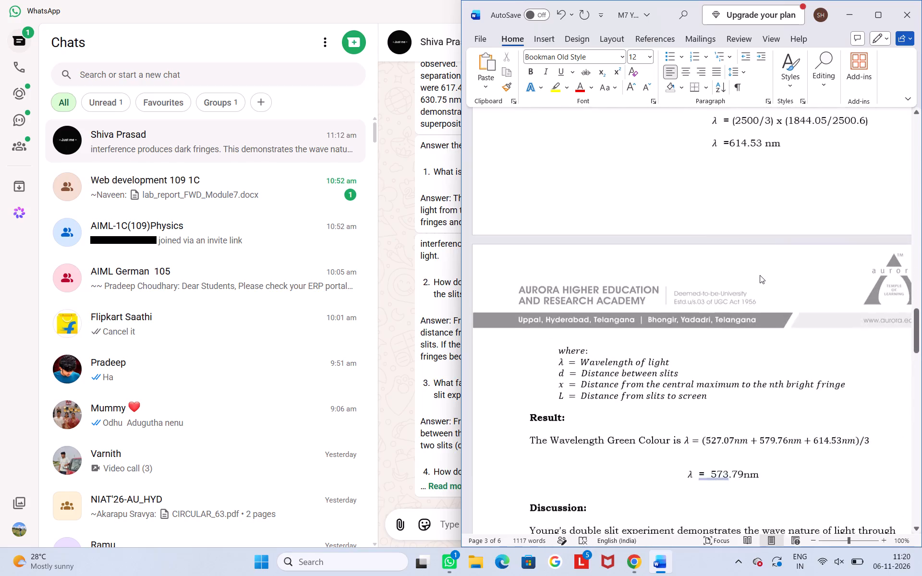
scroll(760, 275, down, 2)
scroll(760, 275, up, 1)
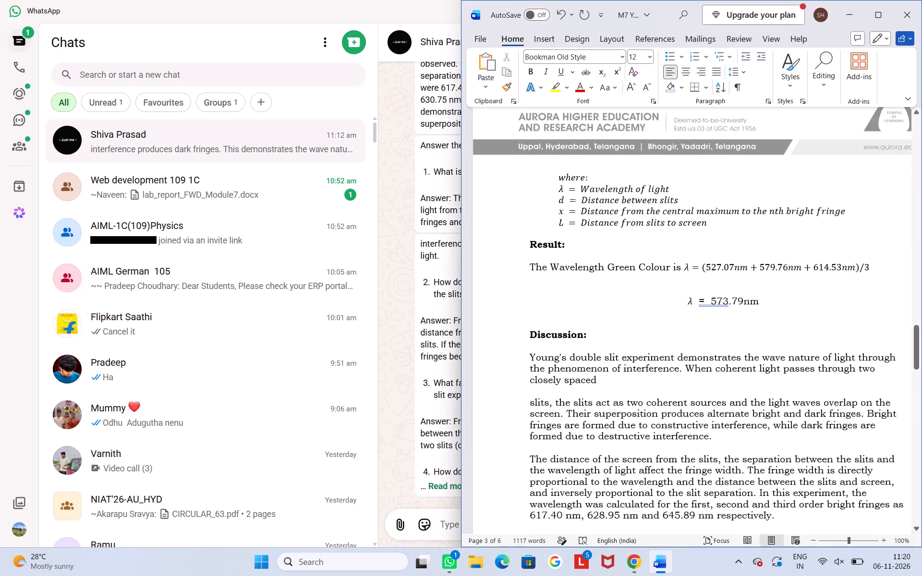
scroll(760, 275, up, 2)
scroll(760, 275, down, 1)
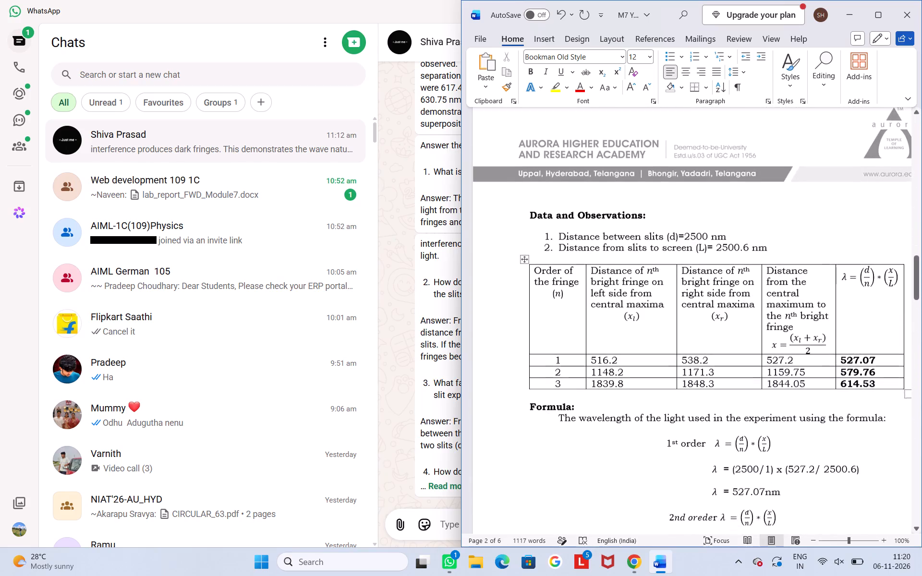
scroll(760, 275, down, 2)
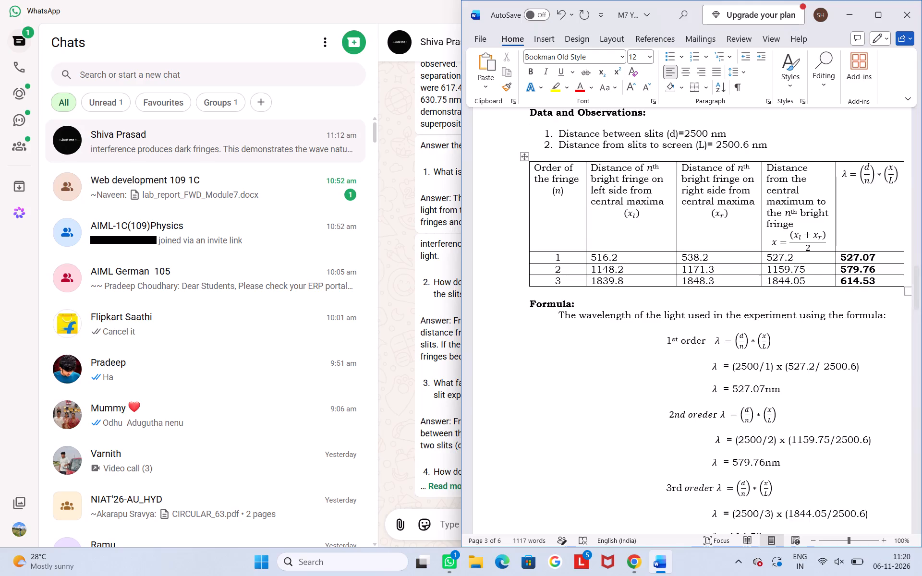
scroll(760, 275, down, 2)
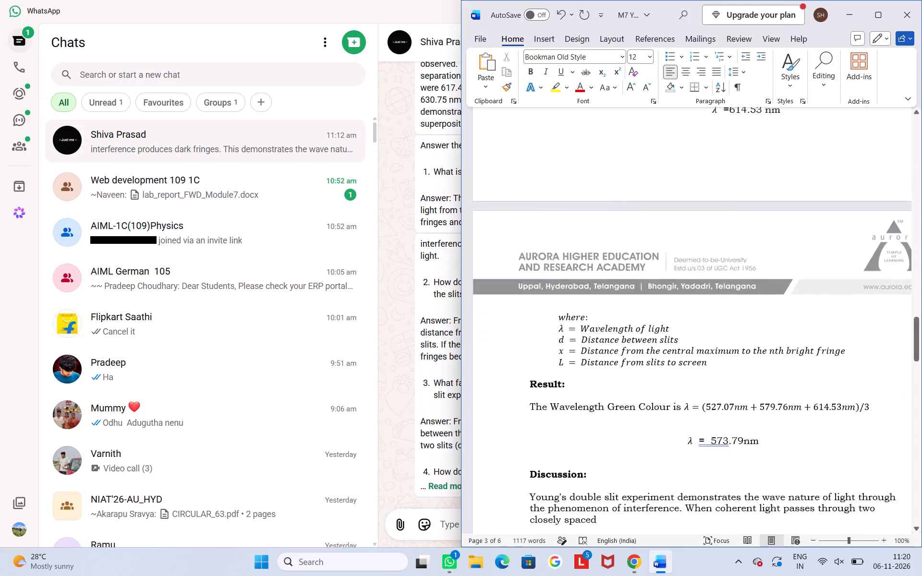
scroll(760, 275, down, 4)
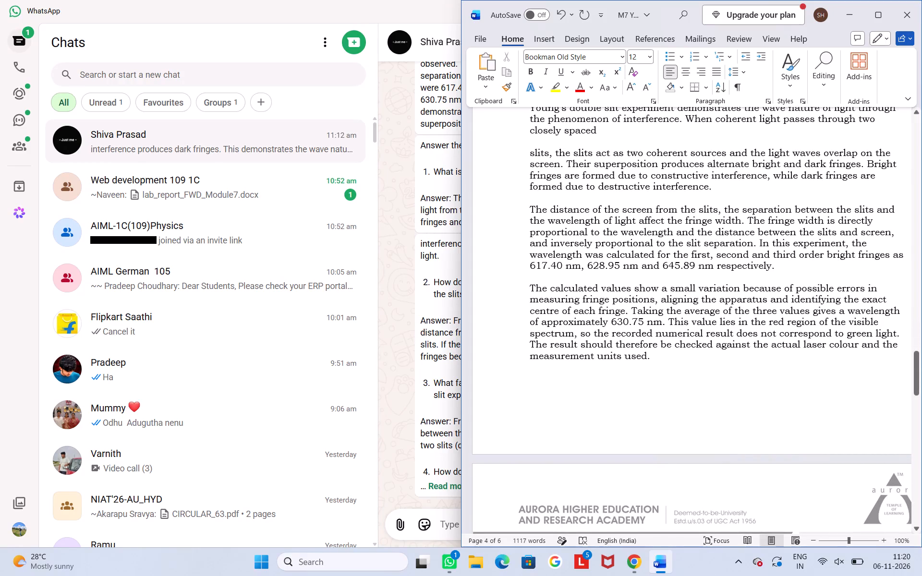
Change the first-order wavelength in the Discussion's paragraph on fringe width to 527.07 nm.
scroll(624, 243, up, 1)
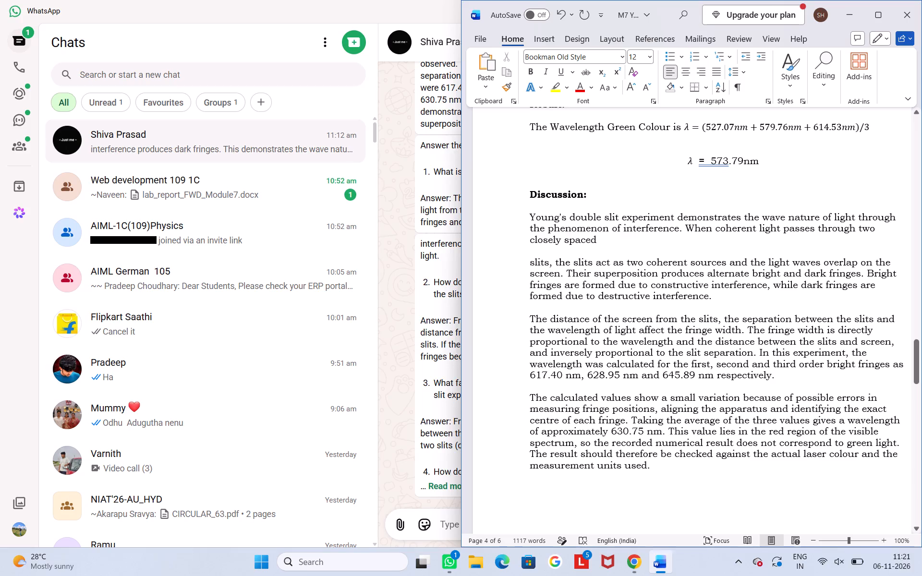
click(562, 375)
key(BackSpace)
key(BackSpace)
key(BackSpace)
key(BackSpace)
key(BackSpace)
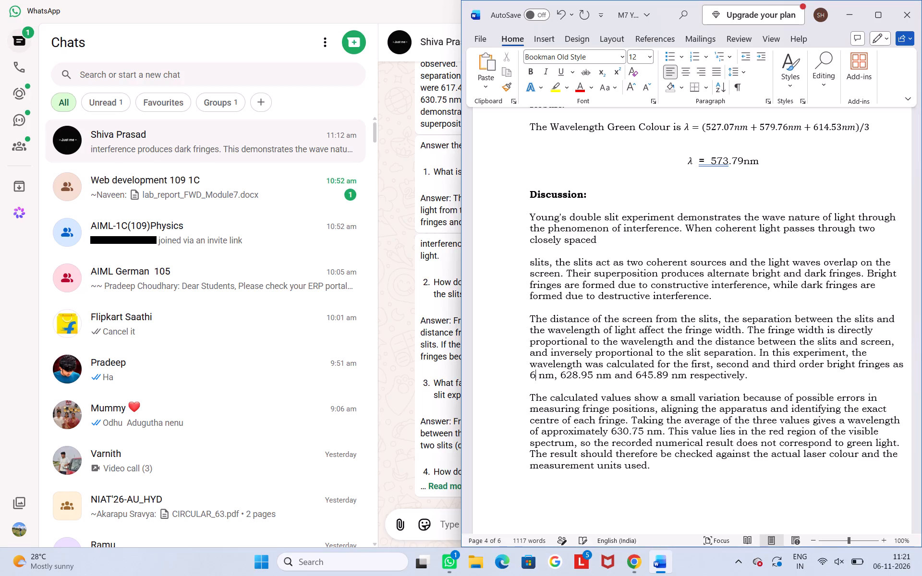
key(BackSpace)
text(527.)
text(07)
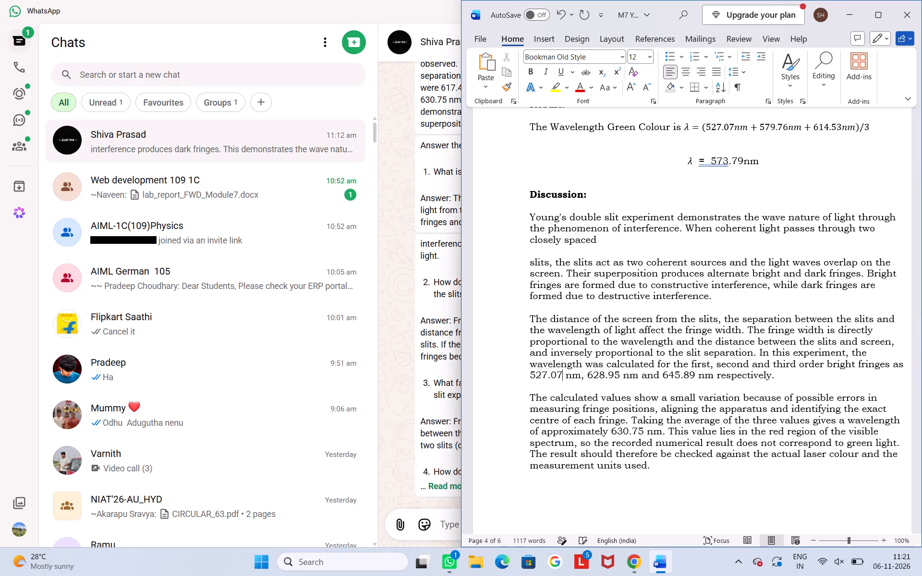
Change the second-order wavelength in the same Discussion sentence to 579.76 nm.
key(Right)
key(Right)
key(Right)
key(Right)
key(Right)
key(Right)
key(Right)
key(Right)
key(Right)
key(Right)
key(Right)
key(BackSpace)
key(BackSpace)
key(BackSpace)
key(BackSpace)
key(BackSpace)
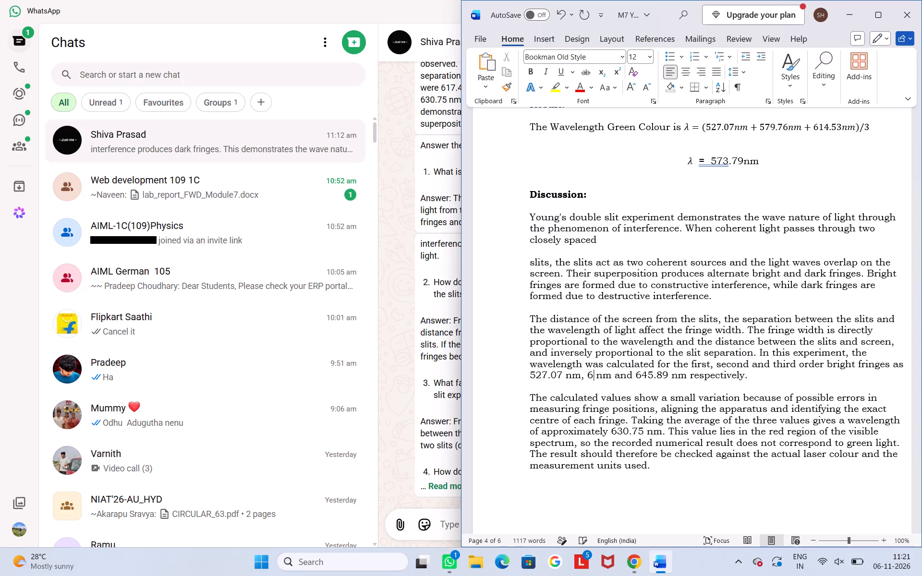
key(BackSpace)
text(579.)
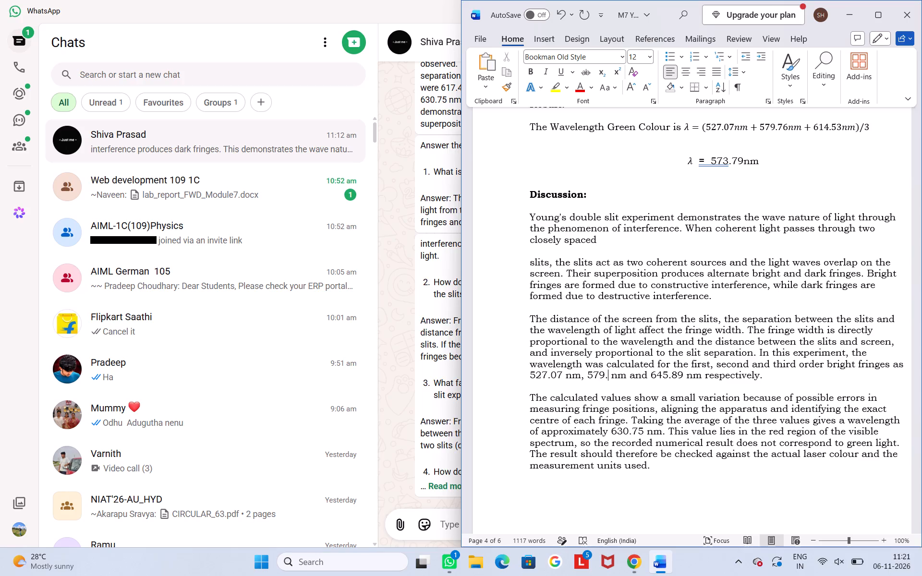
text(76)
Change the third-order wavelength in the same Discussion sentence to 614.53 nm.
key(Right)
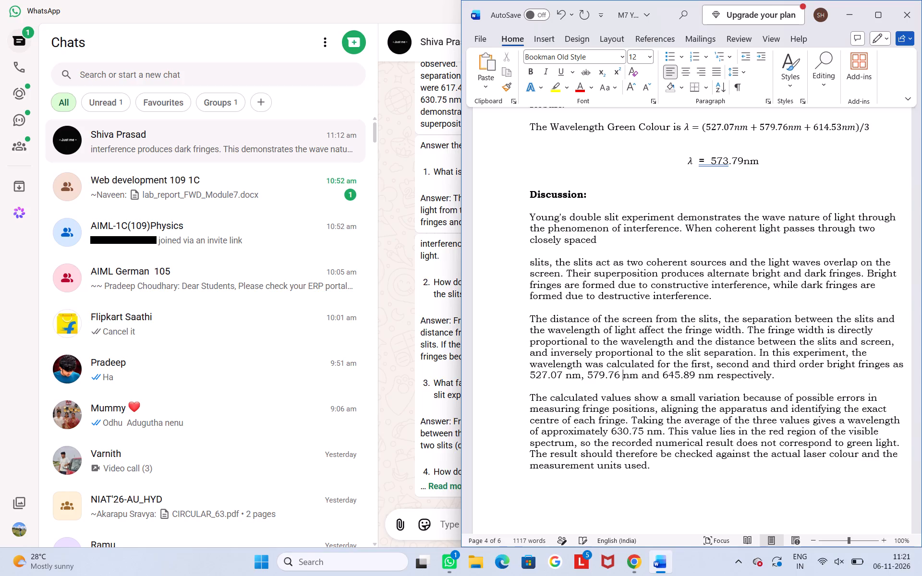
key(Right)
key(Right)
key(Right)
key(Right)
key(Right)
key(Right)
key(Right)
key(Right)
key(Right)
key(Right)
key(Right)
key(Right)
key(Right)
key(BackSpace)
key(BackSpace)
key(BackSpace)
key(BackSpace)
key(BackSpace)
key(BackSpace)
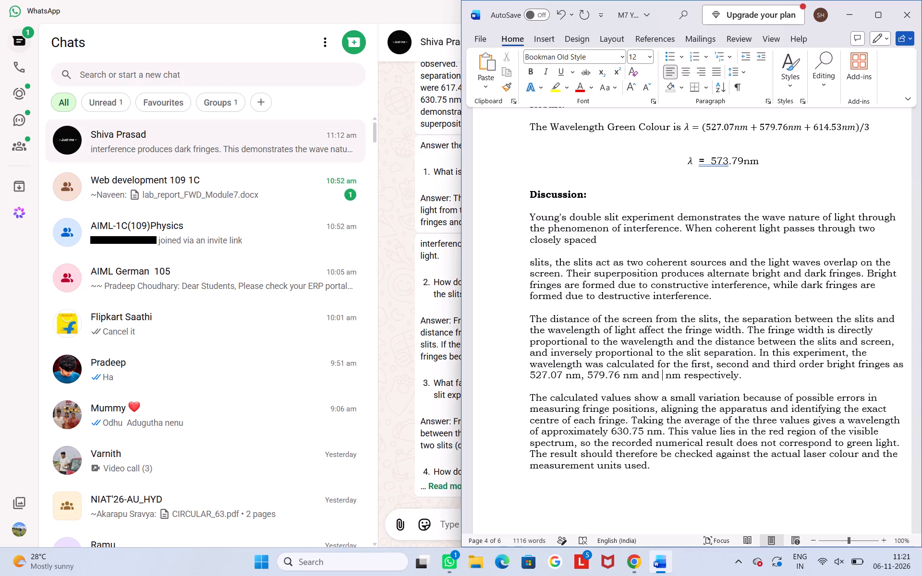
text(614.)
text(53)
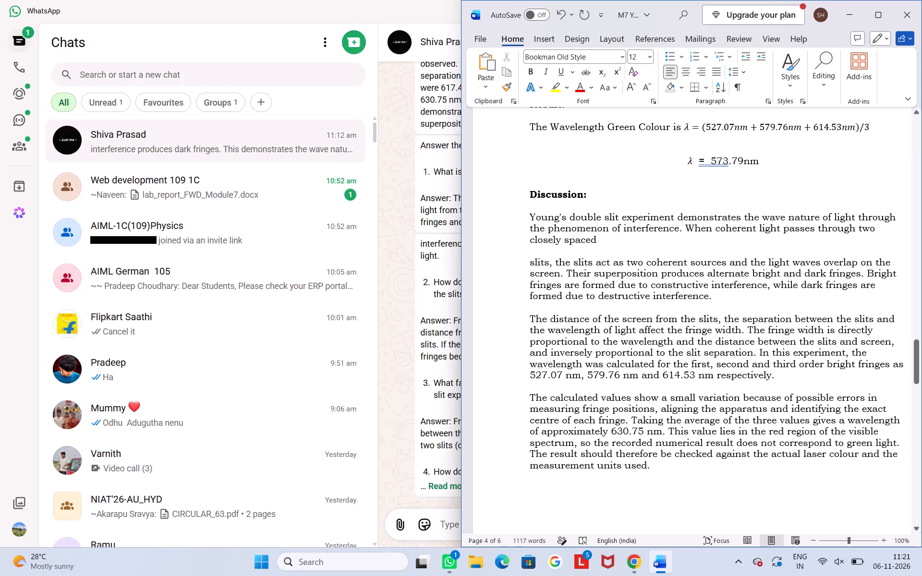
Change the average wavelength in the last Discussion paragraph to 573.79 nm.
click(643, 434)
key(BackSpace)
key(BackSpace)
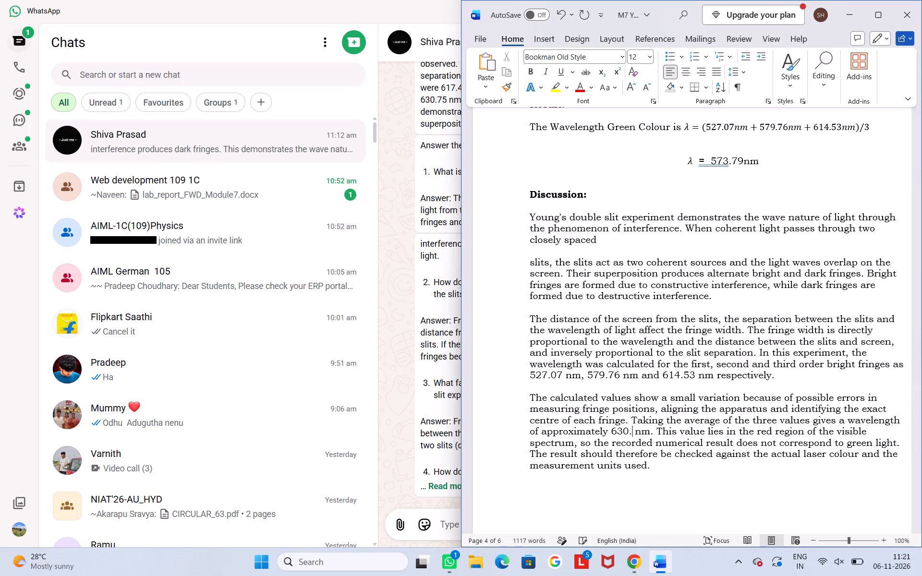
key(BackSpace)
key(BackSpace)
key(BackSpace)
key(BackSpace)
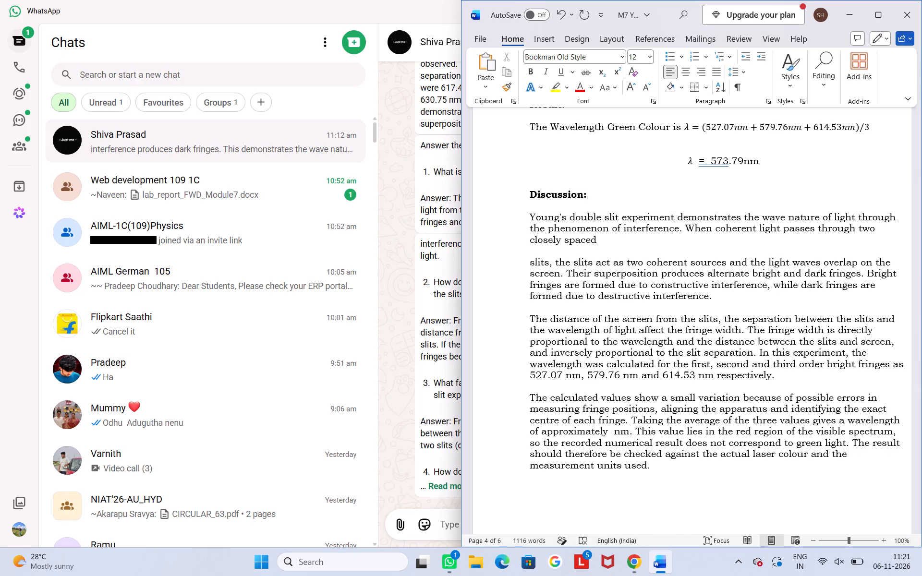
text(573.)
text(79)
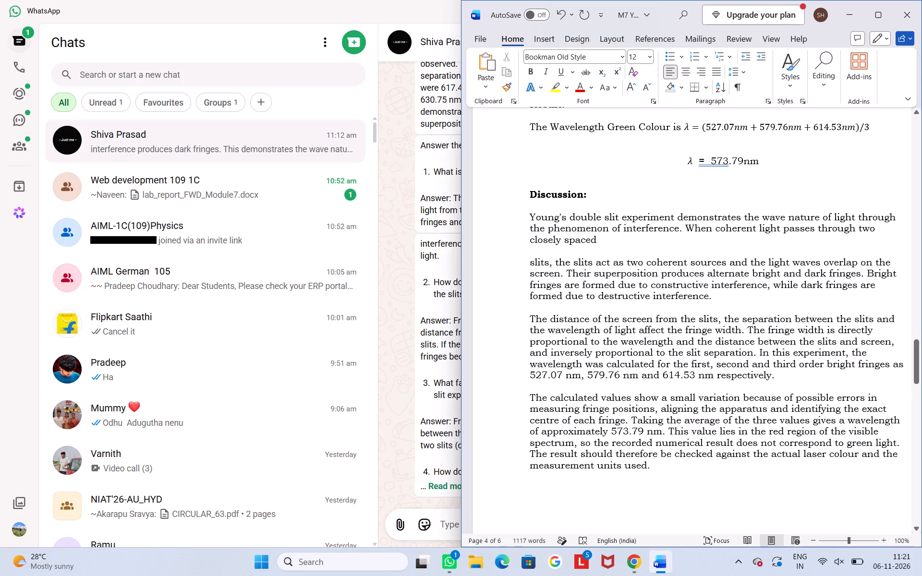
Review the rest of the Discussion, the viva answers and the Conclusion paragraph for other stated wavelength values.
scroll(822, 262, down, 1)
scroll(822, 262, up, 1)
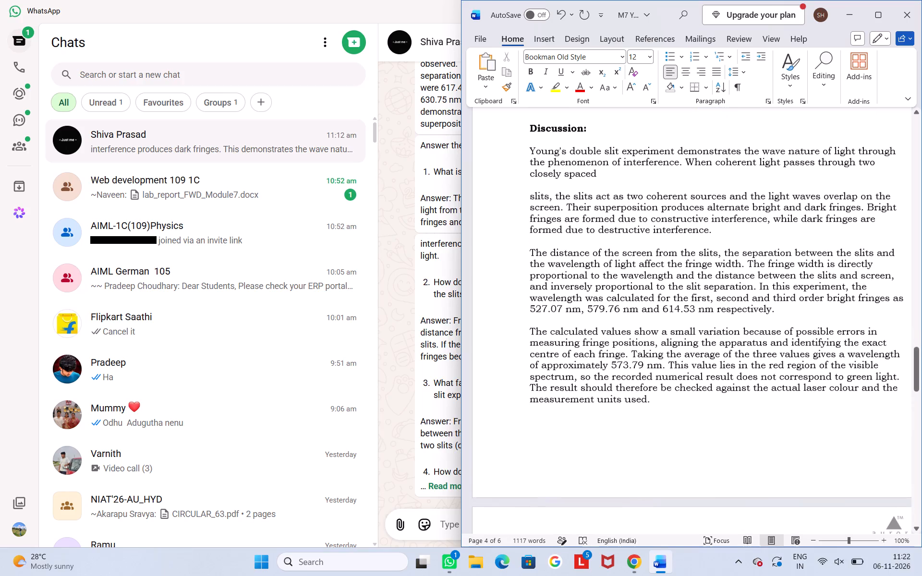
scroll(822, 262, up, 1)
scroll(822, 262, down, 3)
scroll(822, 262, up, 2)
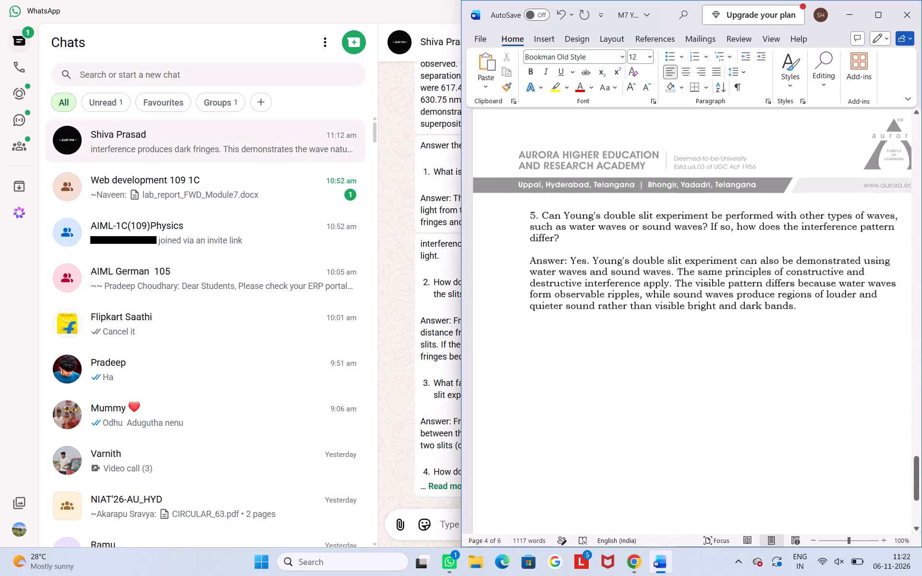
scroll(822, 262, up, 5)
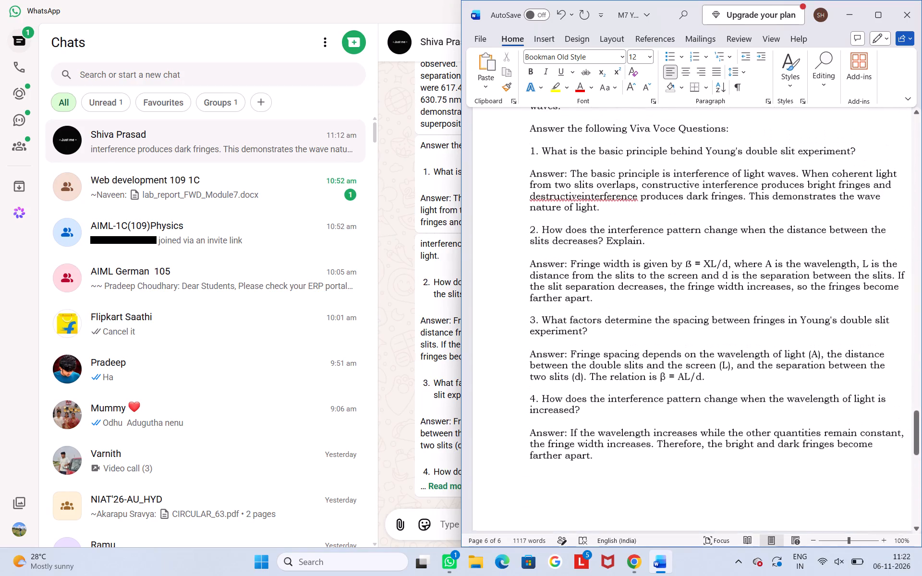
scroll(822, 262, up, 3)
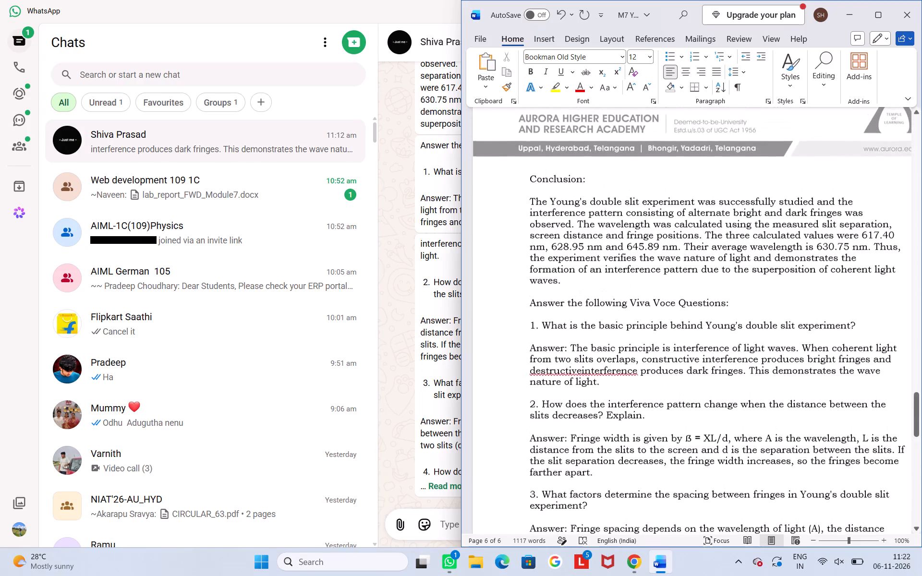
scroll(822, 262, up, 2)
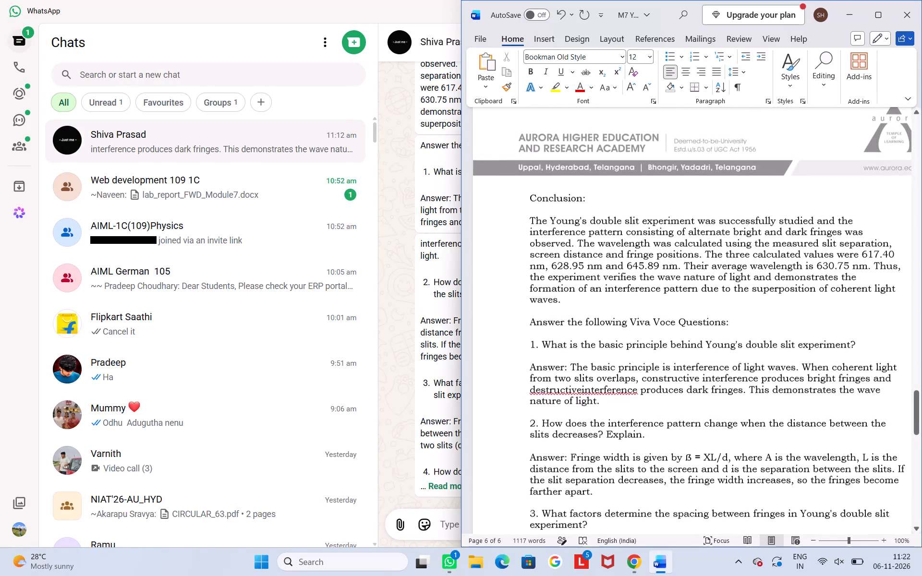
scroll(822, 262, up, 1)
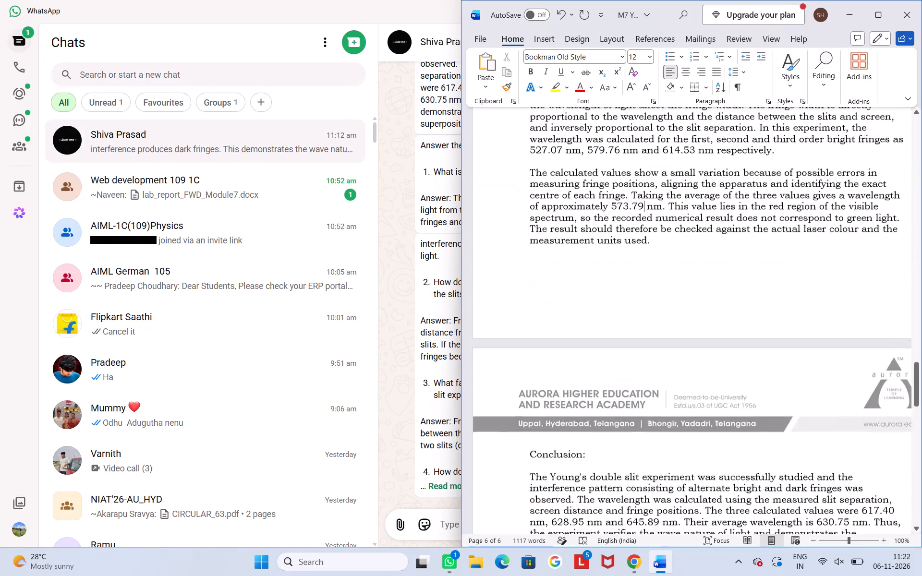
scroll(822, 262, up, 1)
scroll(822, 262, down, 1)
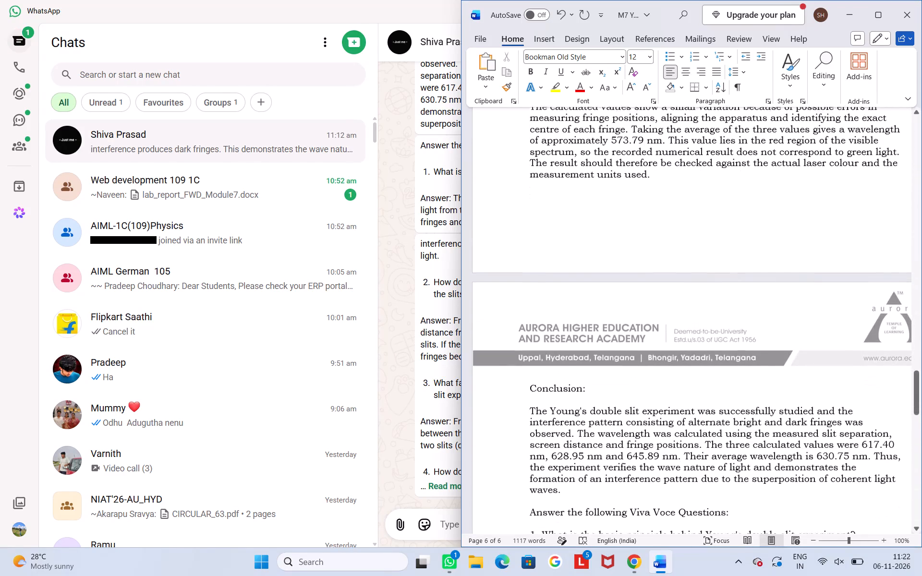
scroll(822, 262, down, 2)
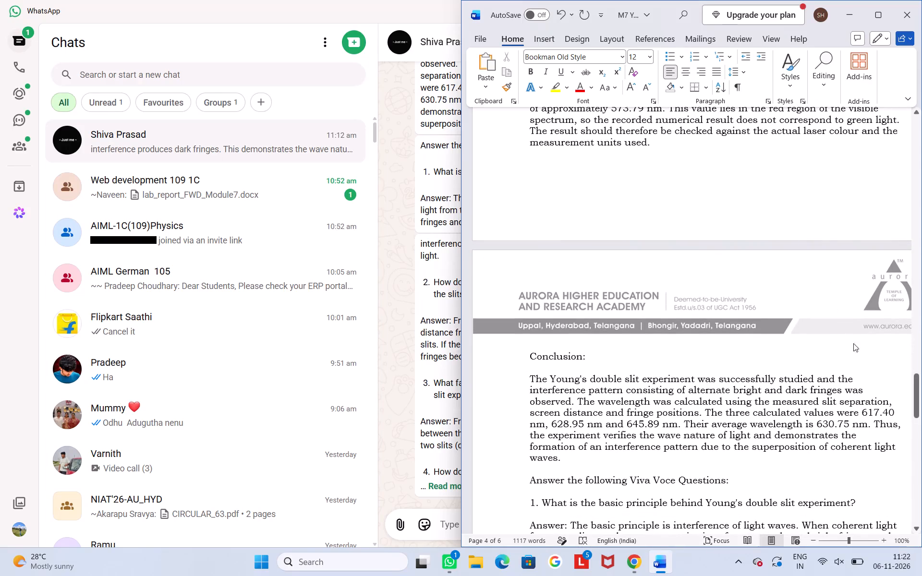
Change the first calculated wavelength in the Conclusion paragraph to 527.07 nm.
click(893, 413)
key(BackSpace)
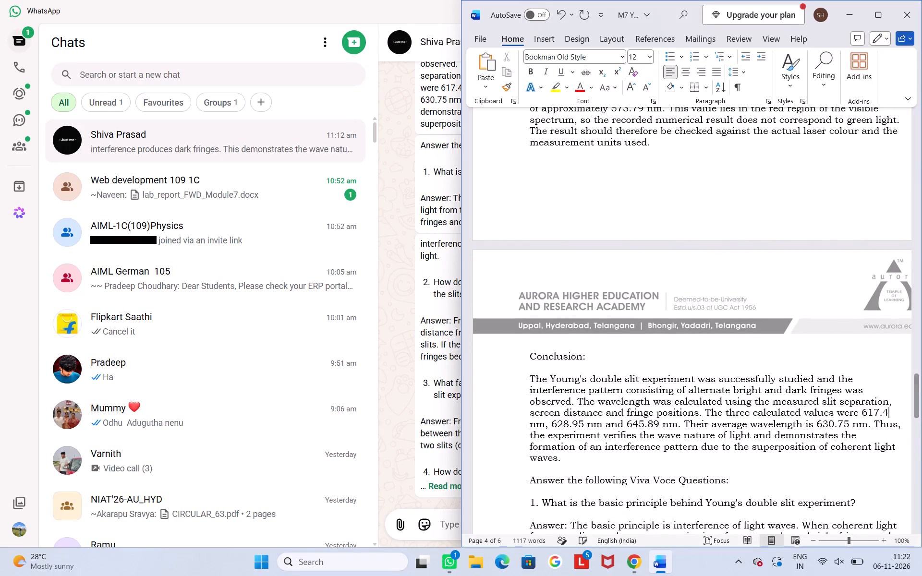
key(BackSpace)
key(BackSpace)
key(BackSpace)
key(BackSpace)
key(BackSpace)
text(527.)
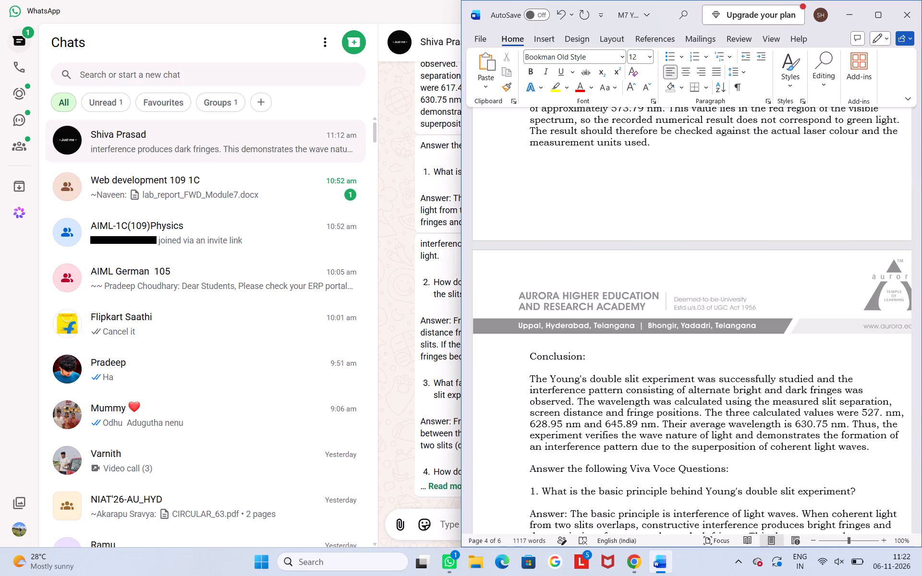
text(07)
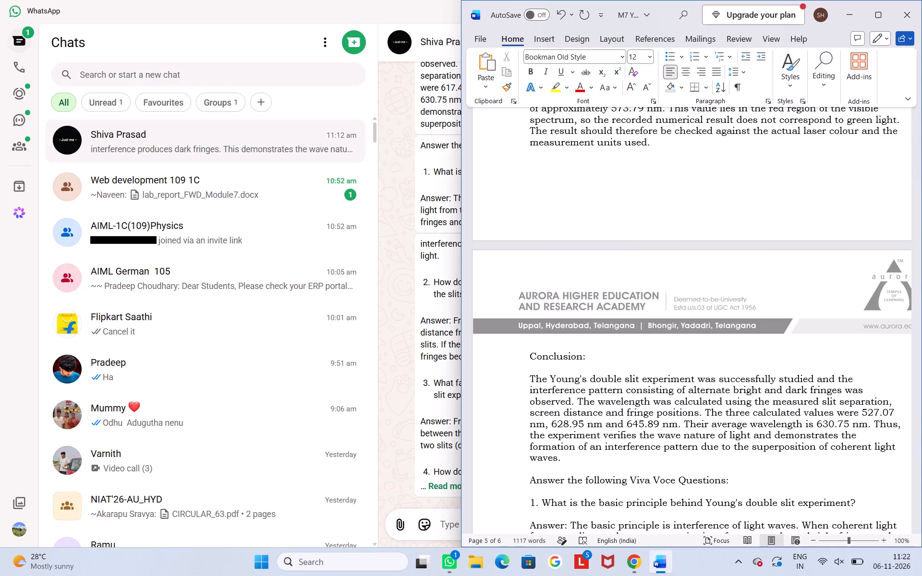
Change the second calculated wavelength in the same Conclusion sentence to 579.76 nm.
key(Right)
key(Right)
key(Right)
key(Right)
key(Right)
key(Right)
key(Right)
key(Right)
key(Right)
key(Right)
key(Right)
key(BackSpace)
key(BackSpace)
key(BackSpace)
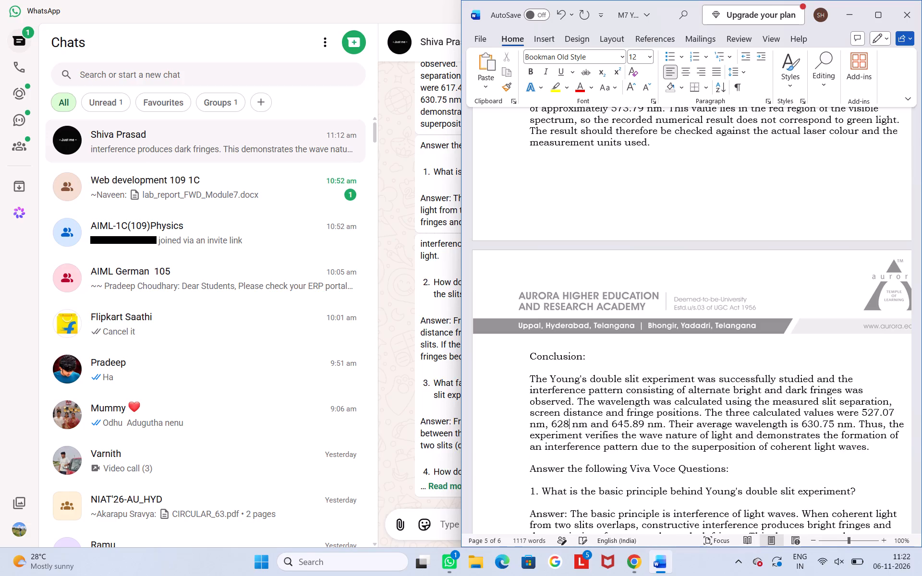
key(BackSpace)
key(BackSpace)
key(BackSpace)
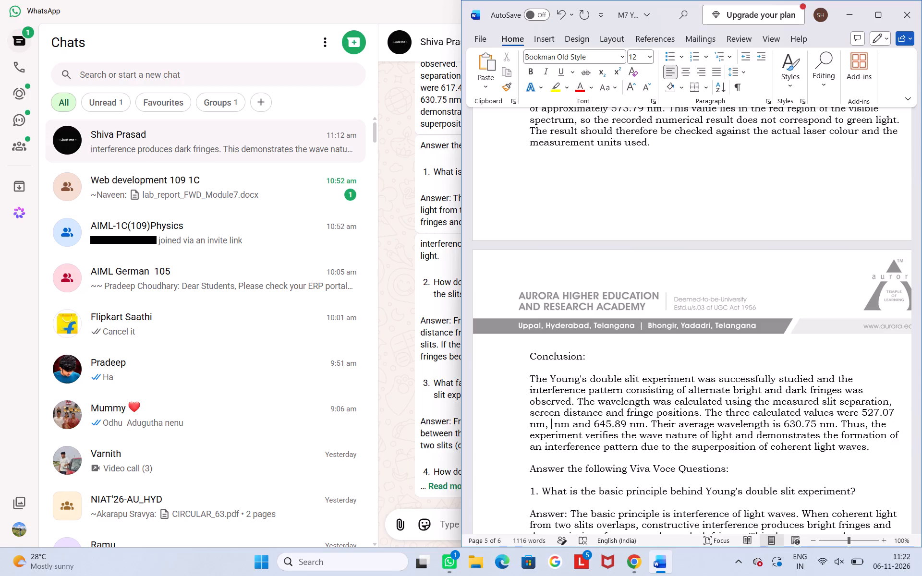
text(579.)
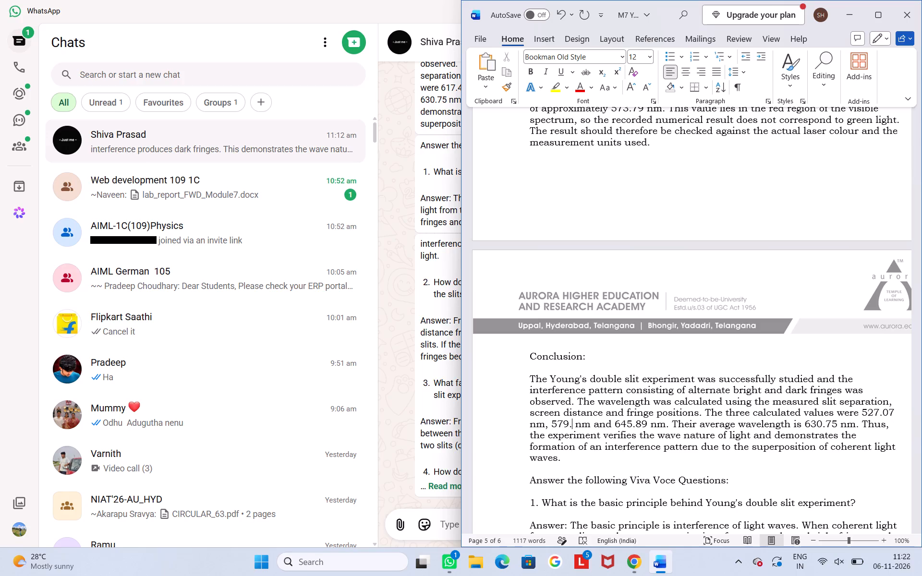
Finish entering the second calculated wavelength in the Conclusion paragraph as 579.76 nm.
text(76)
Change the third calculated wavelength in the same Conclusion sentence to 614.53 nm.
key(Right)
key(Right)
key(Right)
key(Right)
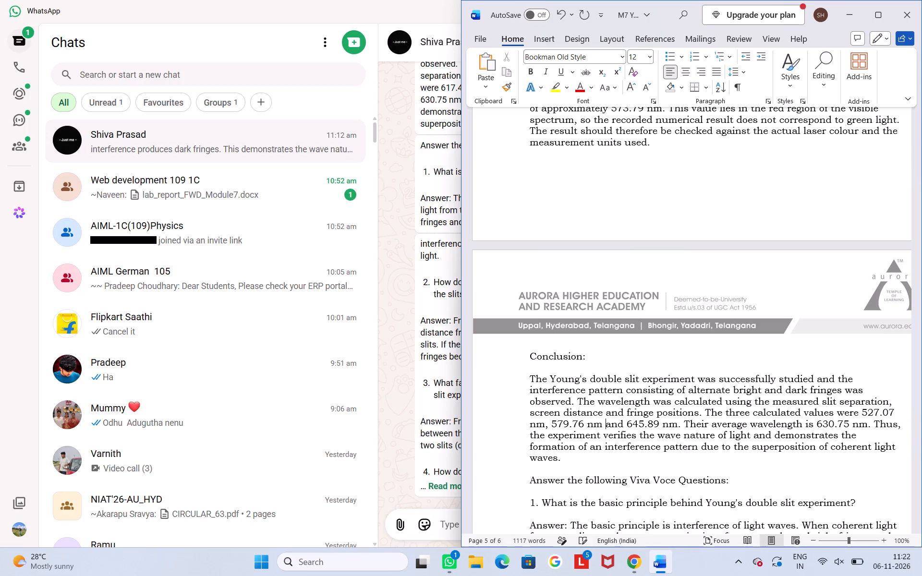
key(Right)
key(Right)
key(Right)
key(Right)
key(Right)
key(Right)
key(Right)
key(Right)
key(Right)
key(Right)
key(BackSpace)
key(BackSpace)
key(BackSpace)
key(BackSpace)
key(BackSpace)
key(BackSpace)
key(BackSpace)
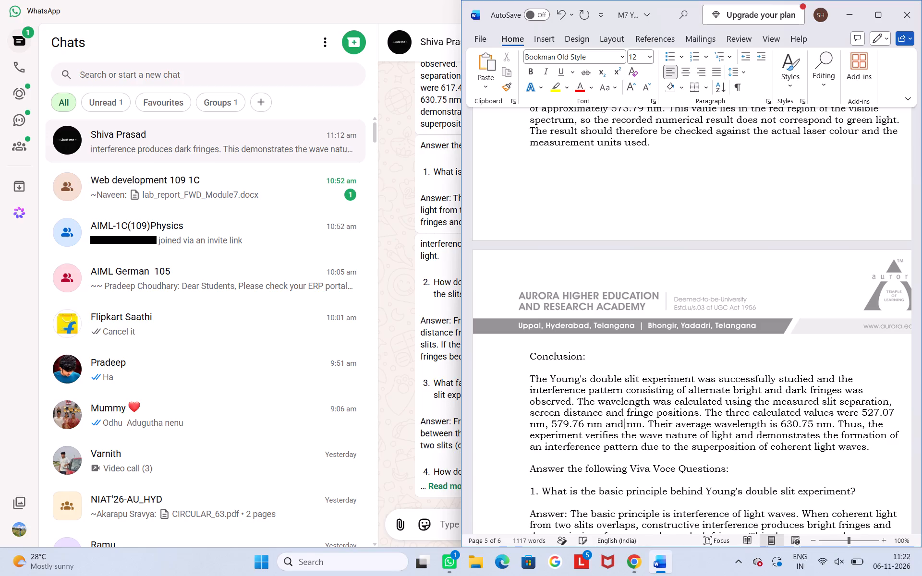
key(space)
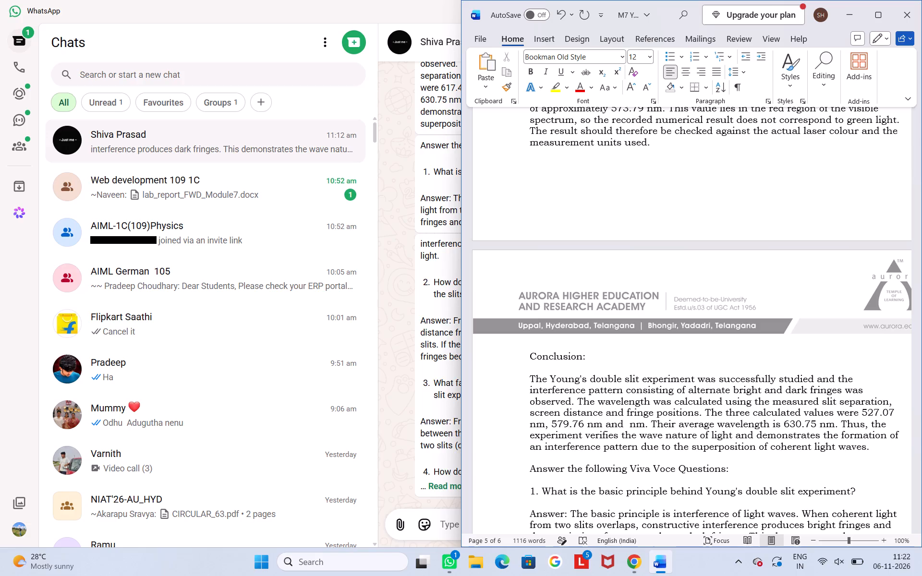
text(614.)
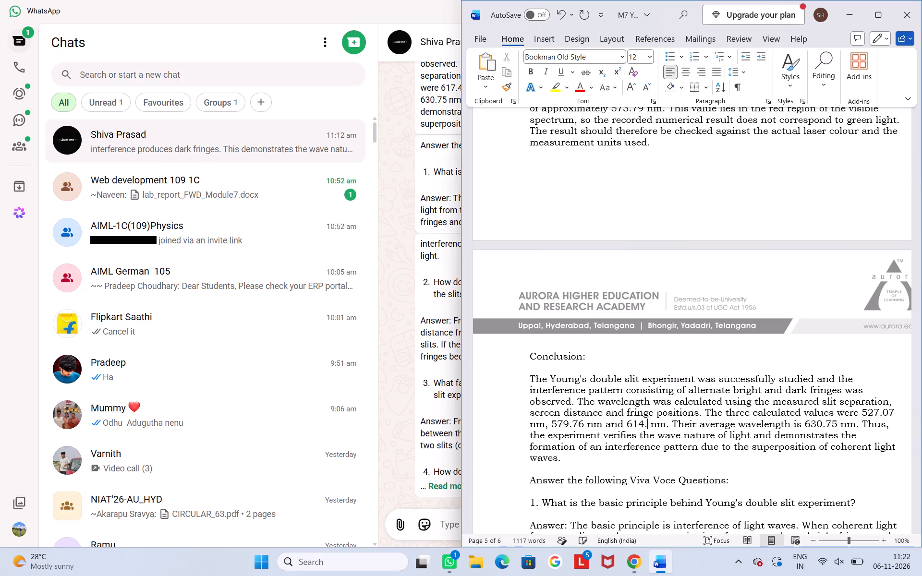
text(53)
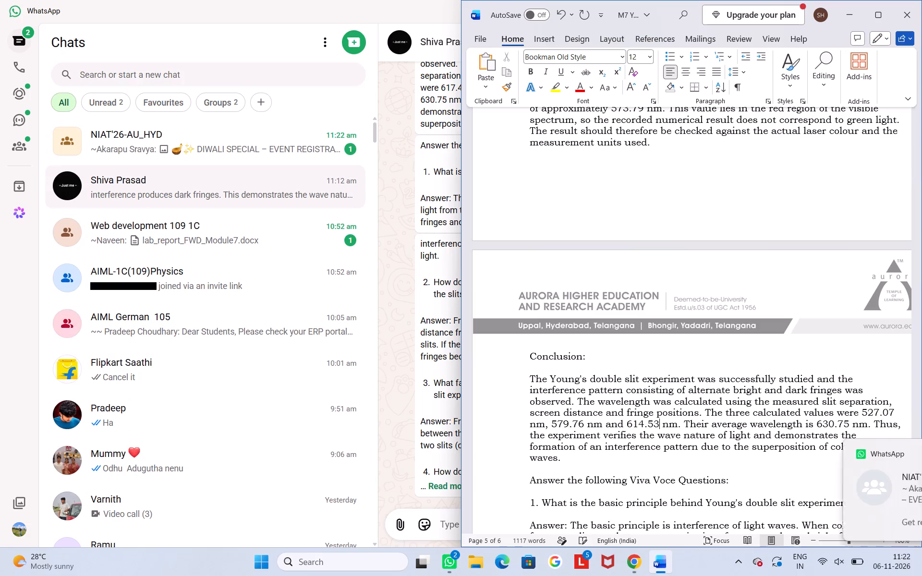
Change the average wavelength stated in the Conclusion paragraph to 573.79 nm.
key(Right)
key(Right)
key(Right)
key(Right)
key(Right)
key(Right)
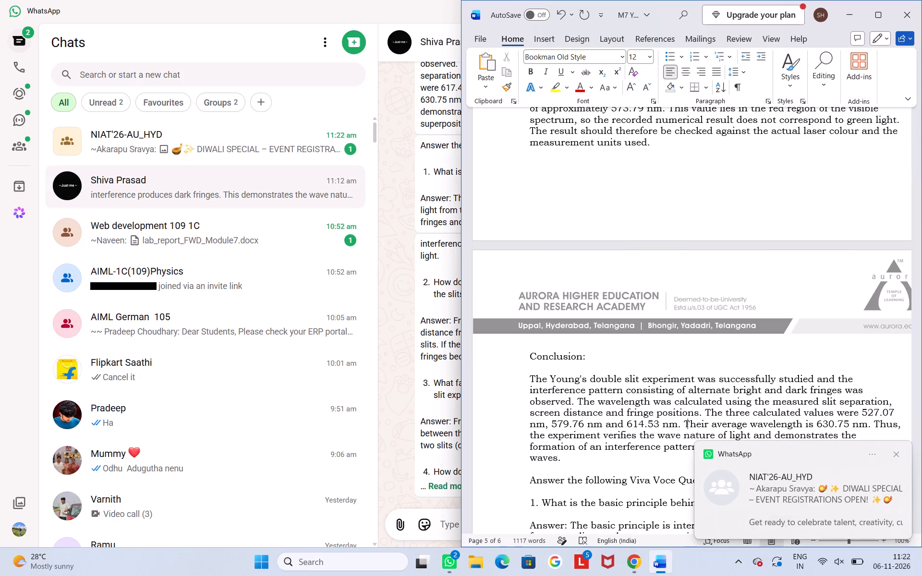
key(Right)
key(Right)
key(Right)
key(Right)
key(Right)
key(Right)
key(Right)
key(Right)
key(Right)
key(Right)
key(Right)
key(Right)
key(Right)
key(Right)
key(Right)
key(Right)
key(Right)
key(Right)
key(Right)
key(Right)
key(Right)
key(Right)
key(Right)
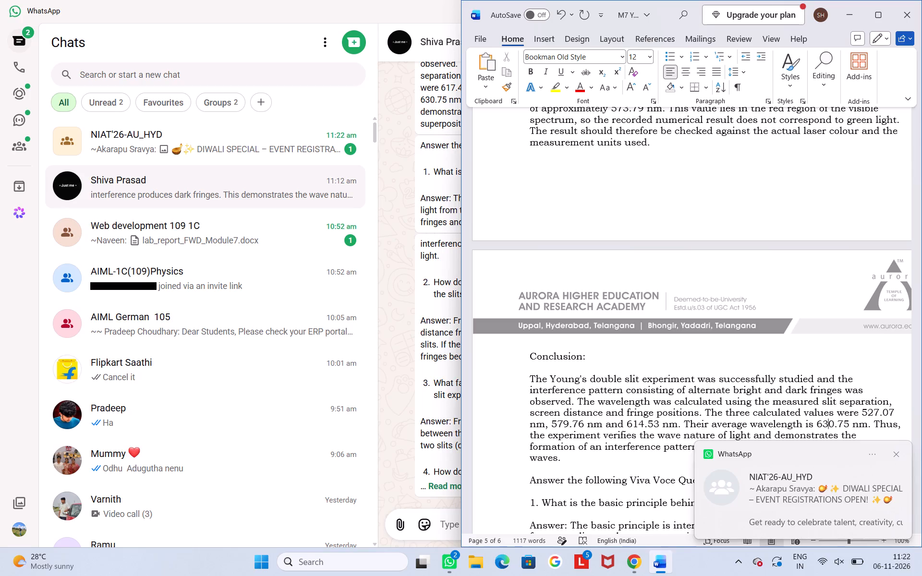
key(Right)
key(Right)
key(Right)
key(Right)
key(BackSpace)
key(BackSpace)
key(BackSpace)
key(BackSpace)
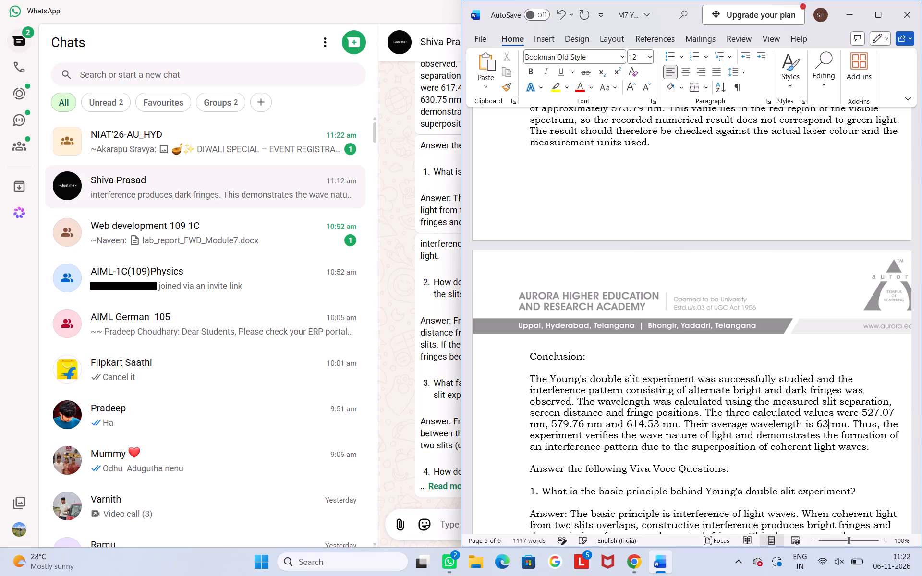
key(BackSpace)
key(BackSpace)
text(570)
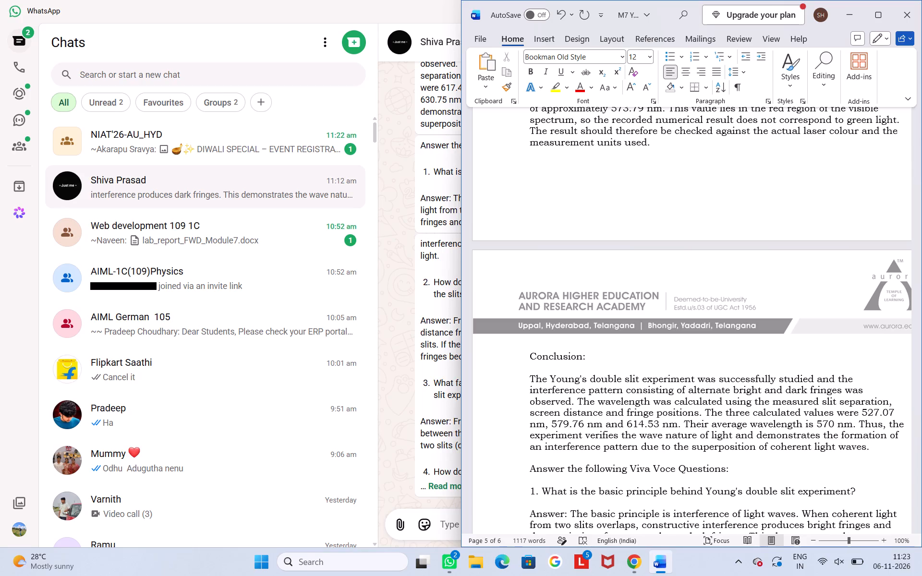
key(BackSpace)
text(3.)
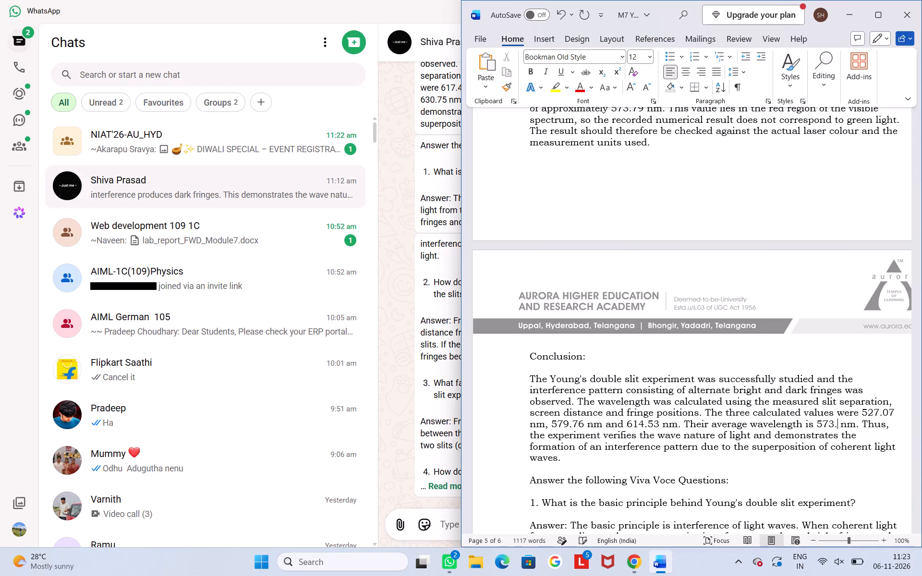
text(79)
Review the viva answers and the whole report from the first page to the end, with the document window maximized.
scroll(893, 413, down, 2)
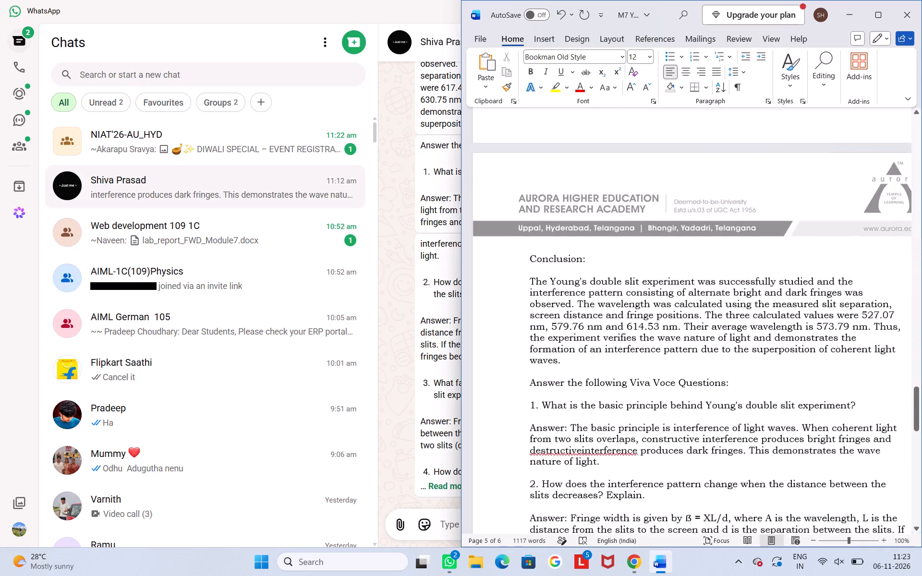
scroll(893, 413, down, 2)
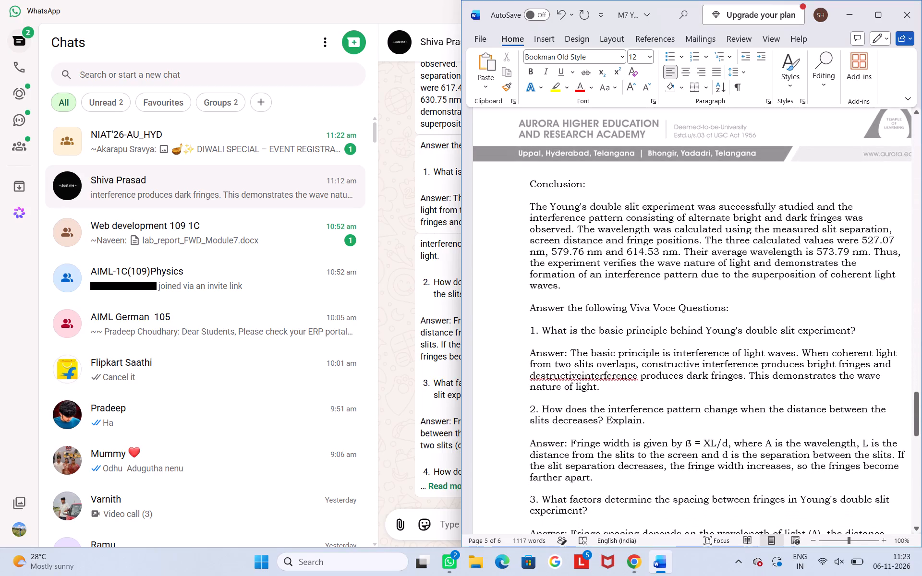
scroll(893, 413, down, 2)
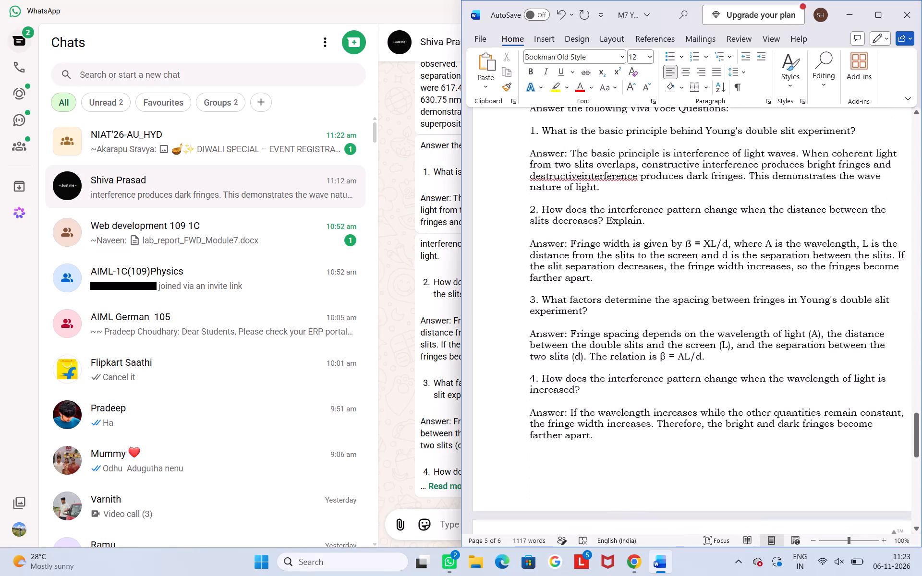
scroll(893, 413, down, 2)
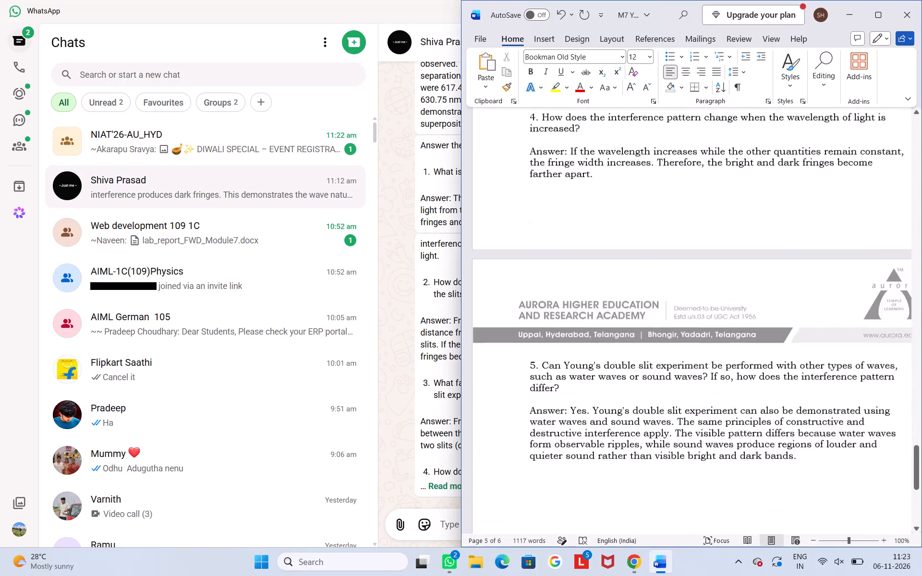
scroll(893, 413, down, 1)
scroll(893, 413, up, 18)
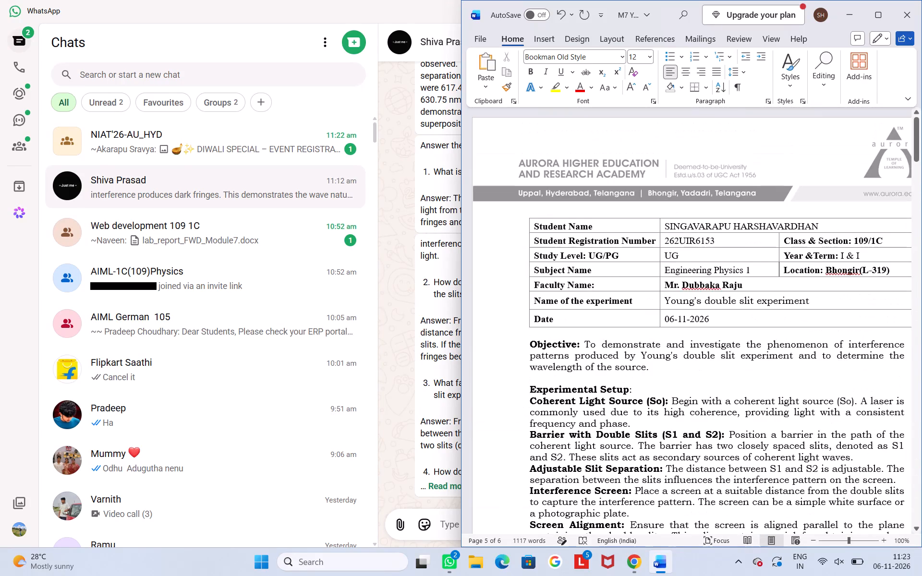
scroll(728, 366, down, 1)
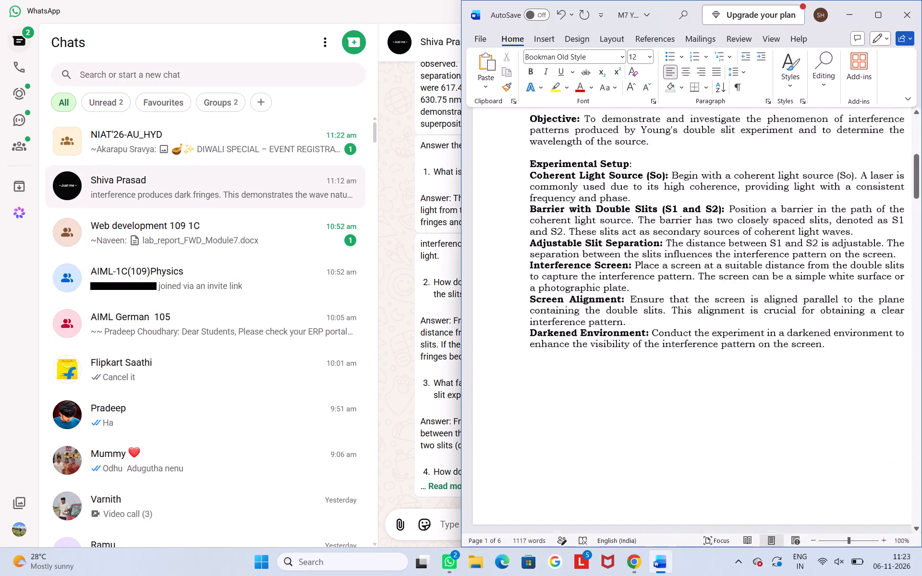
scroll(728, 366, down, 1)
click(875, 21)
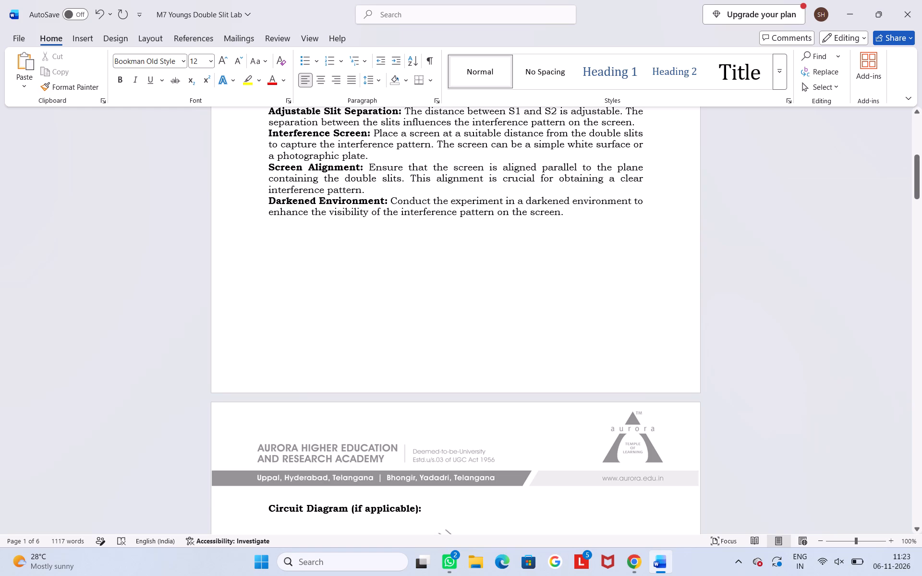
scroll(579, 380, up, 3)
scroll(579, 380, down, 4)
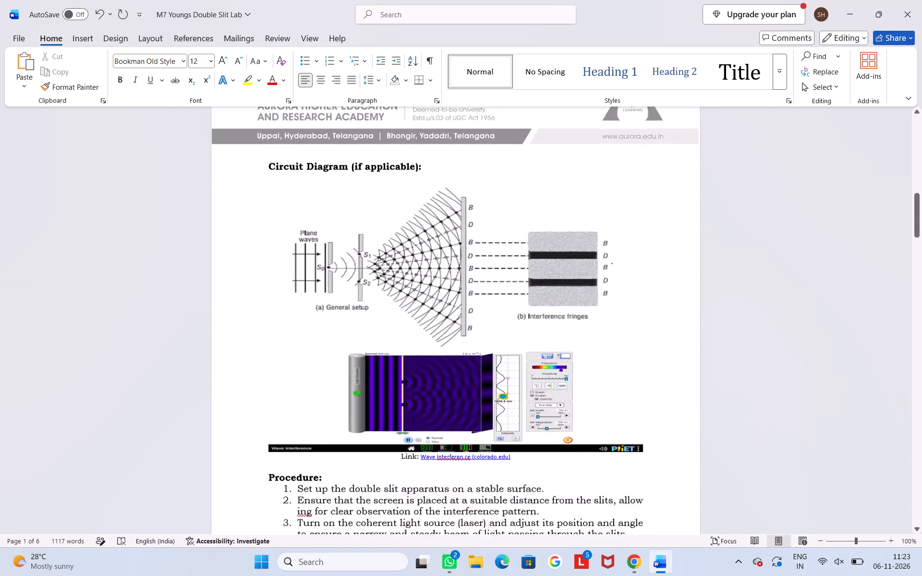
scroll(579, 380, down, 9)
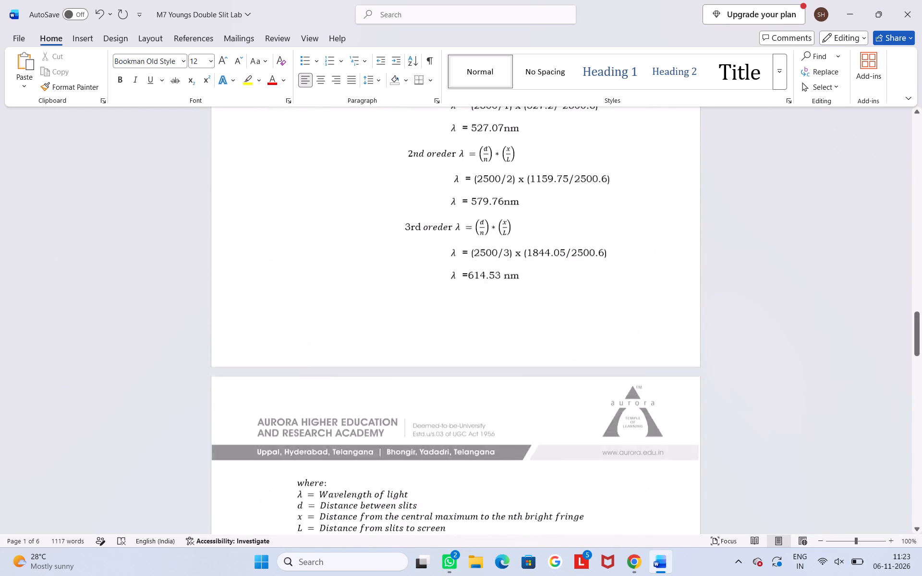
scroll(579, 380, down, 3)
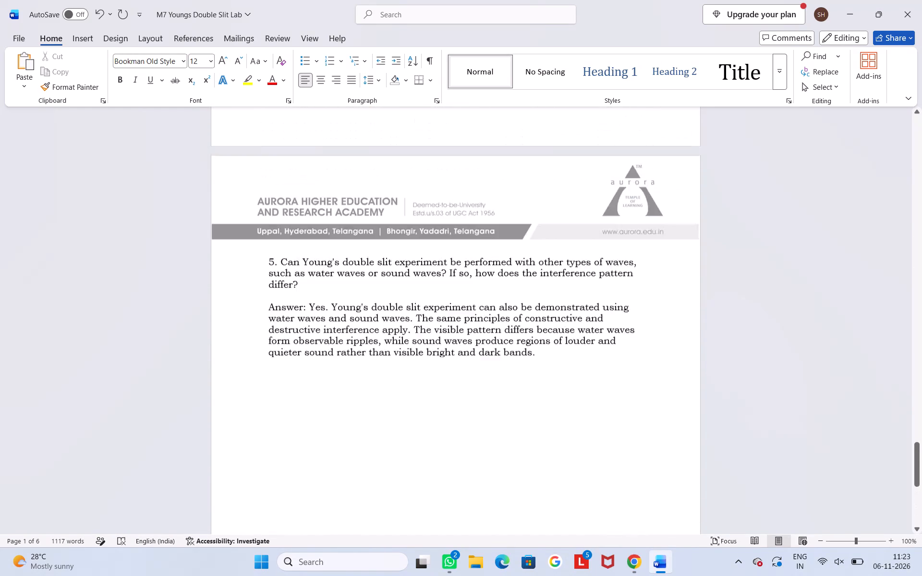
Make the "Conclusion:" and "Answer the following Viva Voce Questions:" headings bold.
scroll(579, 380, up, 1)
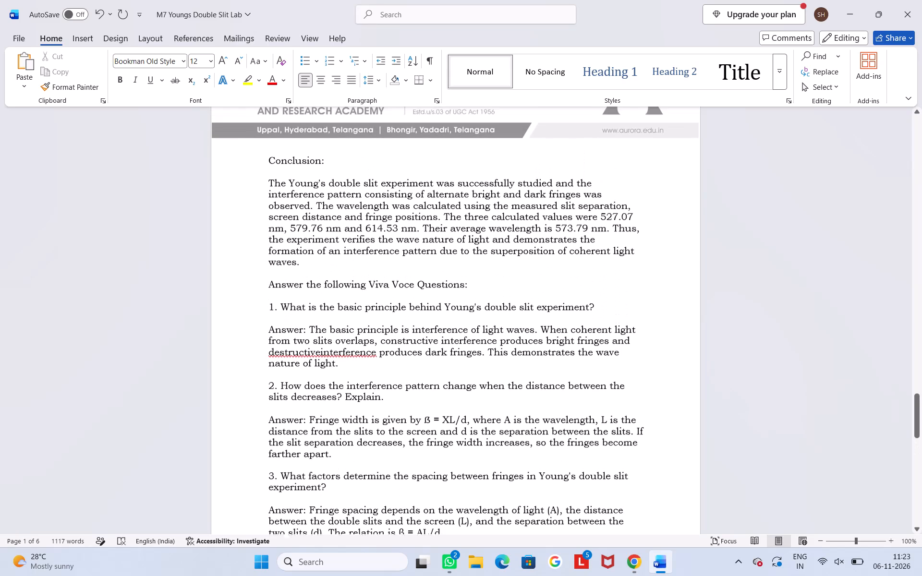
scroll(579, 380, up, 1)
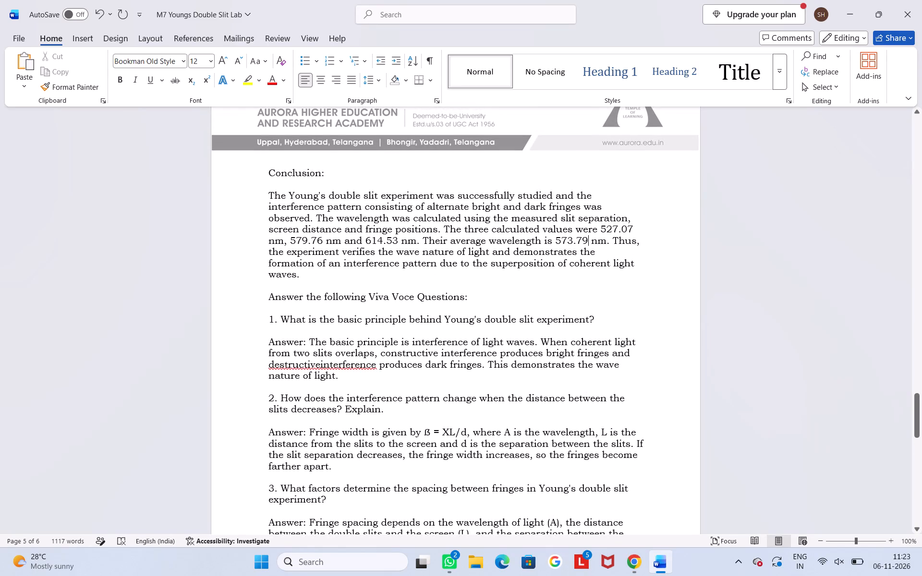
drag(267, 172, 328, 170)
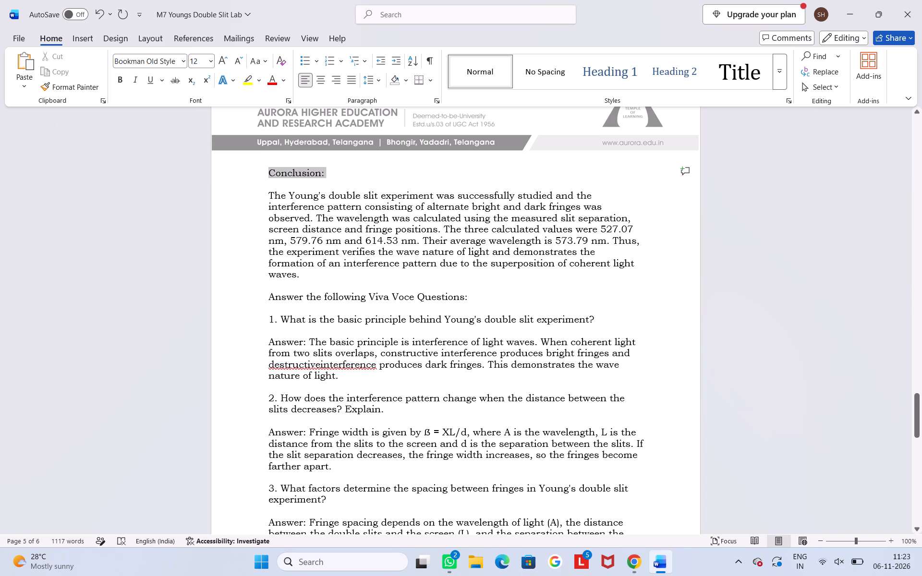
drag(328, 170, 329, 172)
click(338, 148)
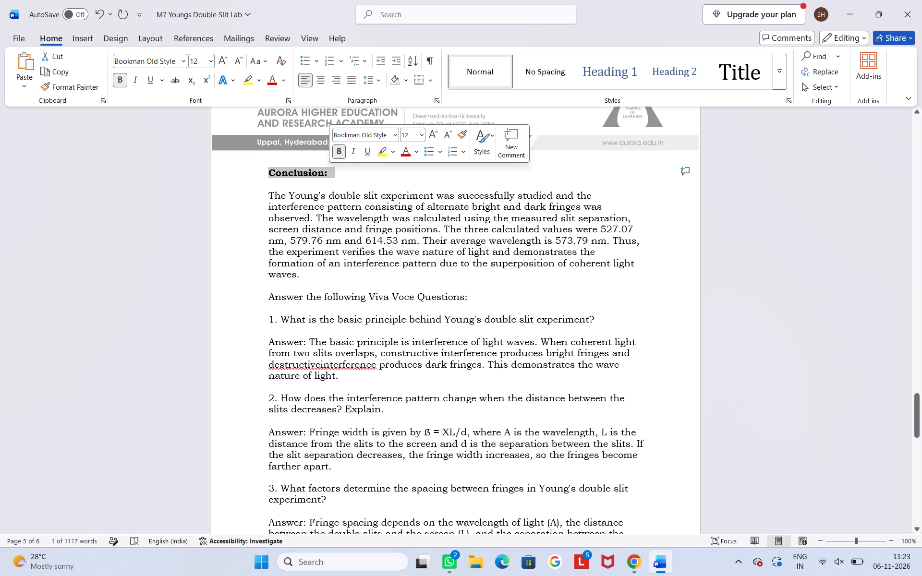
drag(268, 294, 436, 295)
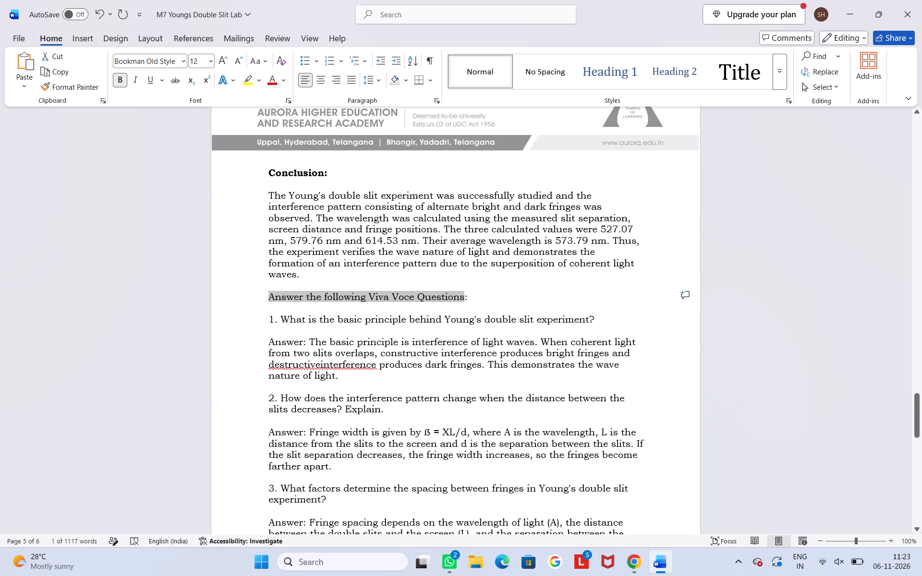
drag(436, 295, 469, 298)
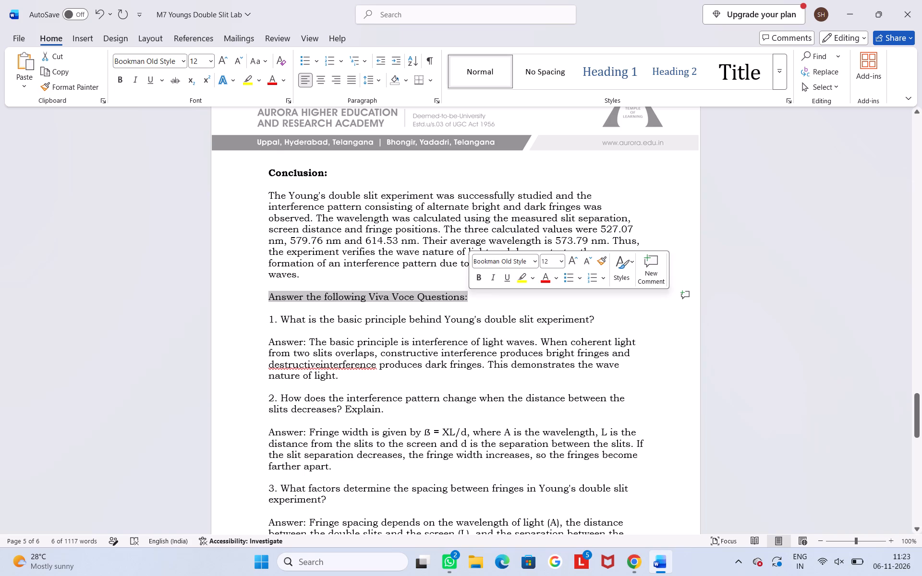
click(479, 282)
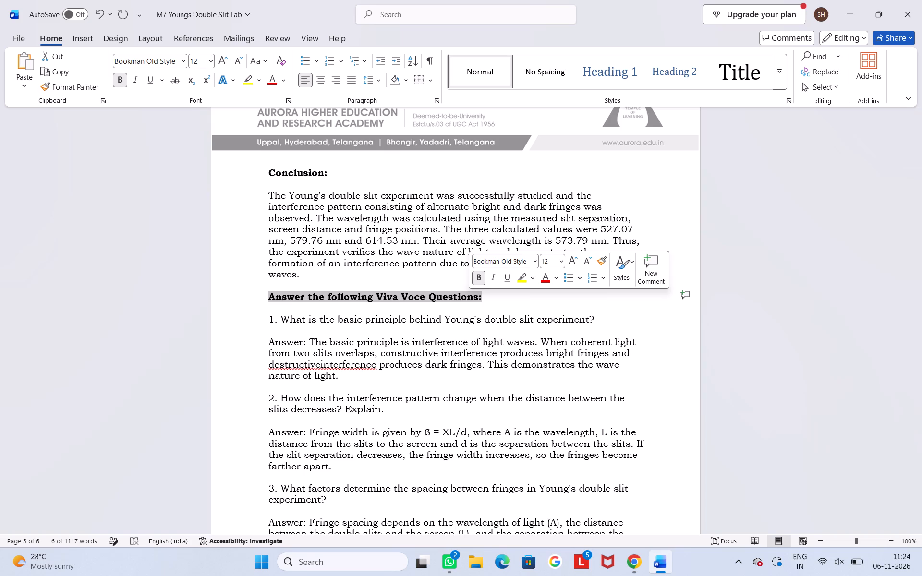
Make viva questions 1 and 2 bold, leaving their answers in regular weight.
click(234, 320)
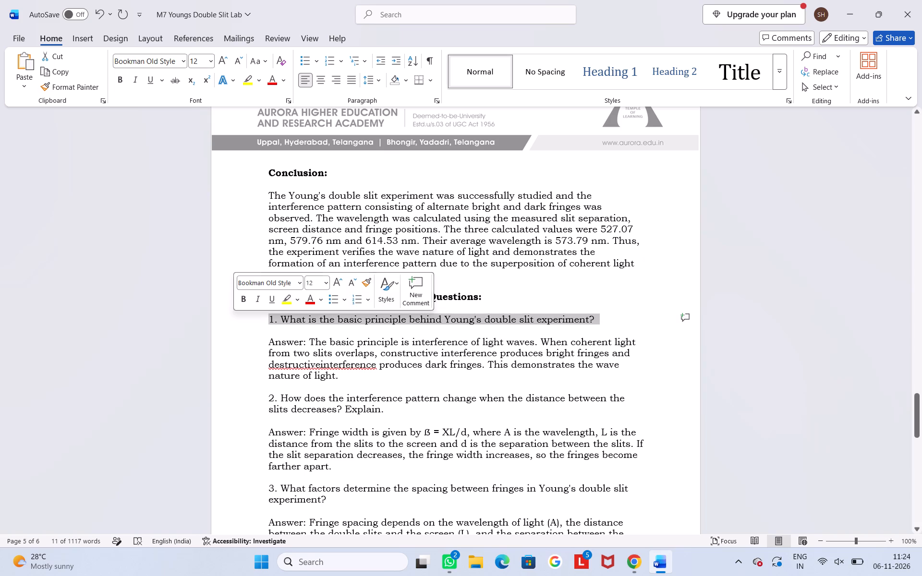
click(245, 300)
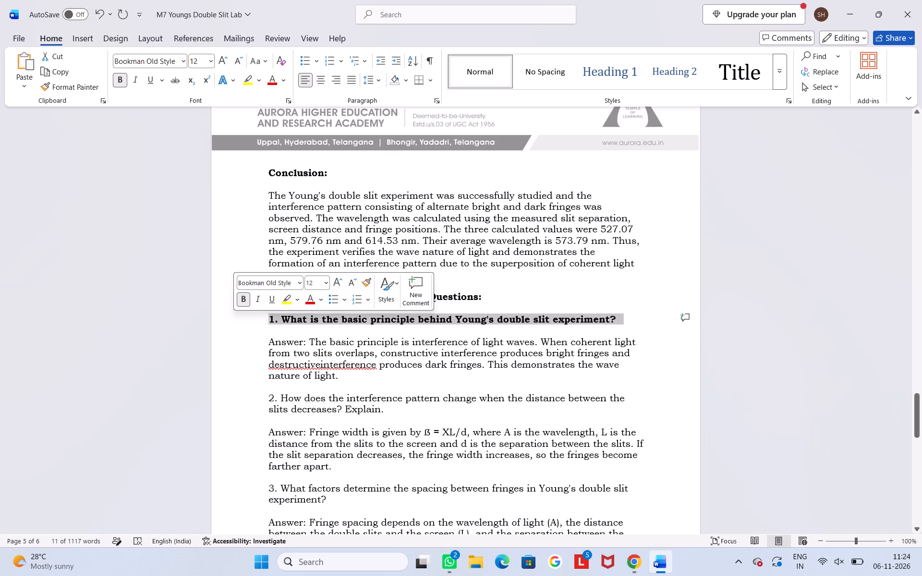
click(267, 401)
drag(267, 401, 352, 408)
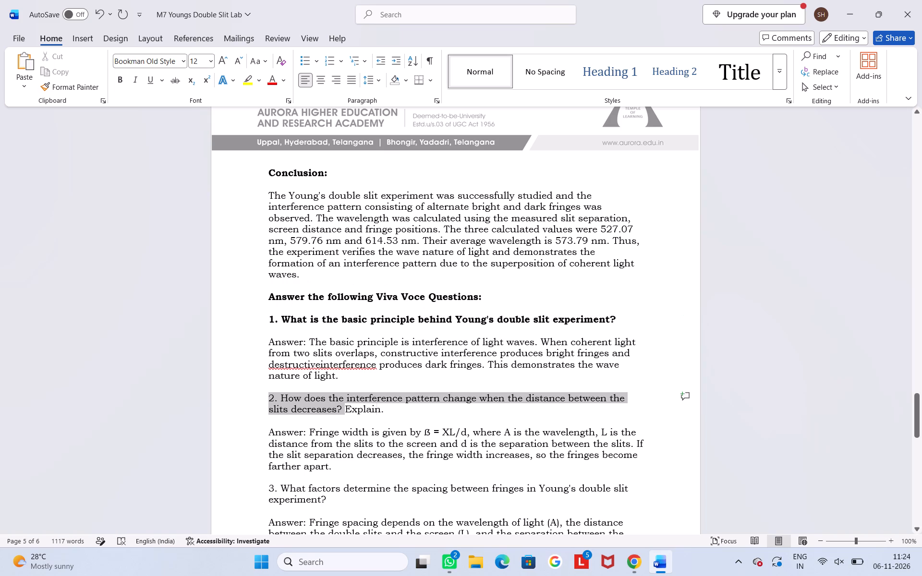
drag(352, 408, 378, 410)
click(388, 383)
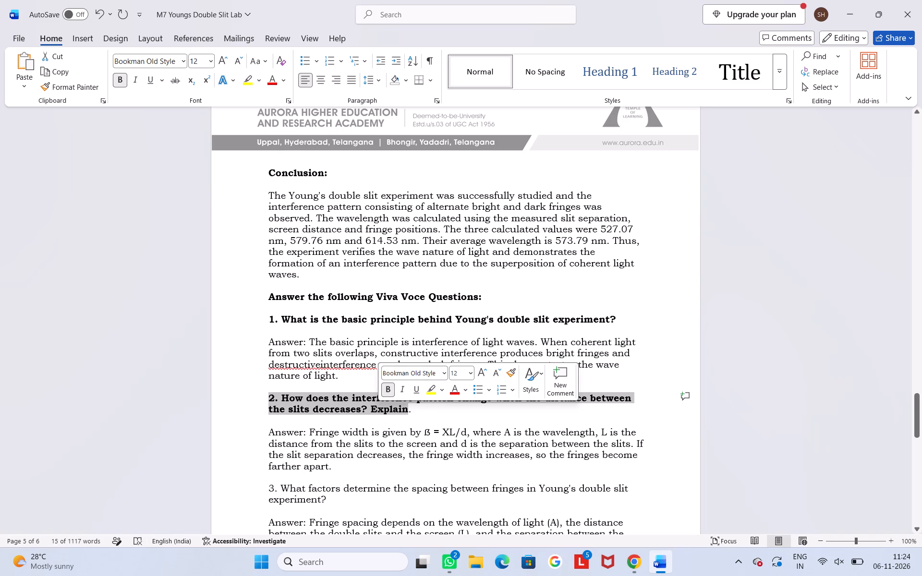
click(249, 384)
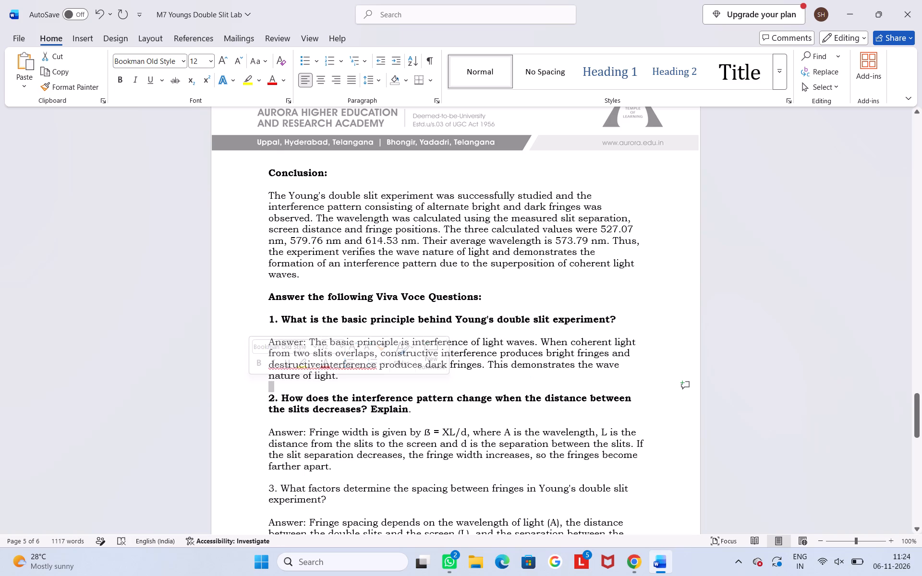
Make viva question 3, on the factors that determine fringe spacing, bold.
scroll(246, 459, down, 1)
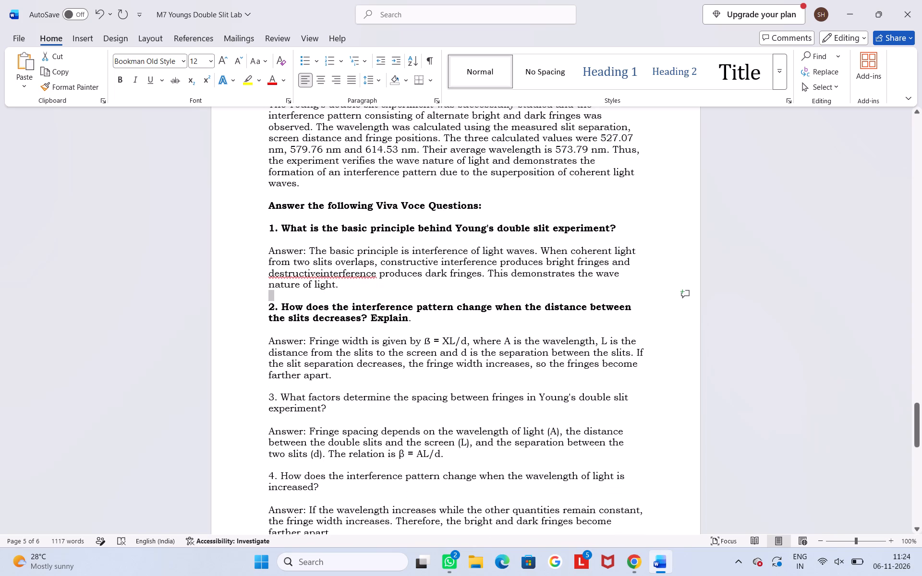
drag(267, 395, 328, 409)
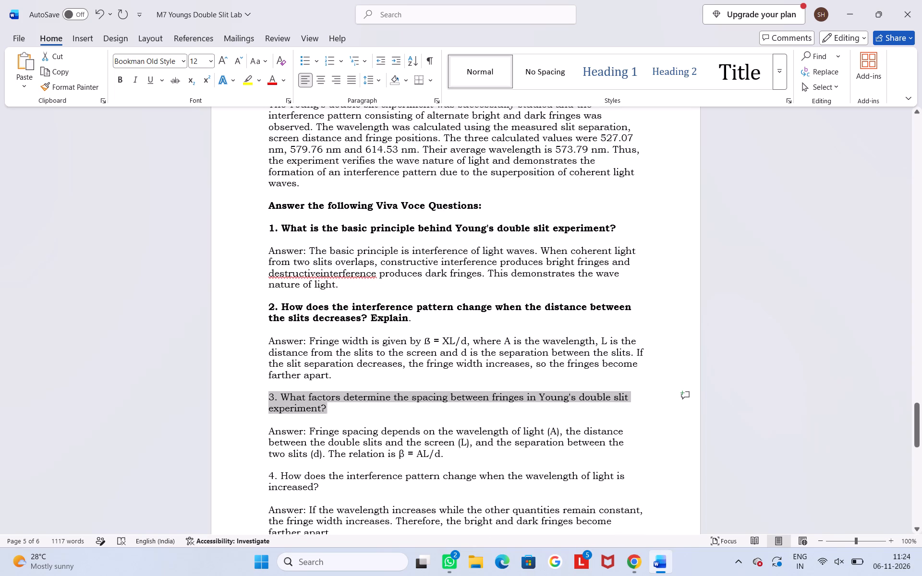
drag(328, 409, 331, 408)
click(343, 381)
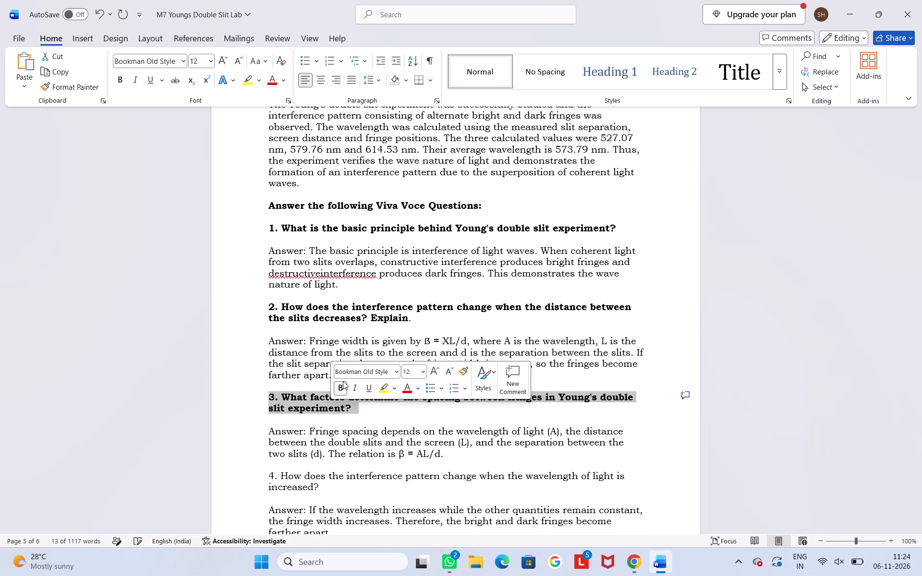
click(238, 403)
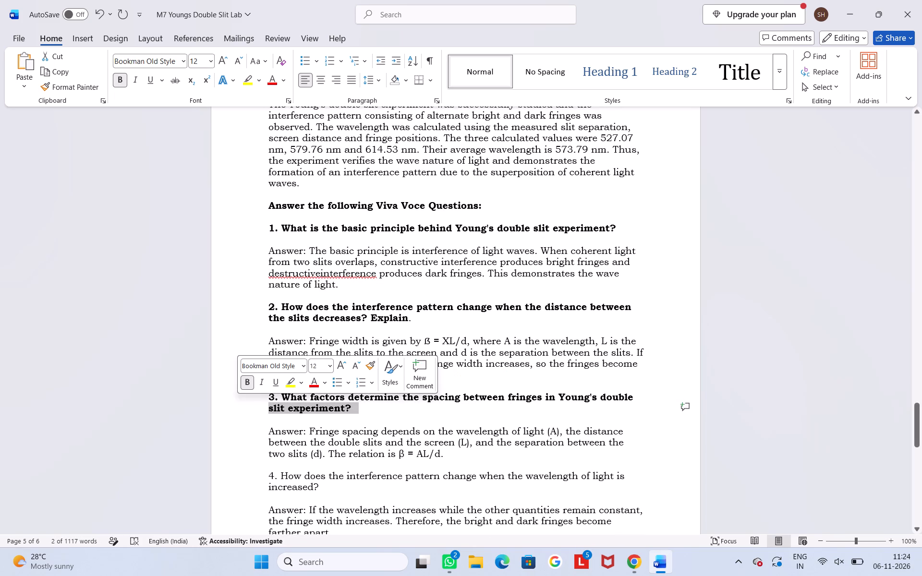
Make viva question 4, on the interference pattern when the wavelength of light is increased, bold.
click(257, 467)
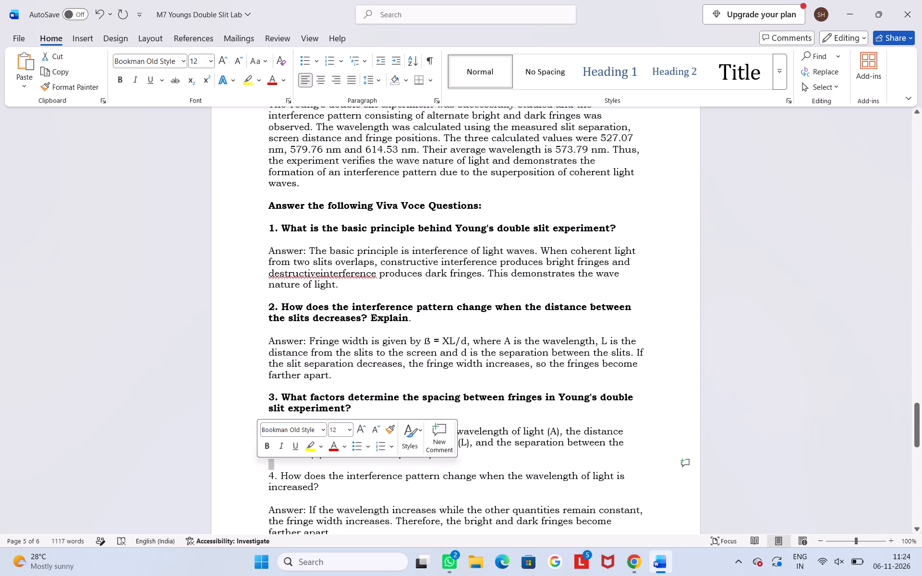
click(267, 476)
drag(267, 476, 312, 488)
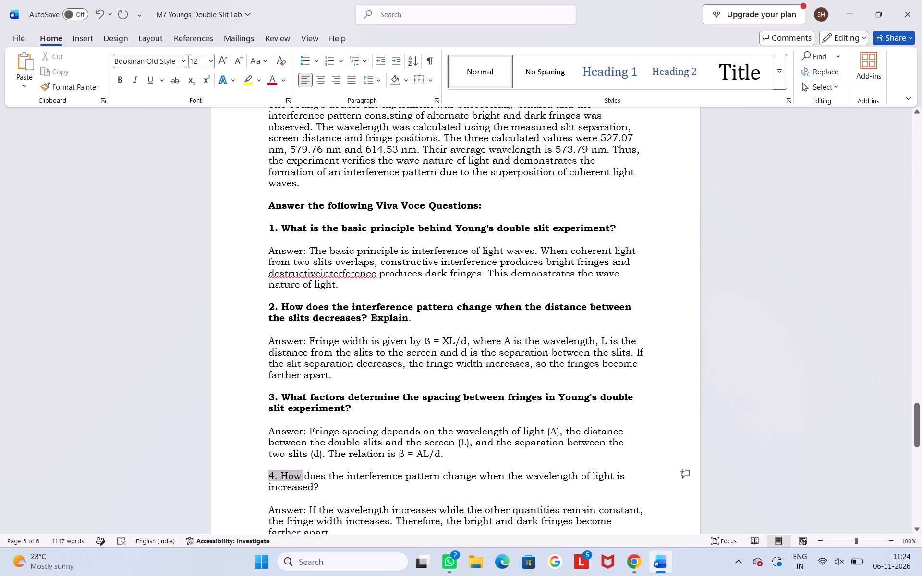
drag(312, 488, 319, 488)
click(327, 468)
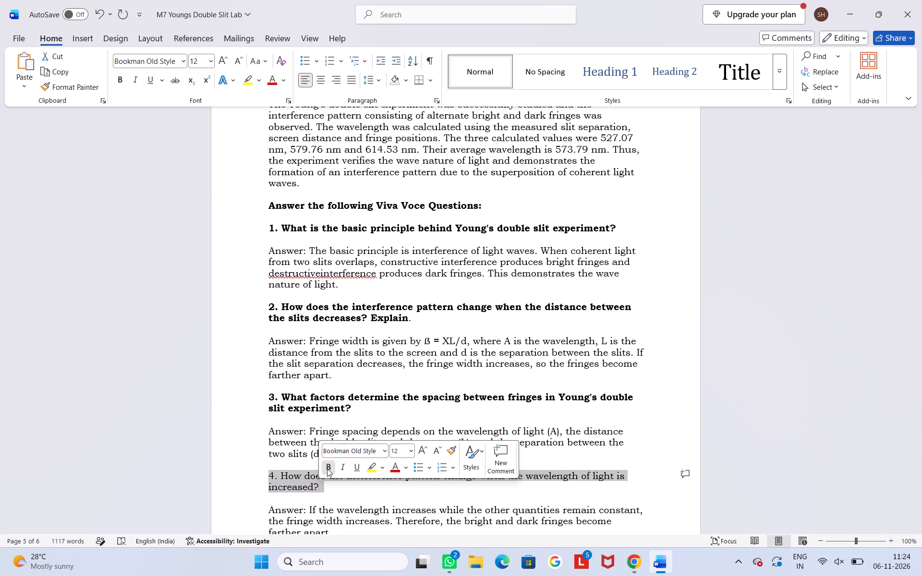
click(730, 436)
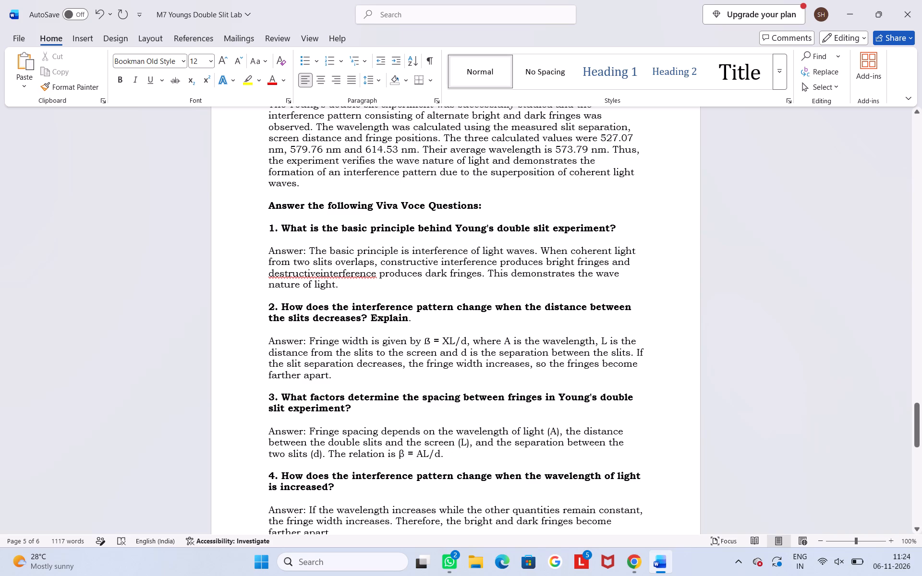
Make the whole of viva question 2 uniformly bold, including the full stop after "Explain".
scroll(500, 408, up, 1)
scroll(500, 408, down, 2)
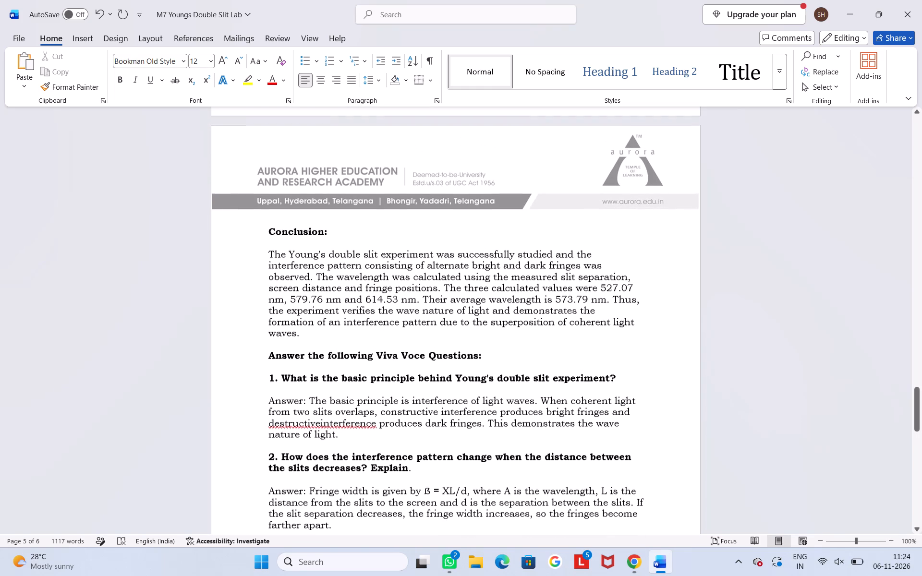
scroll(500, 408, down, 2)
scroll(500, 408, up, 1)
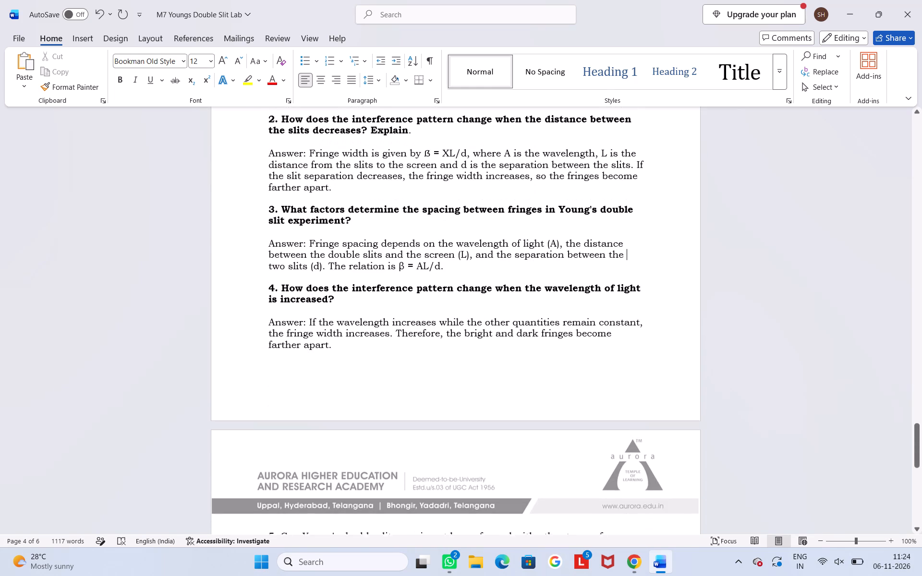
scroll(500, 408, up, 2)
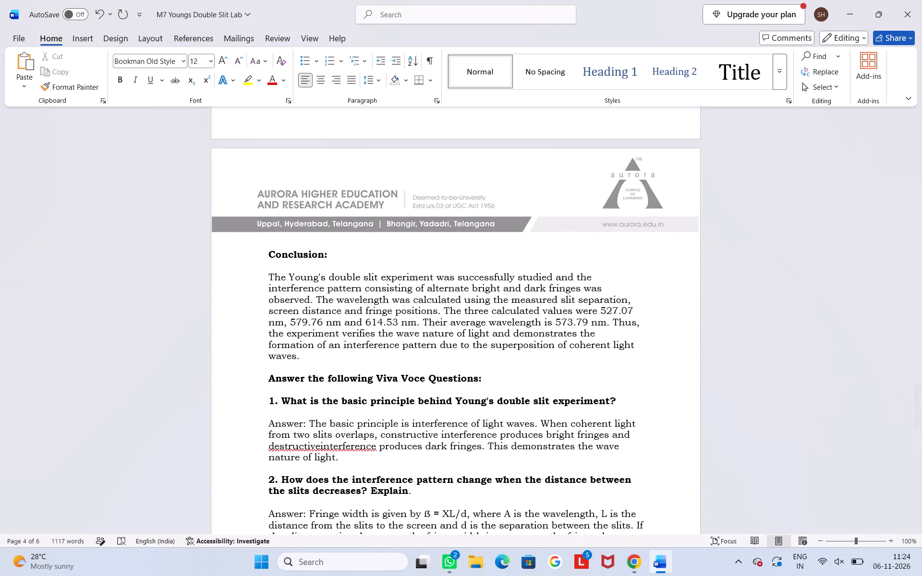
scroll(500, 408, down, 1)
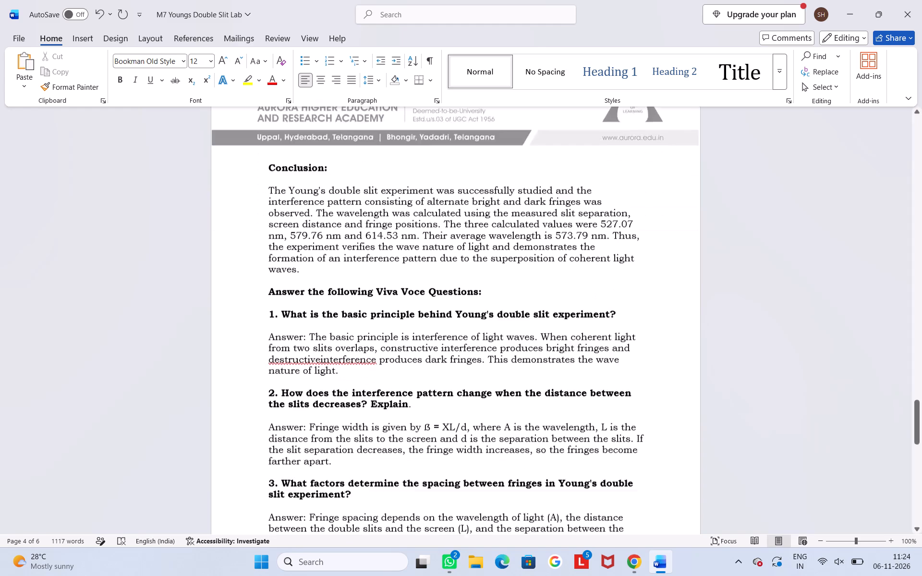
scroll(500, 408, down, 1)
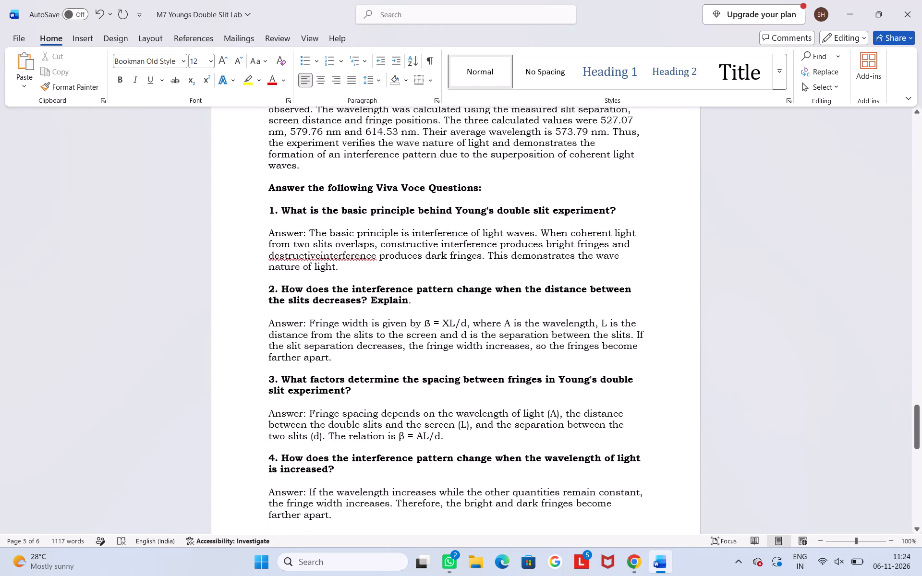
click(267, 287)
drag(267, 287, 414, 300)
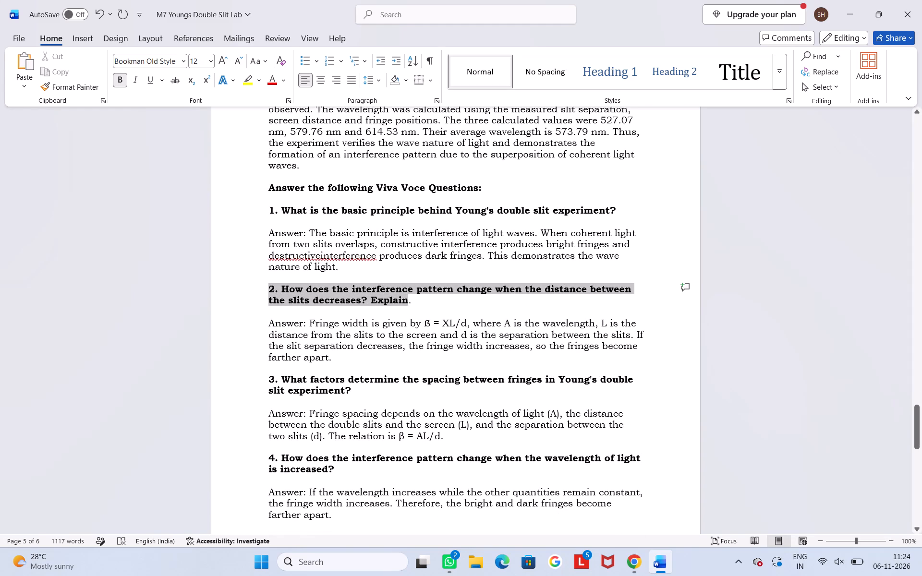
drag(414, 300, 420, 300)
click(426, 275)
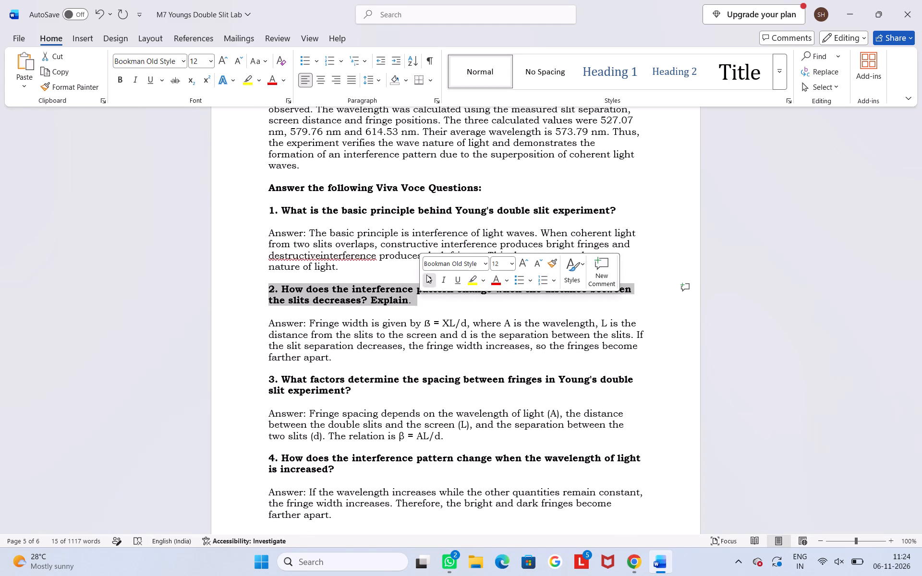
click(426, 275)
click(725, 308)
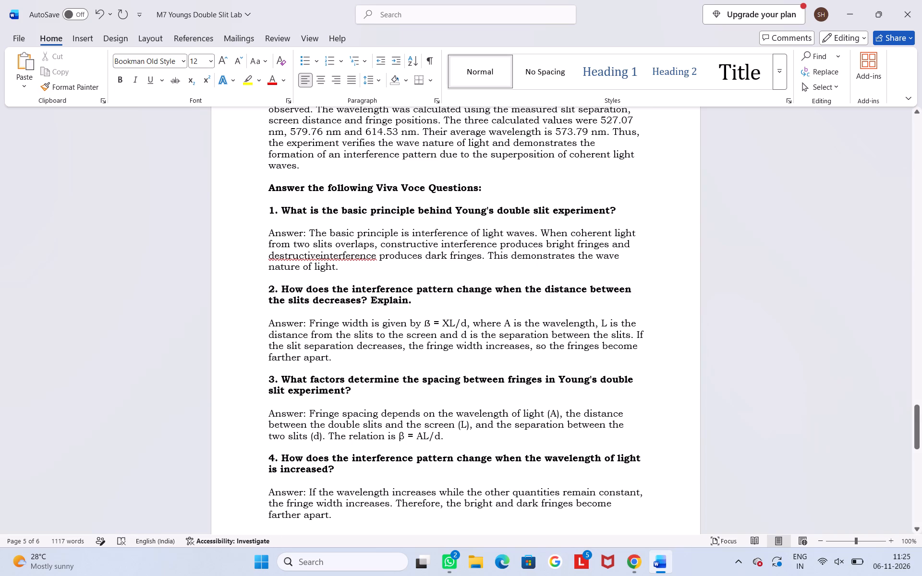
Make viva question 5, on performing the experiment with water or sound waves, bold.
scroll(500, 384, down, 5)
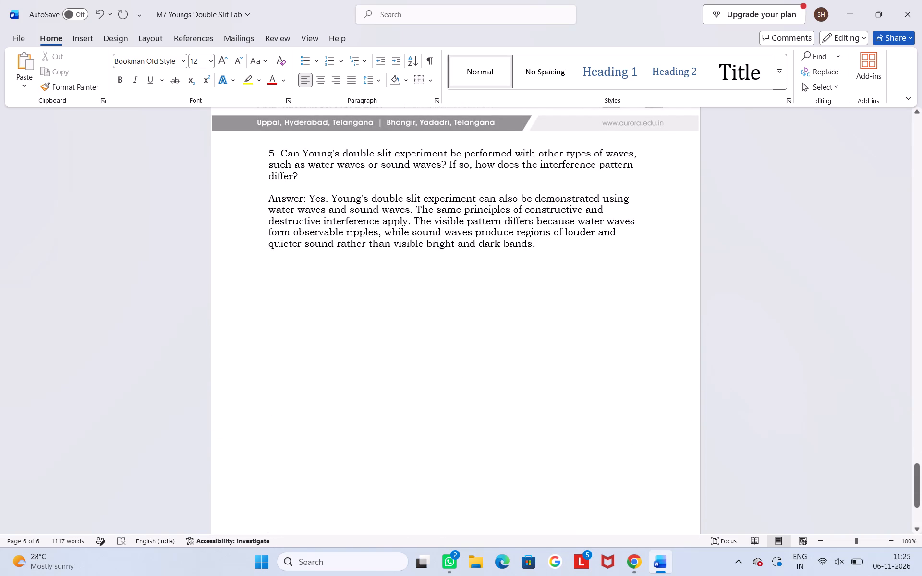
click(267, 151)
drag(267, 151, 280, 158)
drag(280, 158, 303, 173)
click(311, 152)
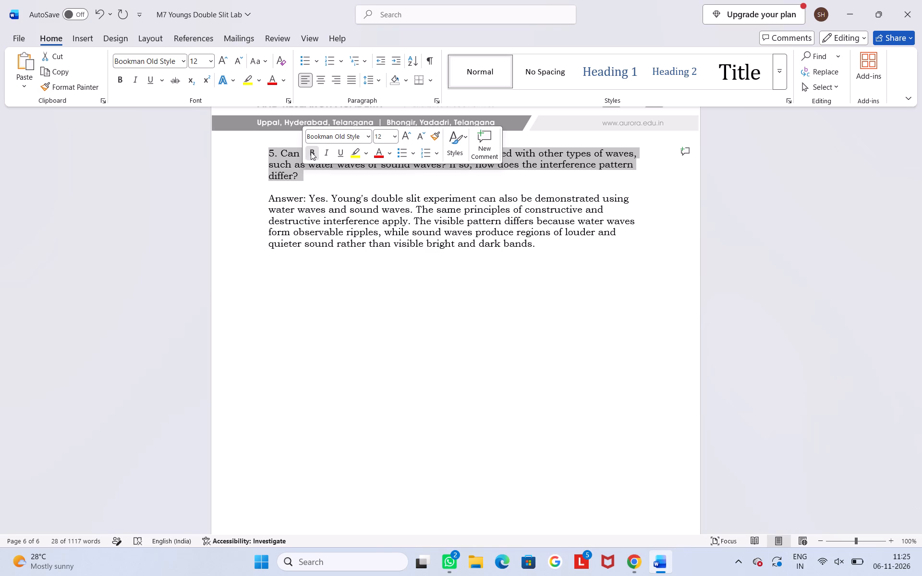
click(739, 327)
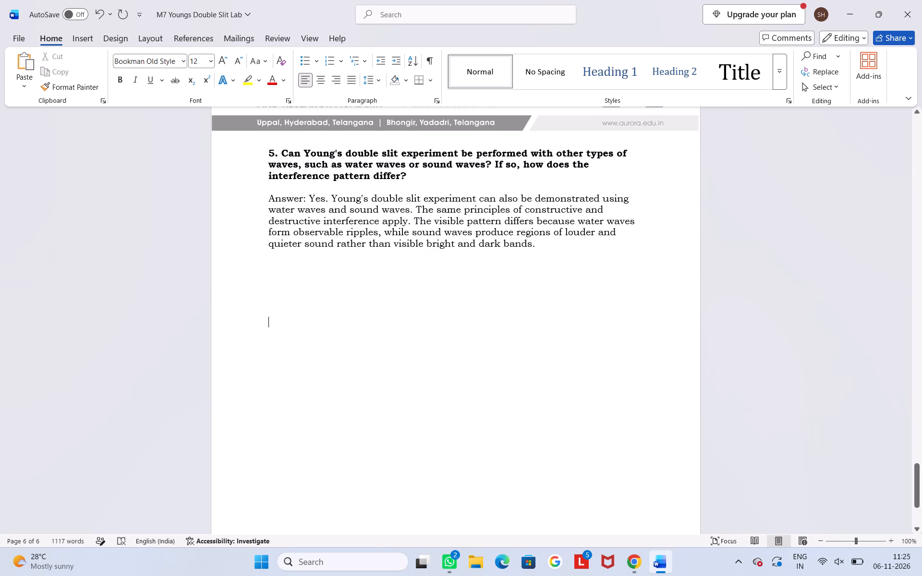
Review the whole report from the viva questions back to the student details table, and down again through the Result and Discussion sections.
scroll(568, 302, up, 5)
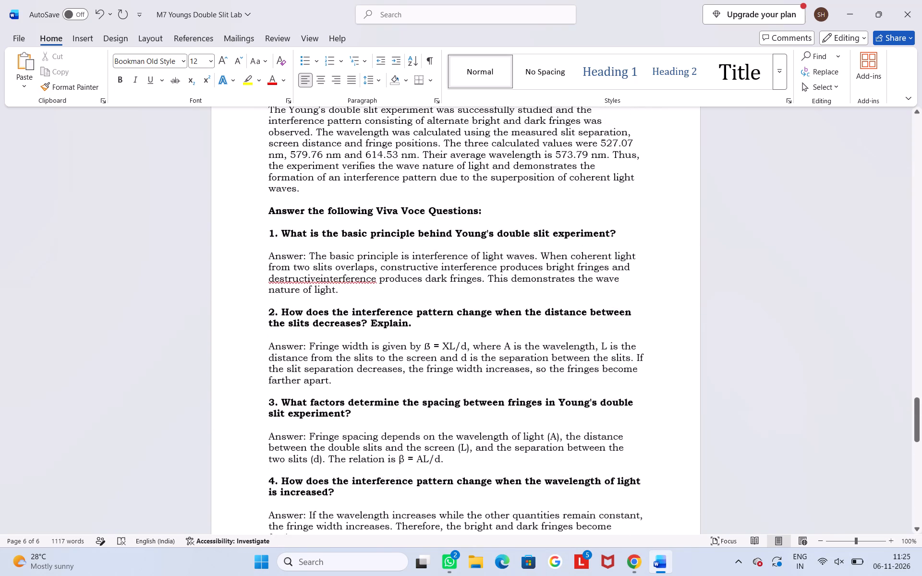
scroll(568, 302, up, 5)
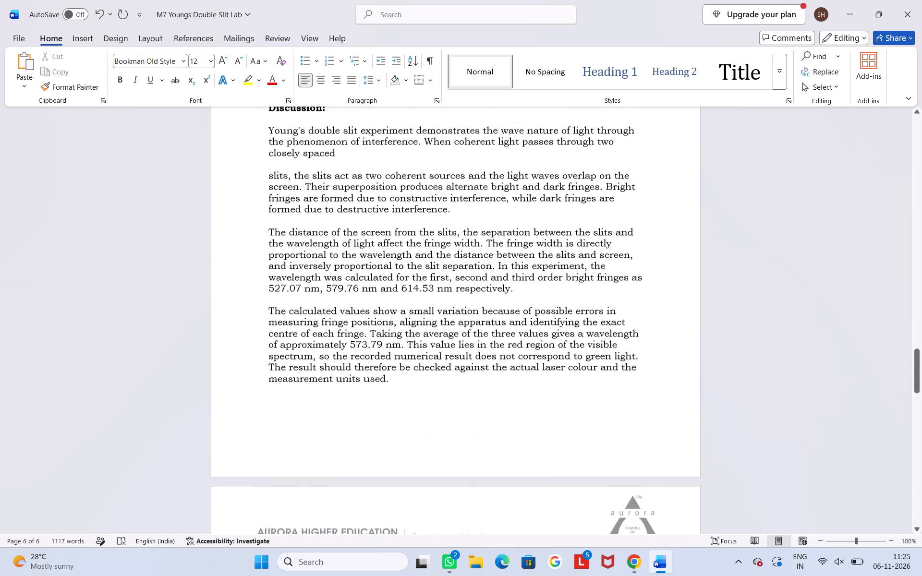
scroll(568, 302, up, 4)
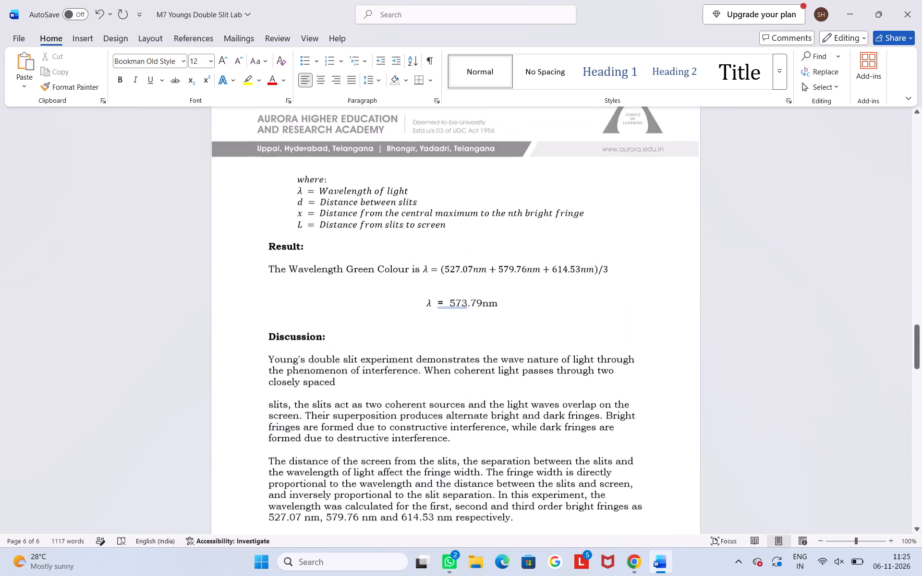
scroll(568, 302, up, 5)
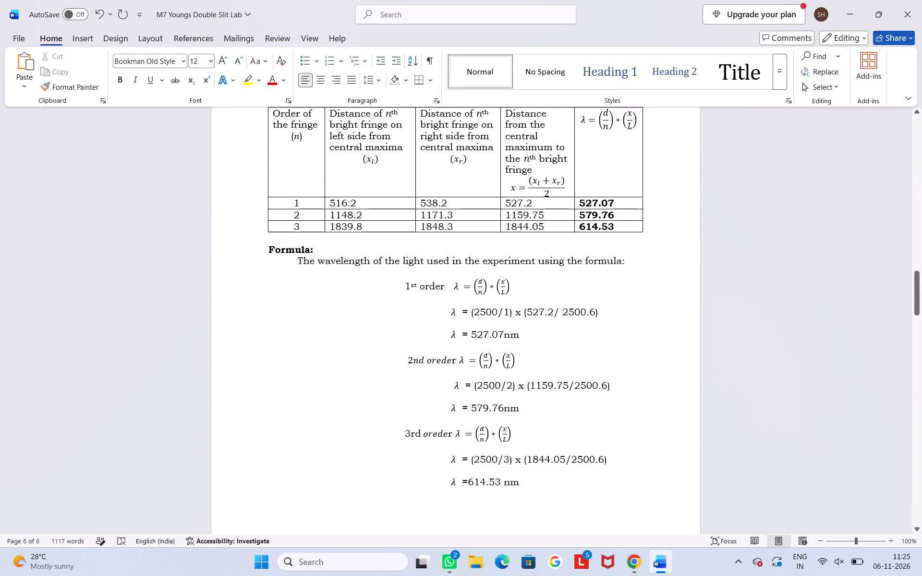
scroll(568, 302, up, 5)
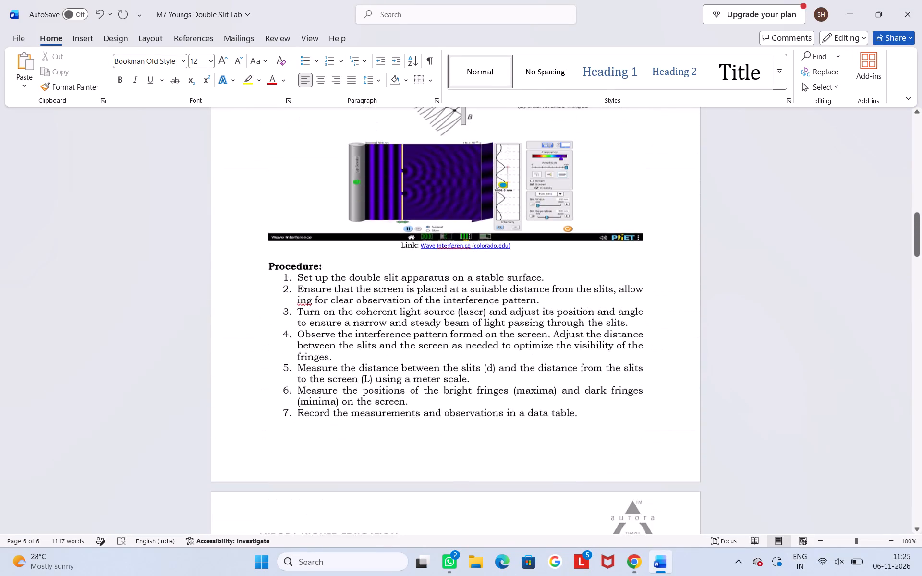
scroll(568, 302, up, 3)
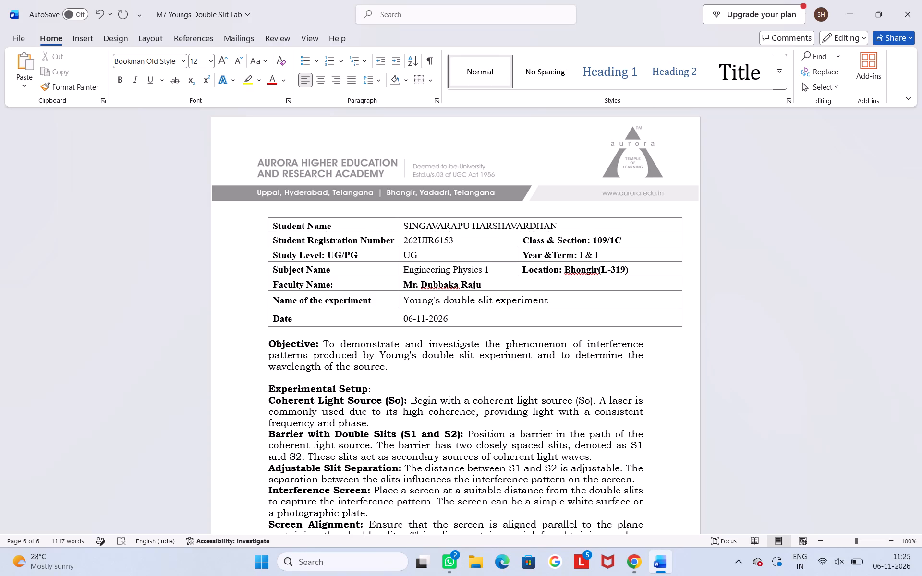
scroll(568, 302, down, 11)
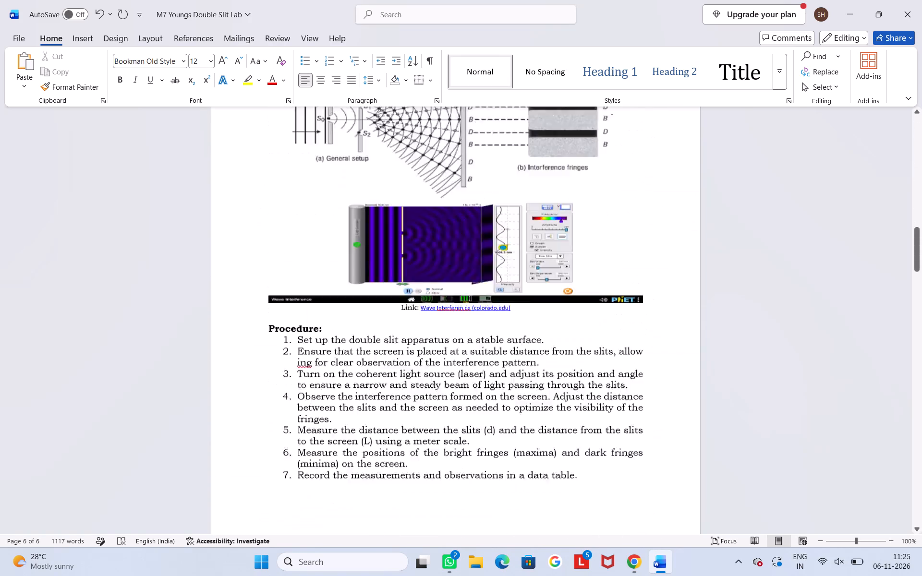
scroll(568, 302, down, 3)
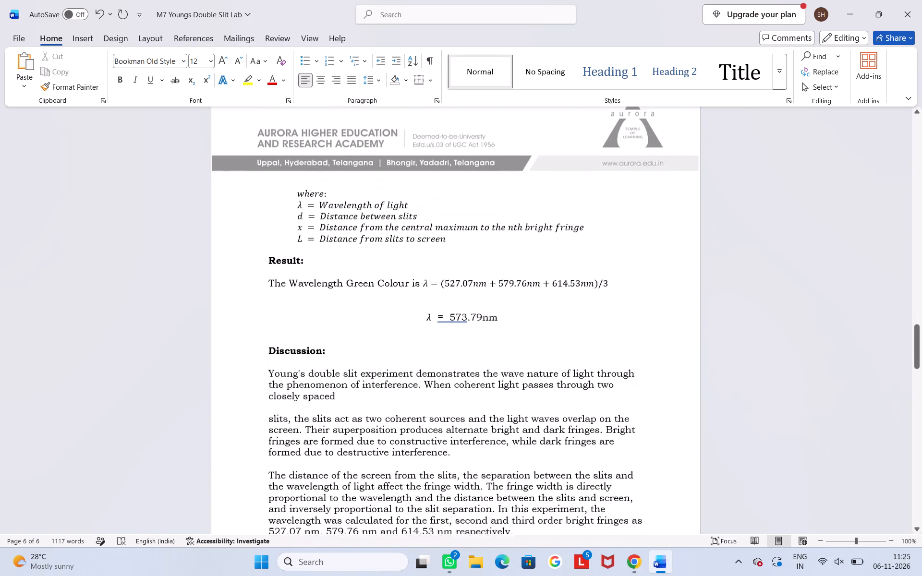
scroll(568, 302, down, 2)
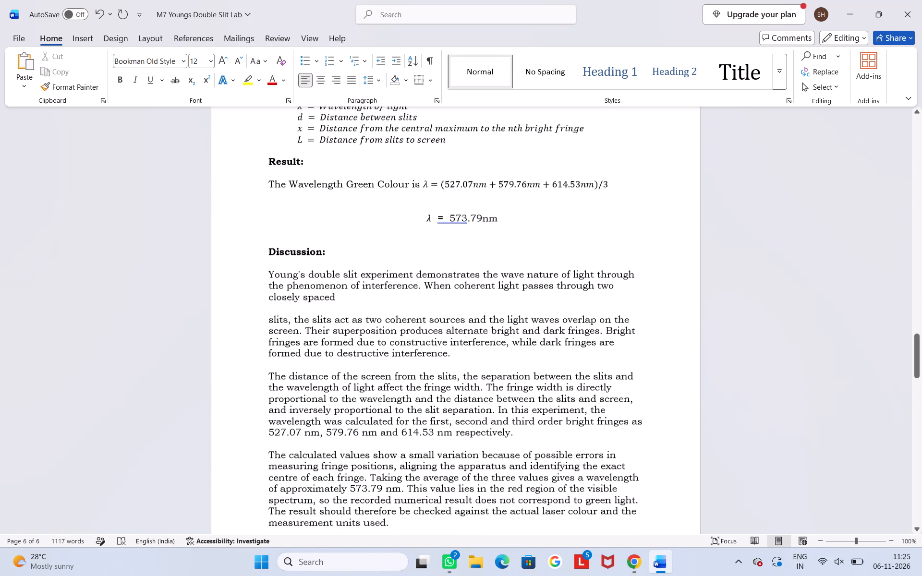
Check the average wavelength in the last Discussion paragraph against the wavelengths stated in the Conclusion.
click(380, 489)
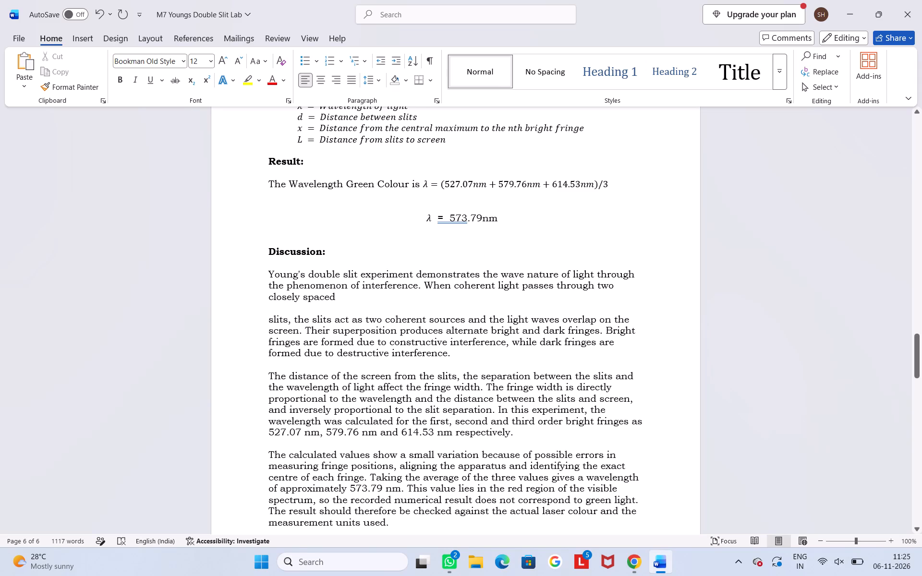
scroll(380, 489, down, 2)
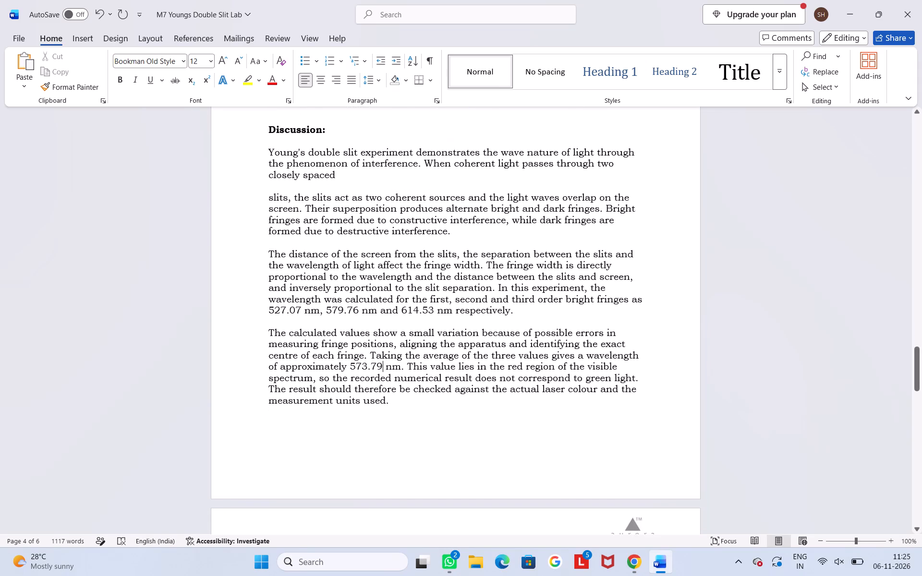
scroll(380, 489, down, 3)
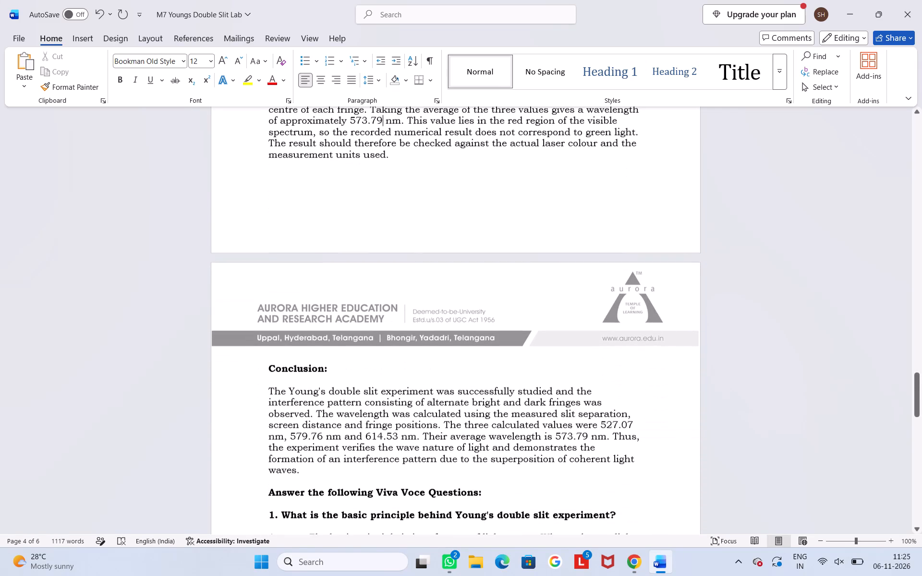
scroll(380, 489, up, 1)
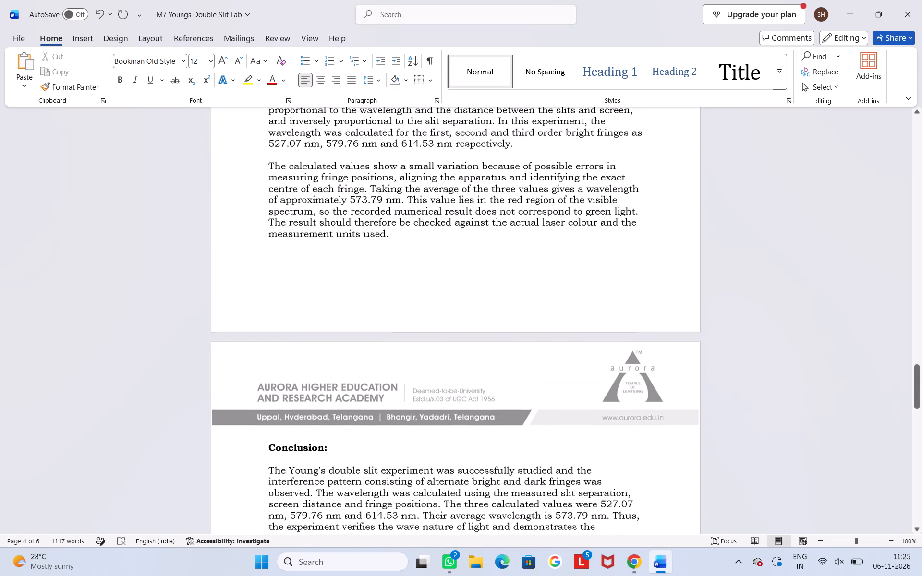
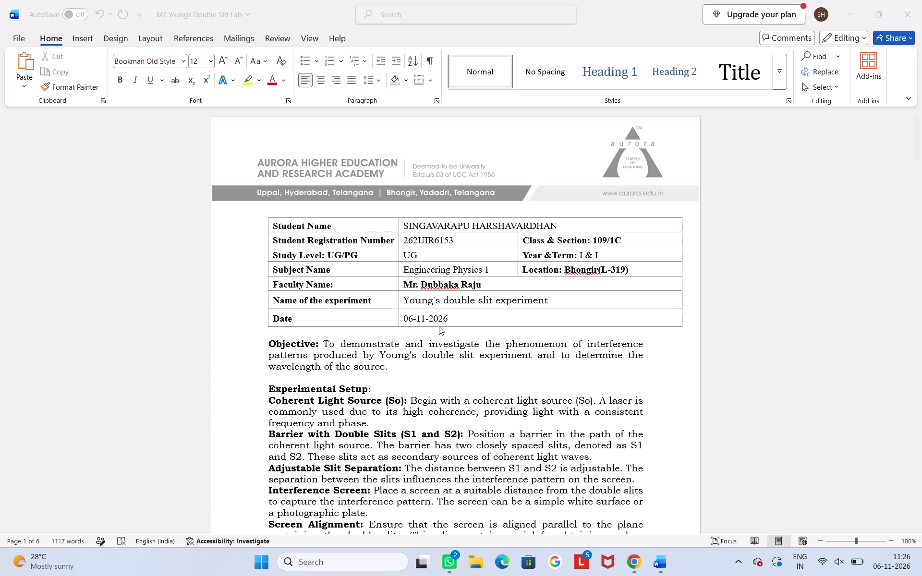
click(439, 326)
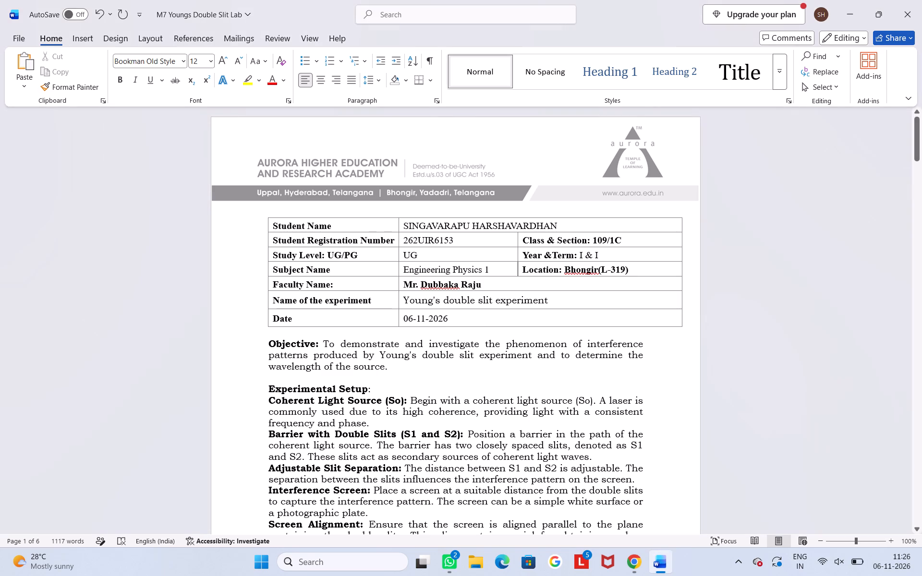
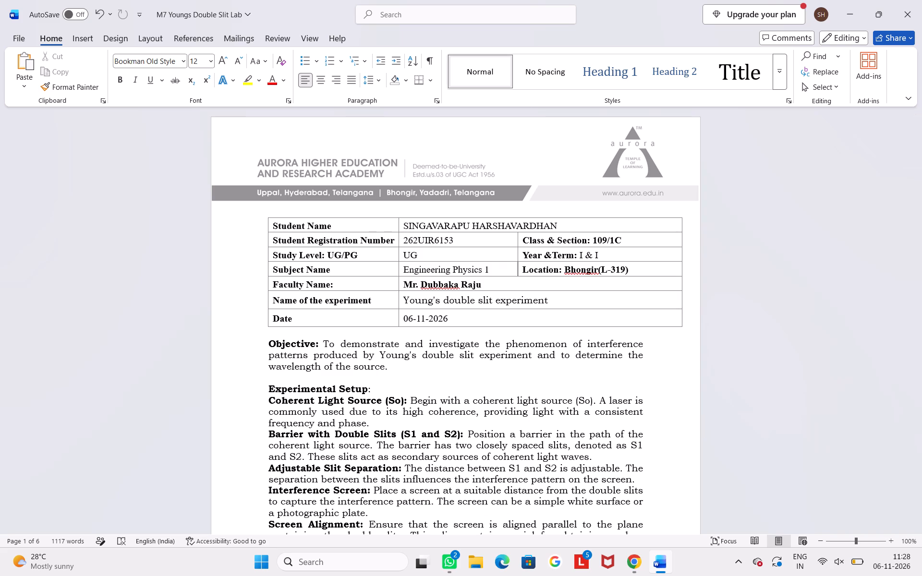
Change the Class & Section entry in the student details table to AIML-1C.
click(609, 241)
key(BackSpace)
key(BackSpace)
key(BackSpace)
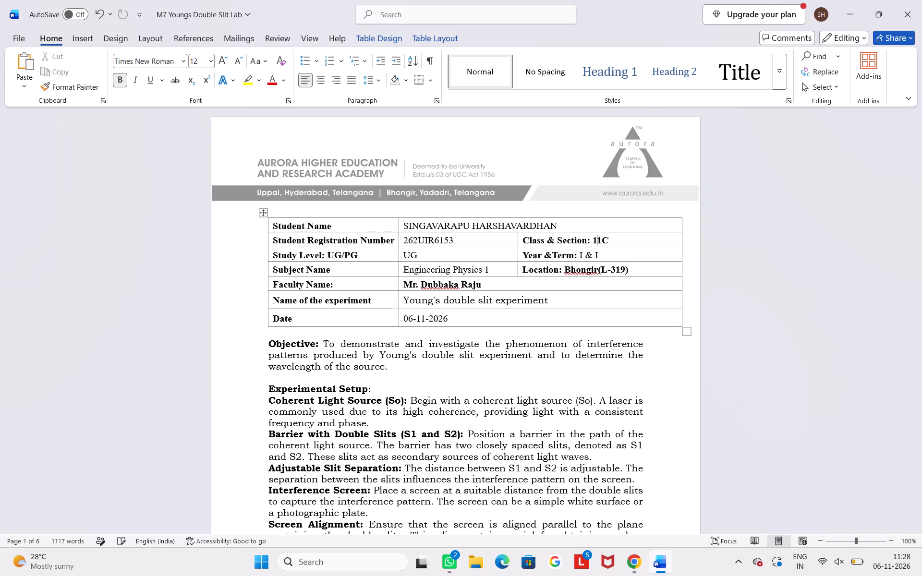
key(BackSpace)
key(a)
key(BackSpace)
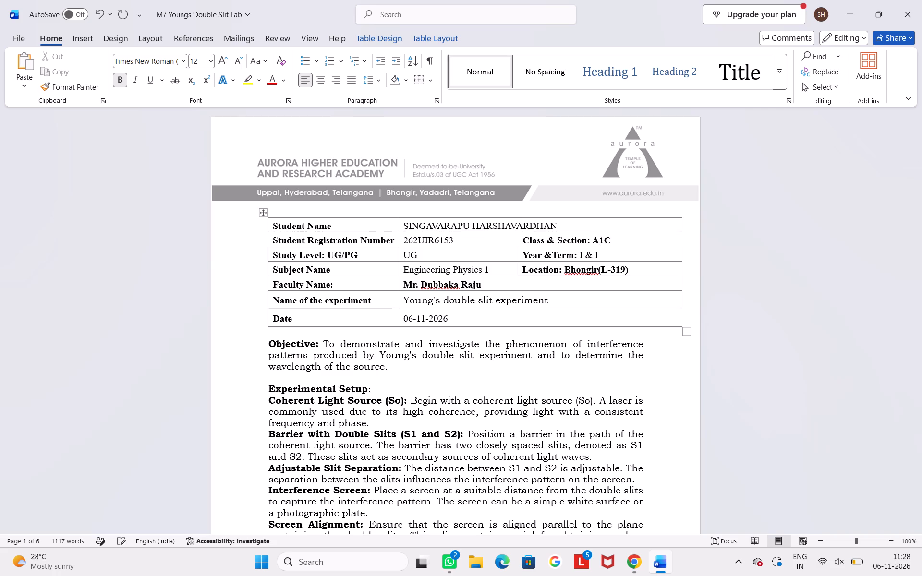
key(minus)
Review the whole report from the experimental setup through the observations, result and viva questions, and back up to the student details table.
scroll(606, 230, down, 3)
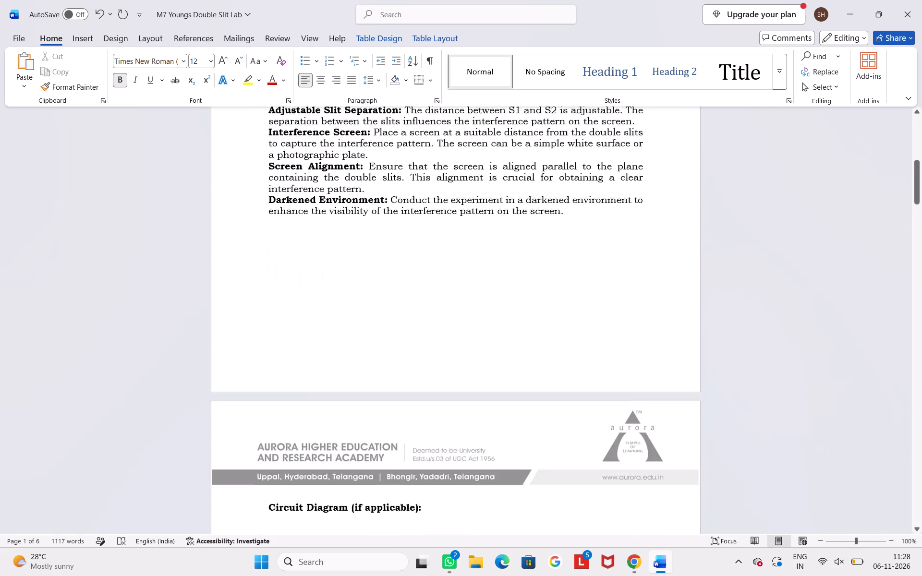
scroll(606, 230, down, 4)
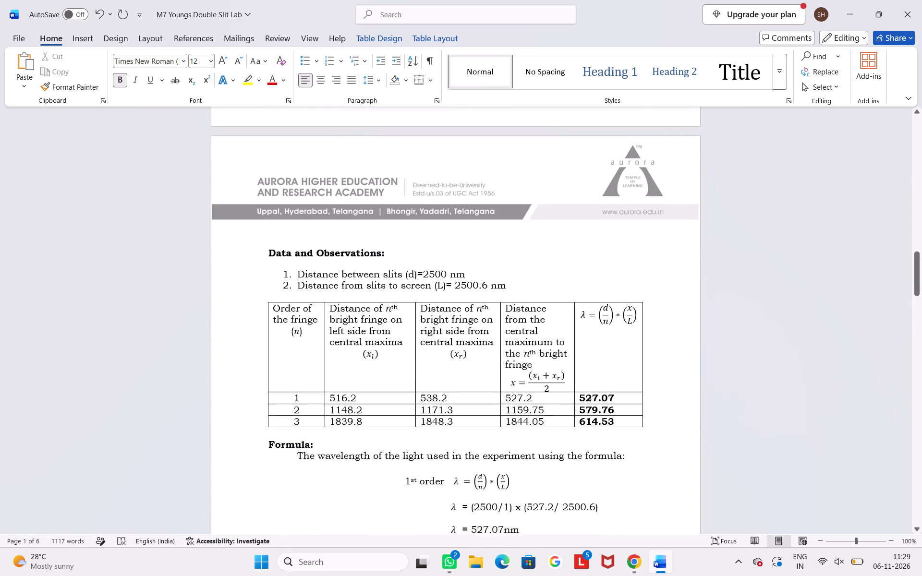
scroll(606, 230, down, 2)
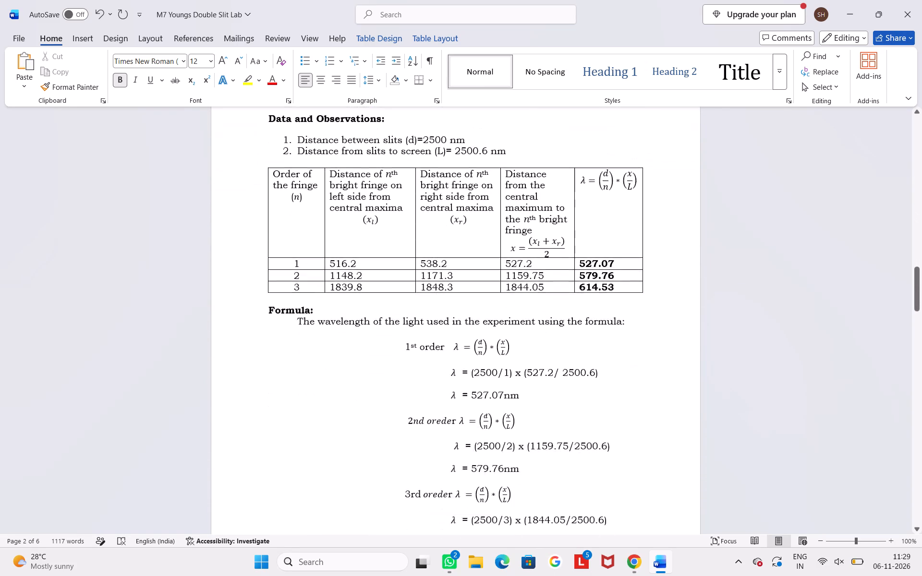
scroll(606, 230, down, 4)
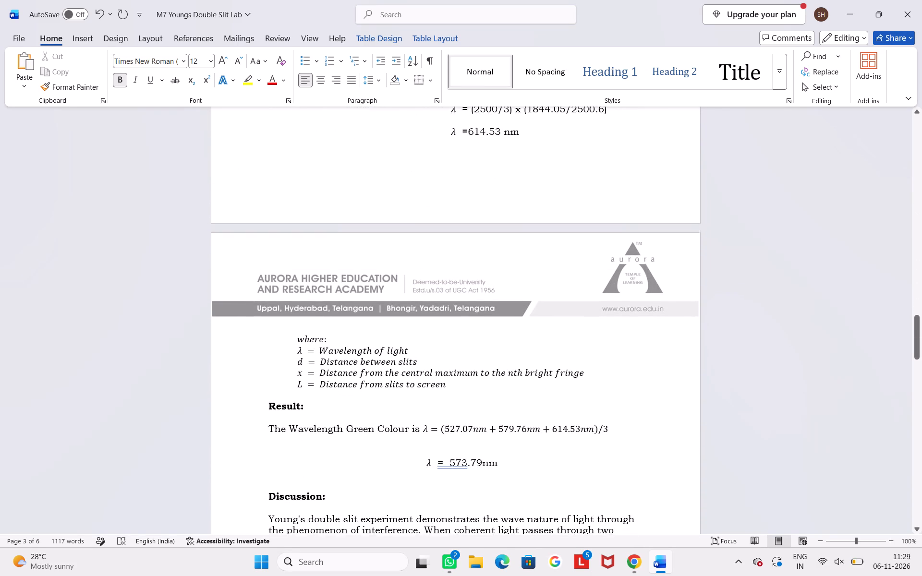
scroll(606, 230, down, 7)
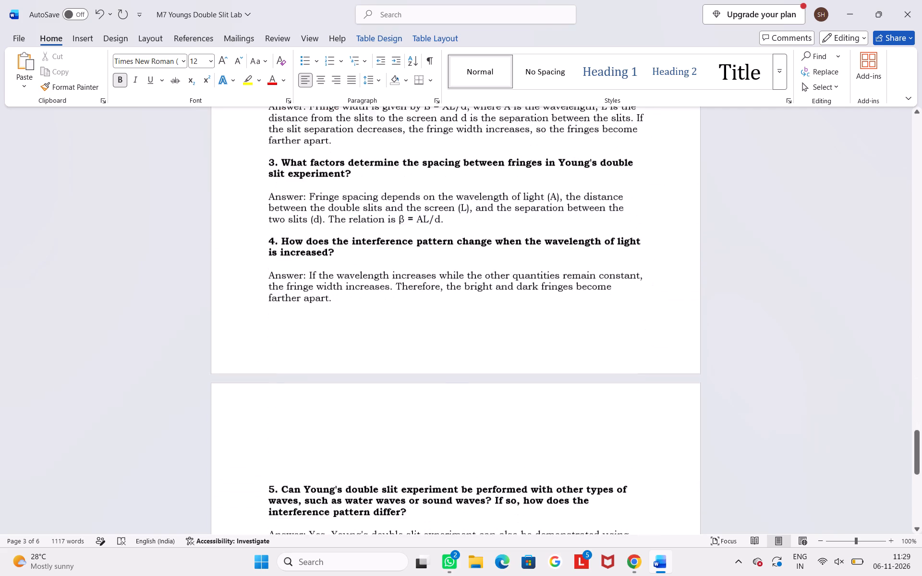
scroll(606, 230, down, 2)
scroll(606, 230, up, 20)
scroll(606, 230, up, 20)
scroll(606, 230, up, 20)
scroll(606, 230, up, 20)
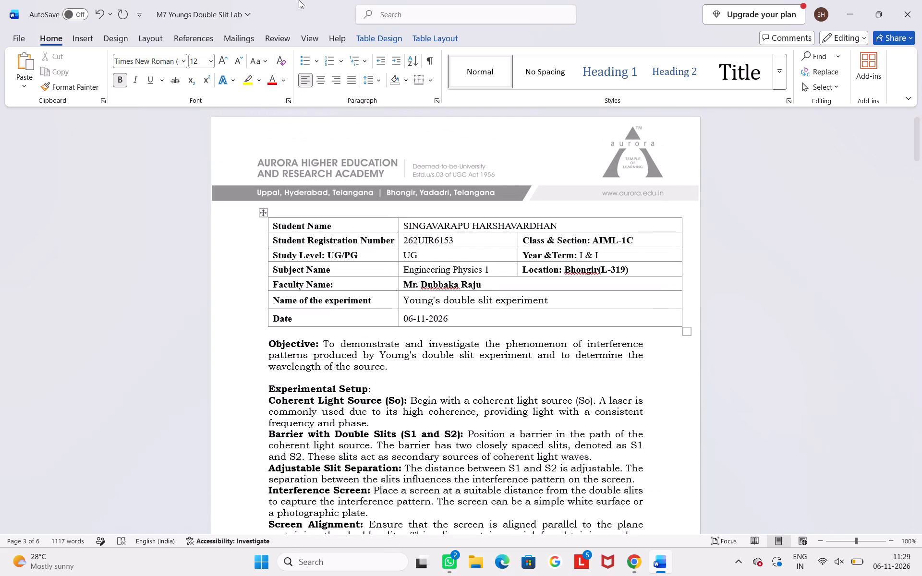
Save the lab report document.
key(ctrl+s)
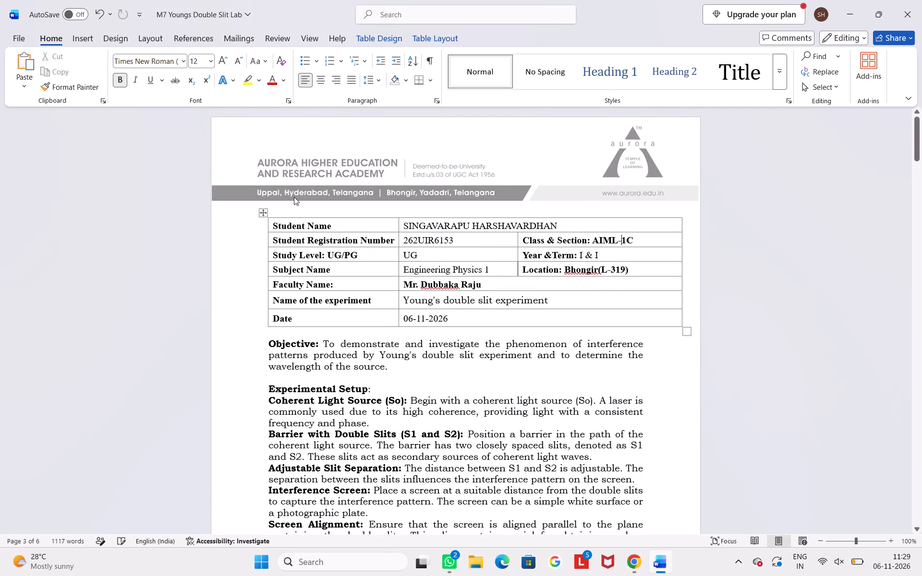
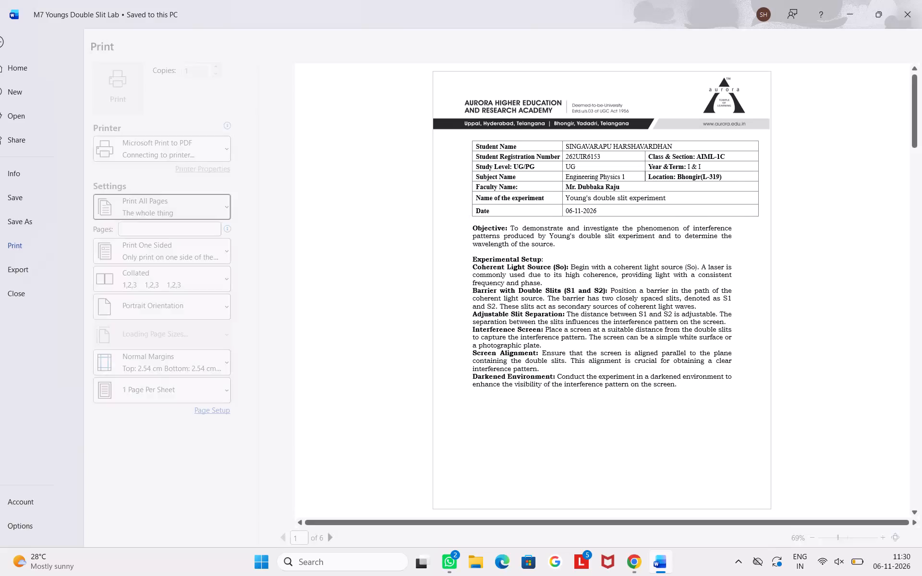
Print all pages of the lab report to a PDF file named PHY LAB 7 in the Documents folder.
click(140, 80)
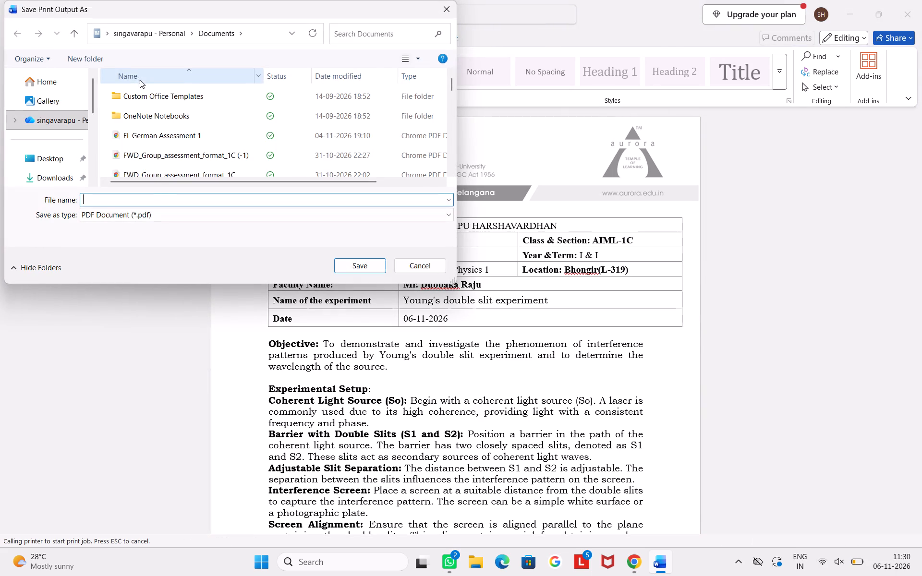
text(PHY LAB)
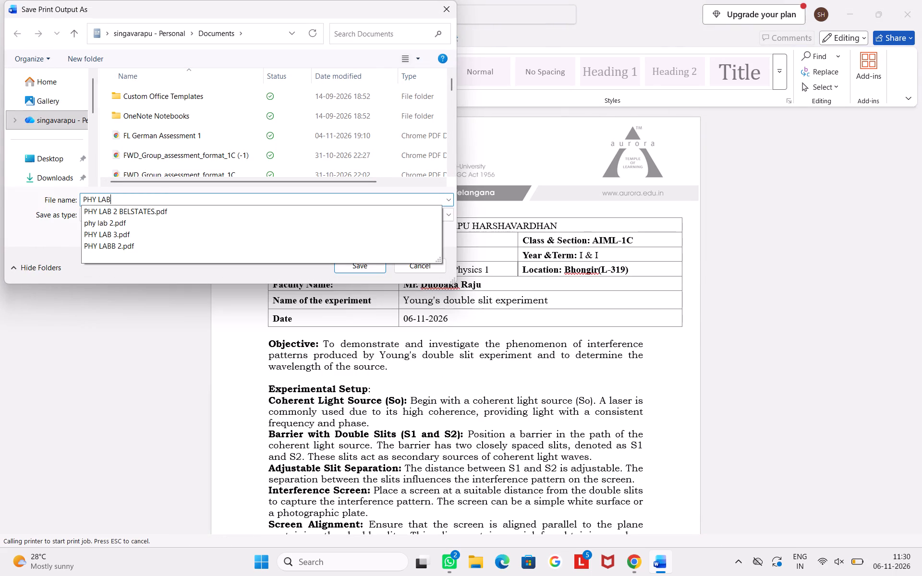
key(space)
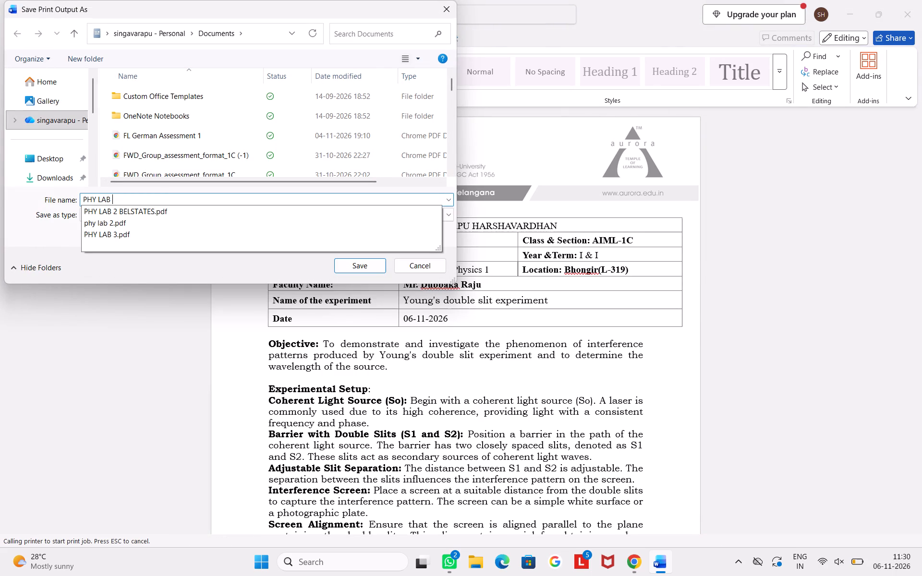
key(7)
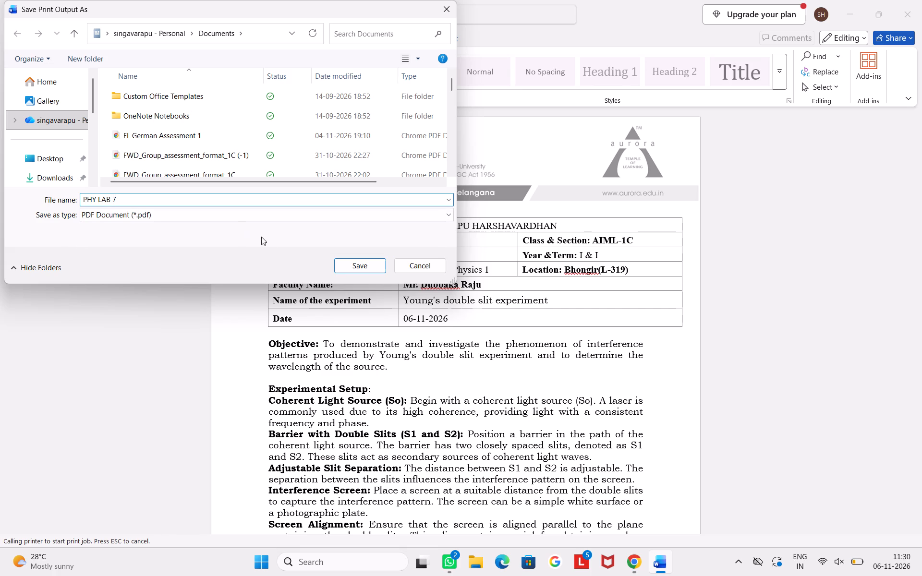
Save the report's print output as a PDF named PHY LAB 7 in the Documents folder.
click(360, 264)
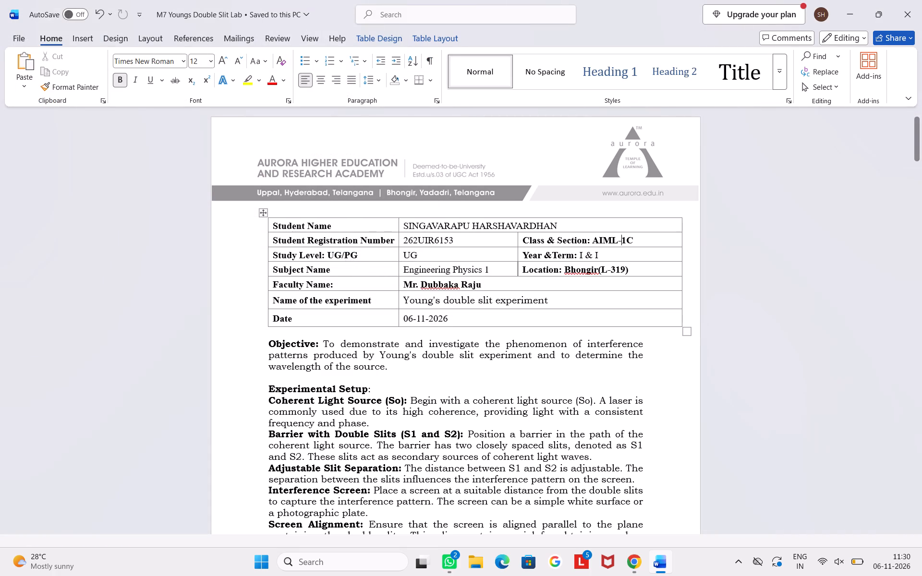
Switch to File Explorer to locate the saved PHY LAB 7 PDF.
click(471, 561)
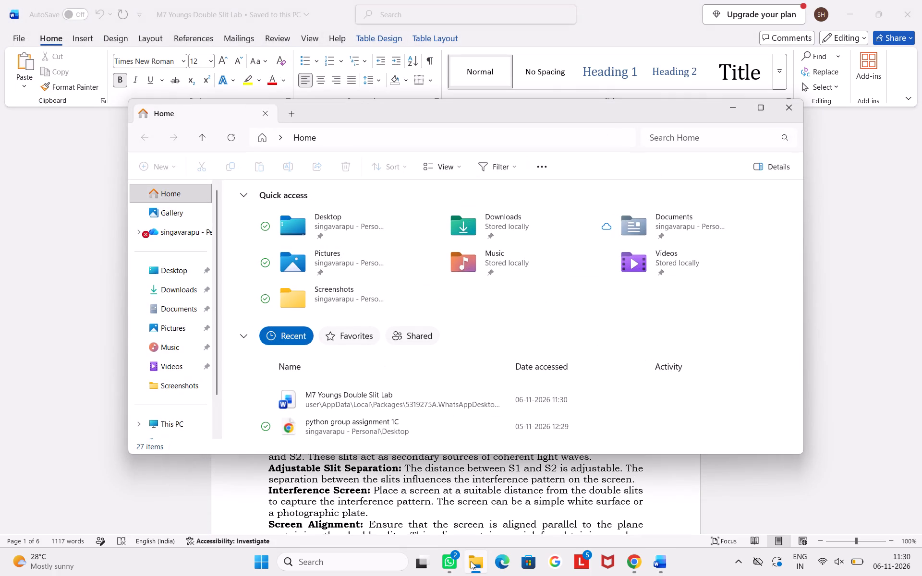
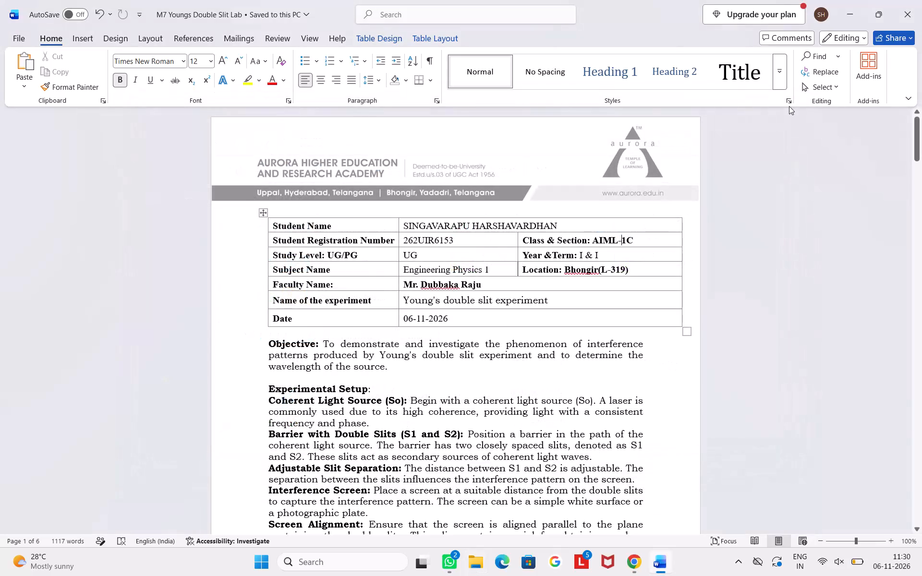
Review the lab report from the procedure to the conclusion, rechecking the observations table, wavelength calculations and result.
scroll(530, 338, down, 9)
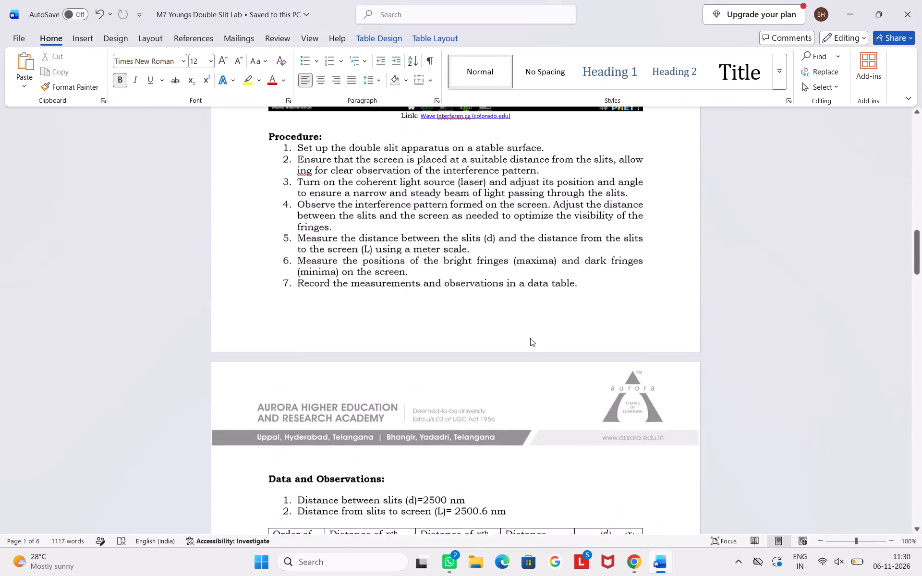
scroll(530, 338, down, 5)
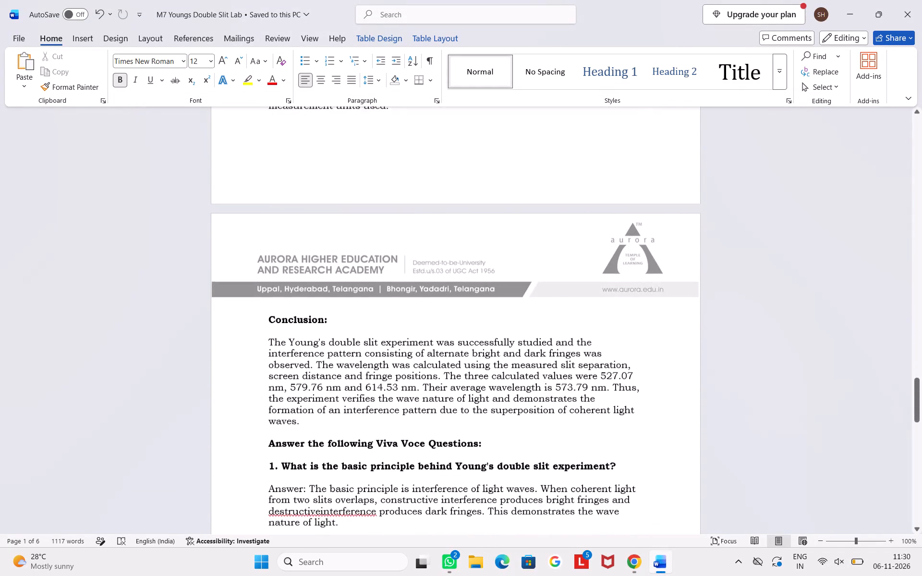
scroll(530, 338, up, 1)
scroll(530, 338, right, 1)
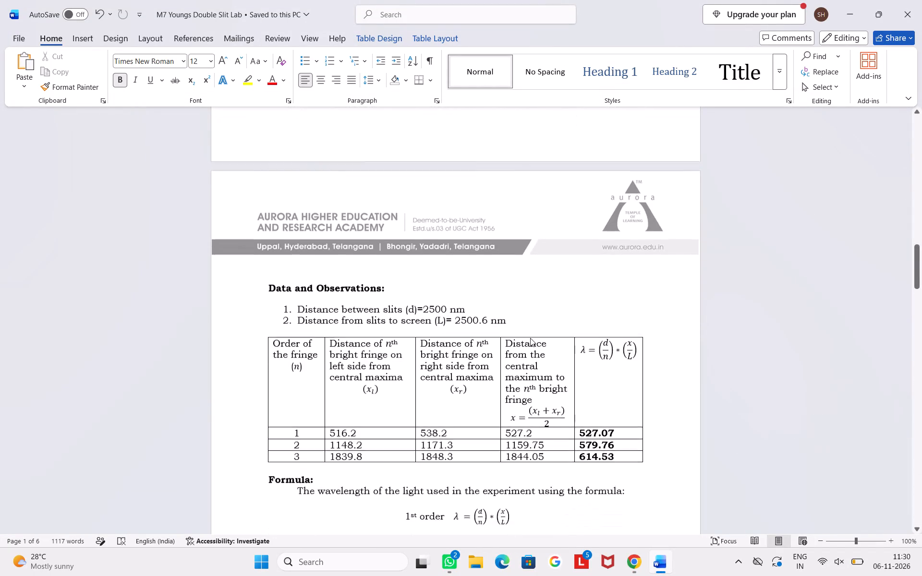
scroll(530, 338, right, 1)
scroll(530, 338, down, 1)
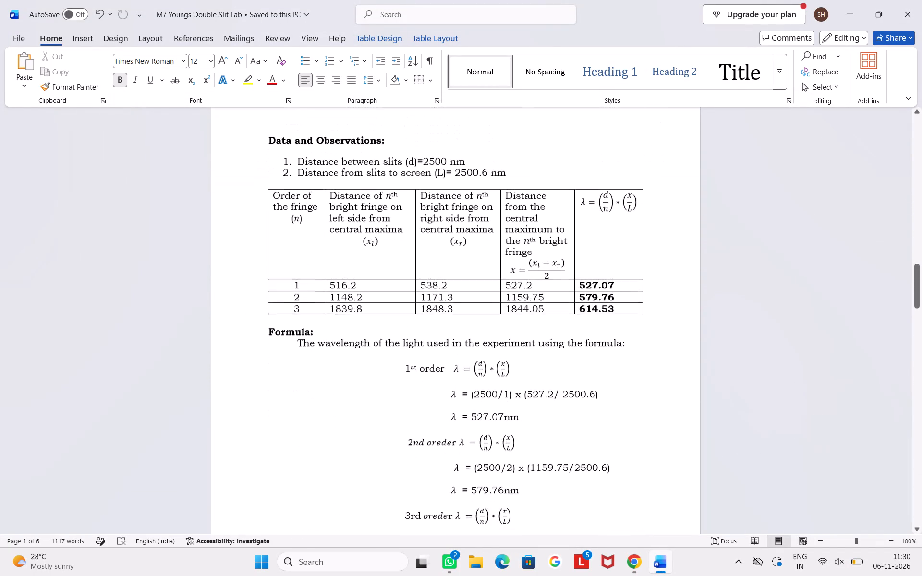
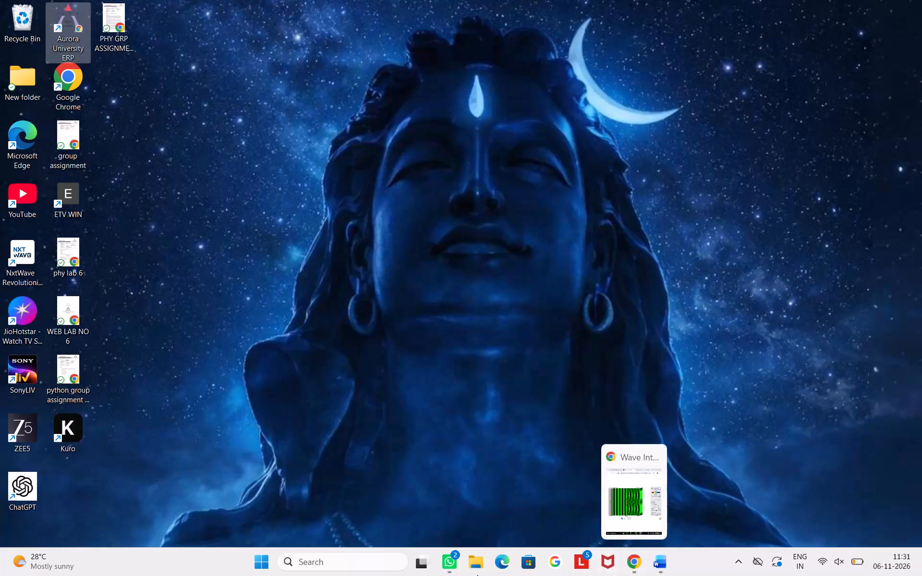
Check File Explorer's Home view for the exported PDF and switch back to the double-slit lab report in Word.
click(473, 562)
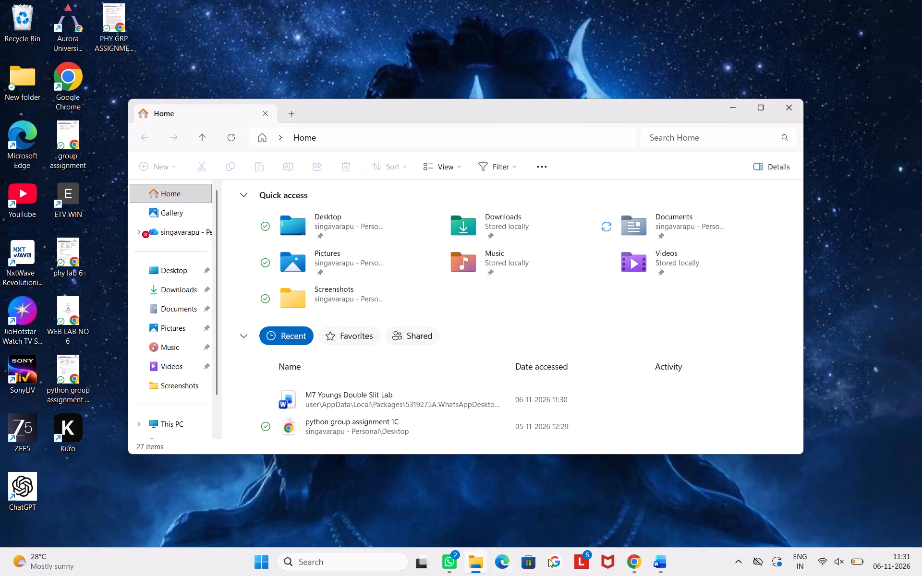
click(656, 559)
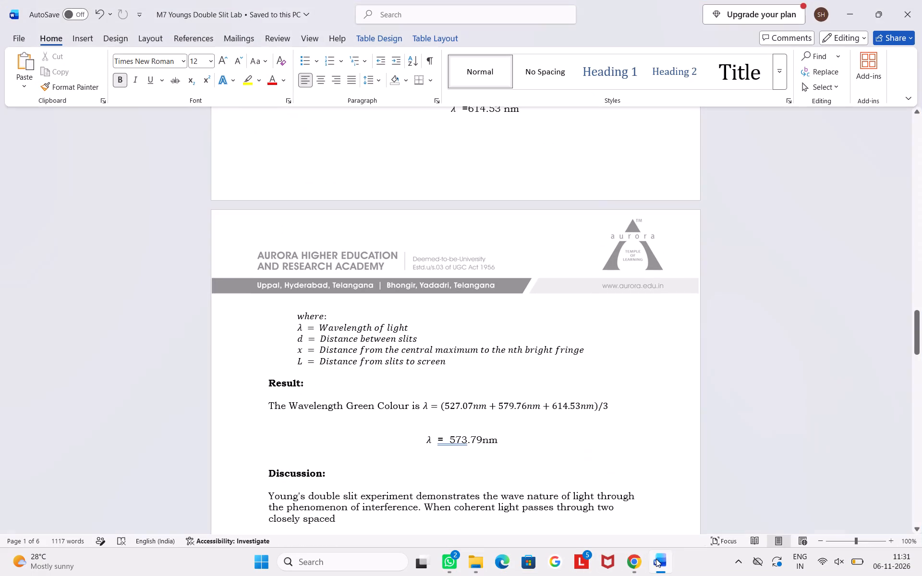
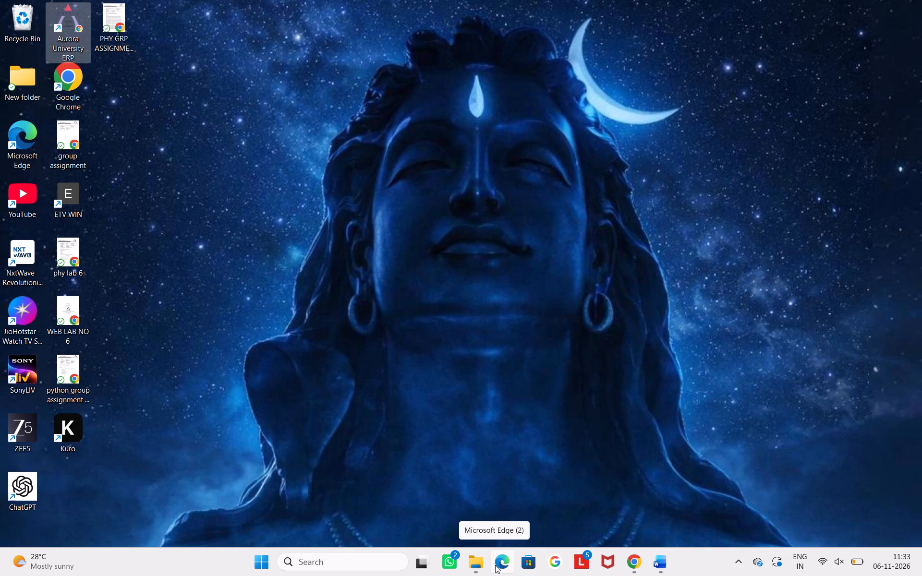
Return to the lab report in Word and review its Result and Discussion sections.
click(296, 236)
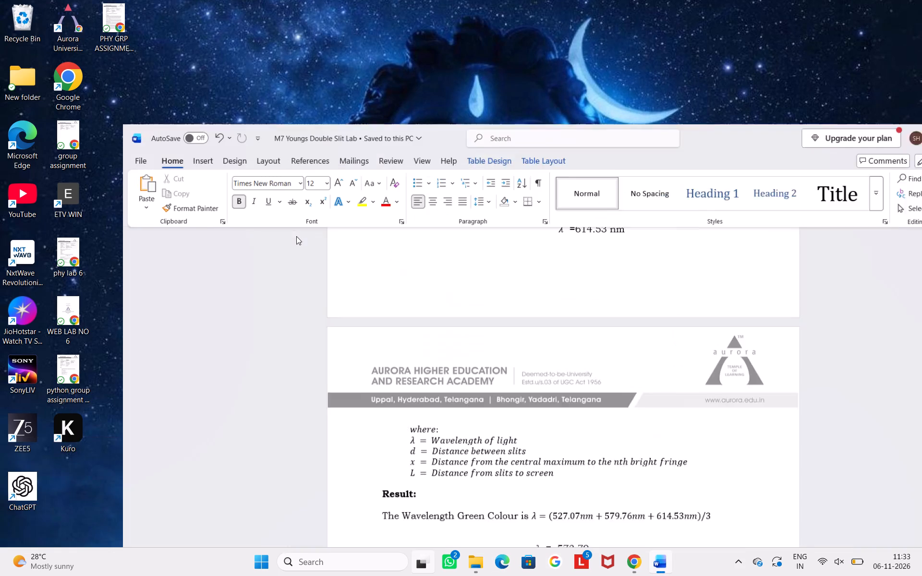
scroll(570, 293, down, 1)
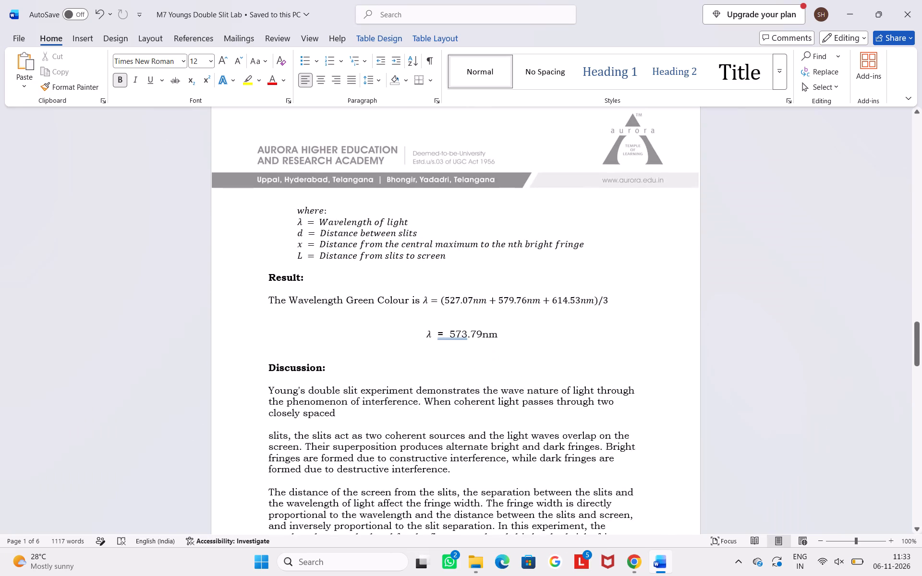
scroll(570, 293, down, 1)
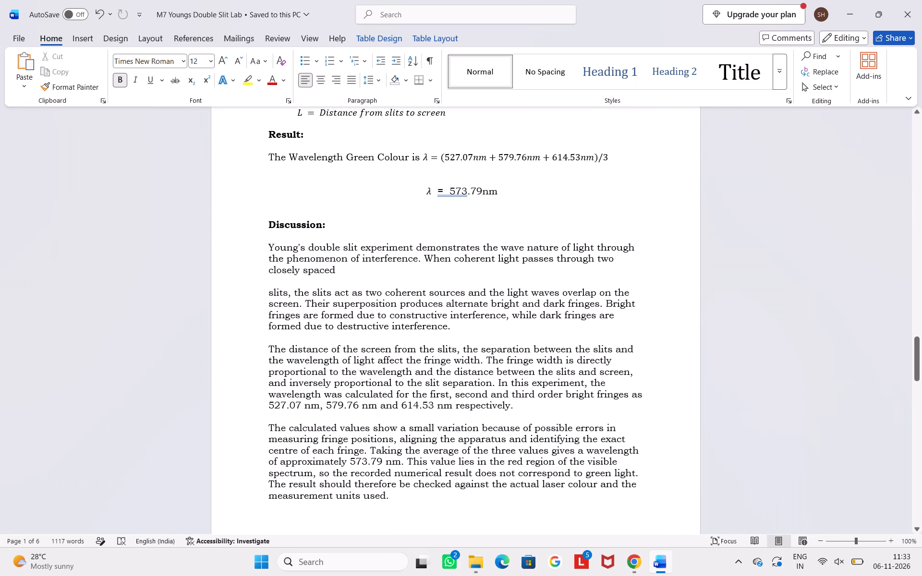
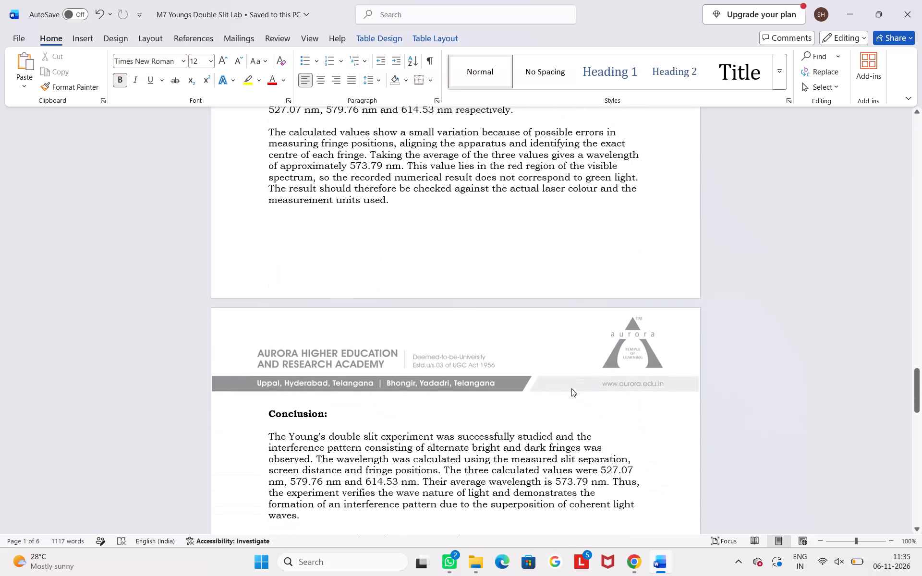
Review the Discussion and Conclusion sections of the lab report, checking the wavelength values against the Result.
scroll(571, 388, up, 1)
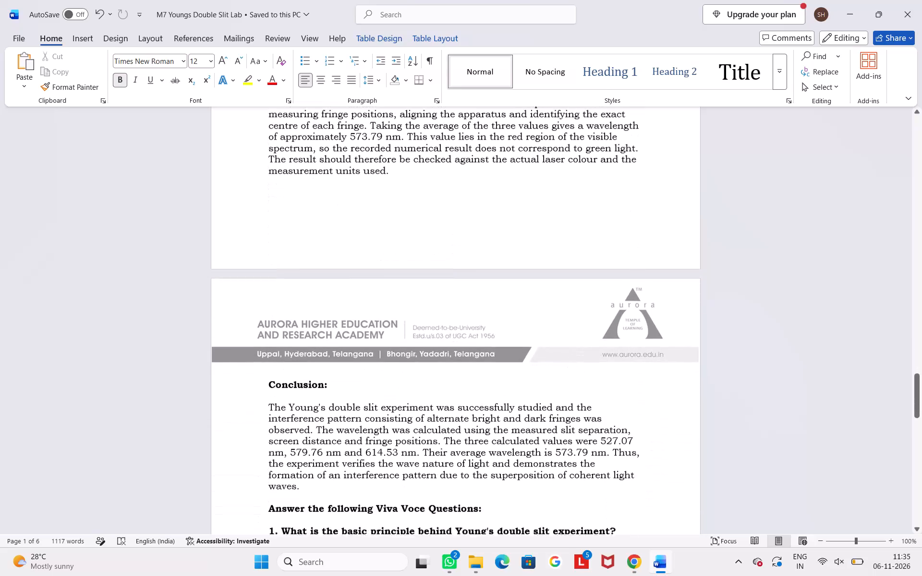
scroll(571, 388, up, 2)
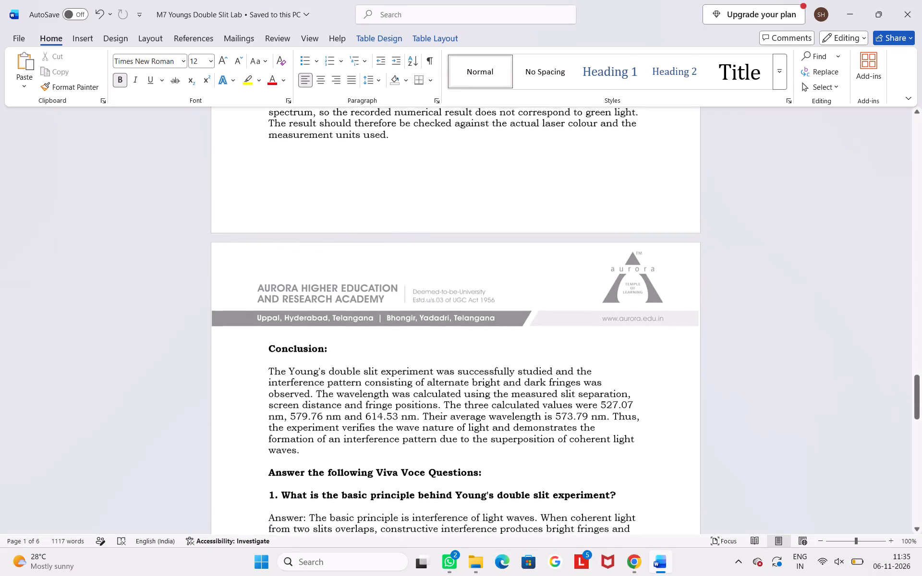
scroll(571, 388, up, 2)
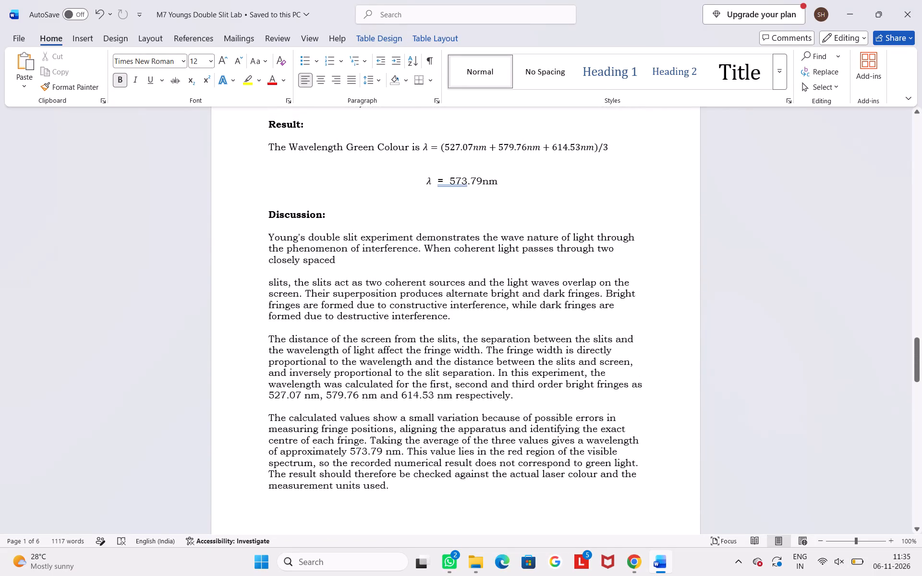
scroll(571, 388, up, 1)
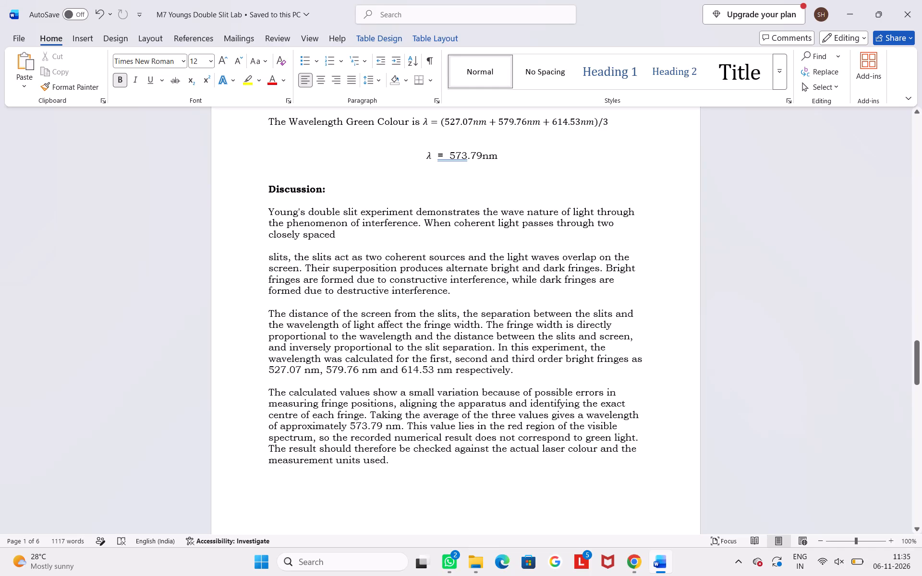
scroll(571, 388, down, 5)
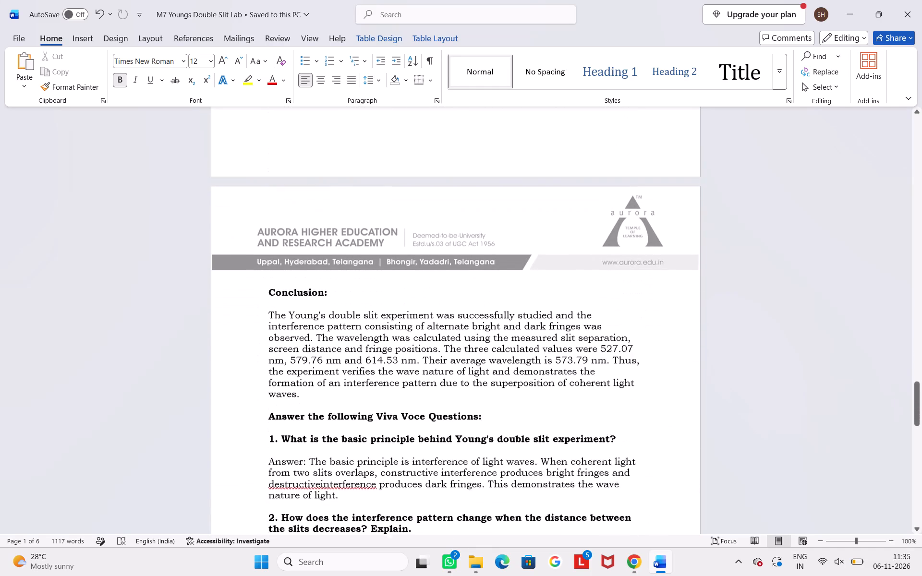
scroll(571, 388, down, 1)
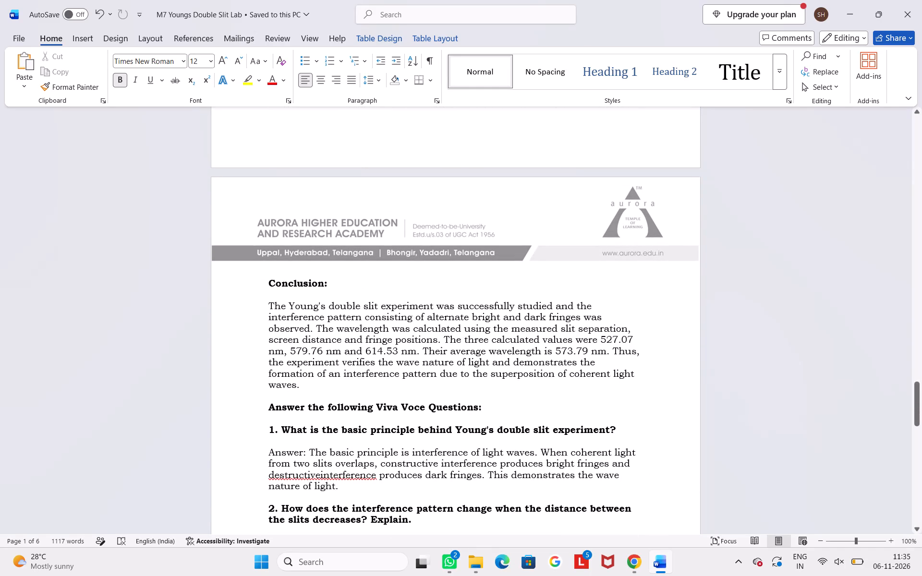
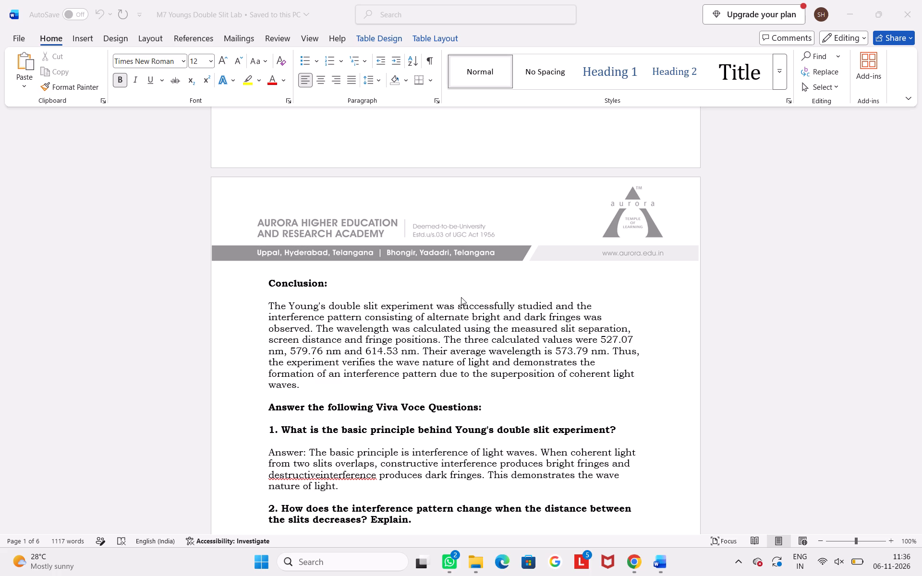
Insert the missing space between "destructive" and "interference" in the answer to viva question 1.
scroll(461, 297, down, 1)
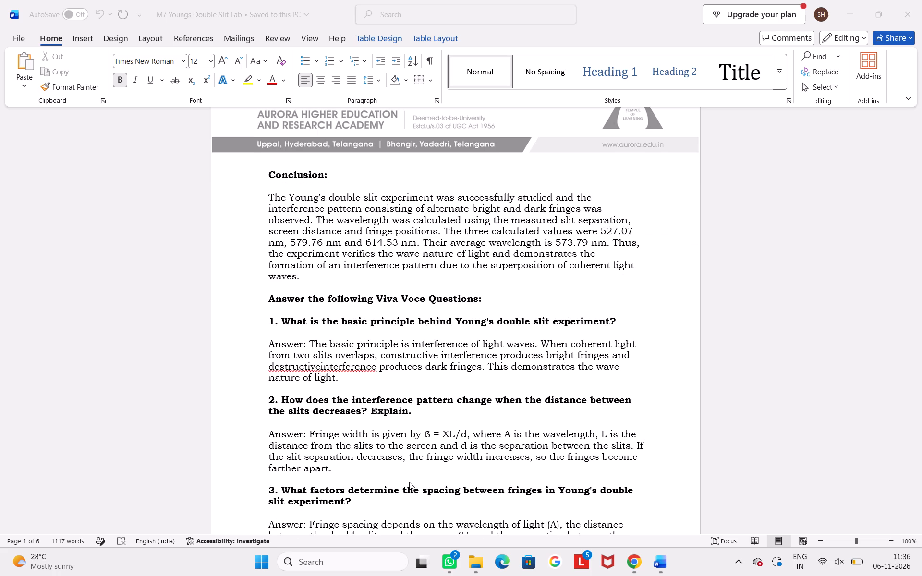
click(320, 365)
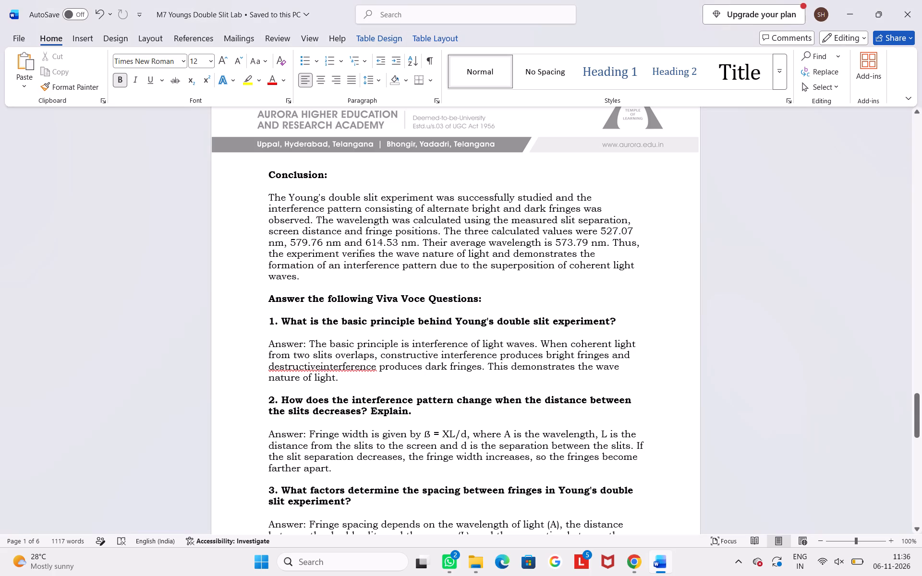
scroll(428, 189, up, 10)
scroll(428, 189, up, 20)
scroll(428, 189, up, 3)
scroll(428, 189, down, 11)
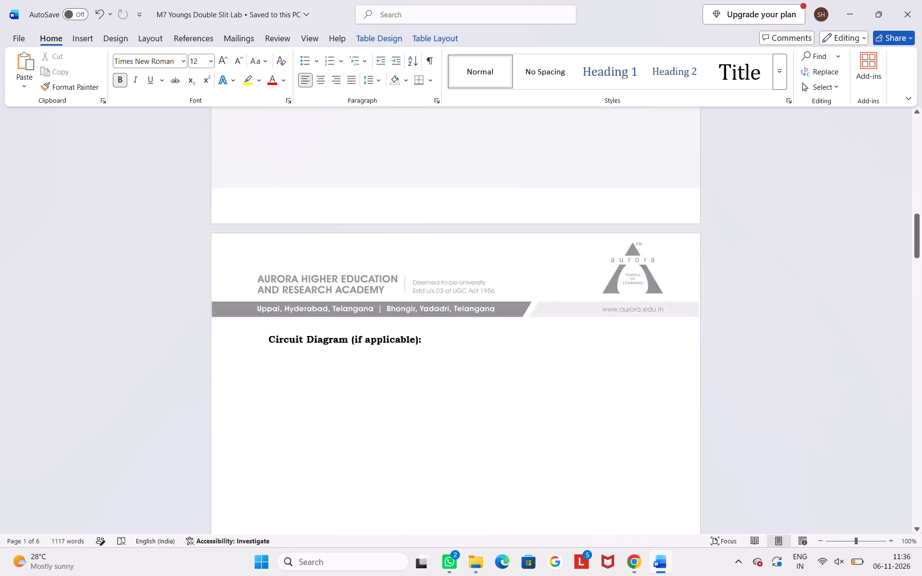
scroll(428, 189, up, 1)
scroll(428, 189, down, 1)
scroll(428, 189, up, 4)
scroll(428, 189, down, 1)
scroll(428, 189, up, 1)
scroll(428, 189, down, 4)
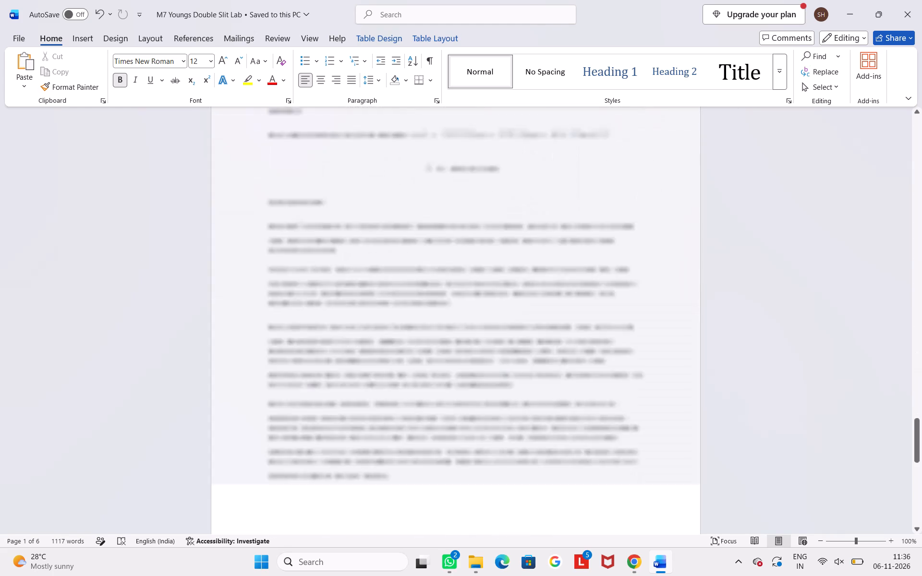
scroll(428, 189, down, 1)
scroll(428, 189, up, 6)
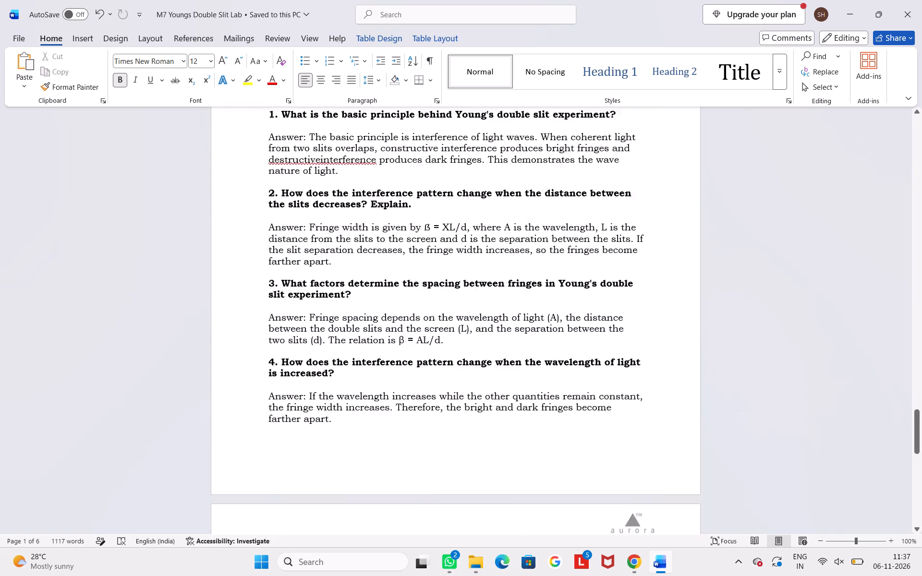
scroll(428, 189, up, 1)
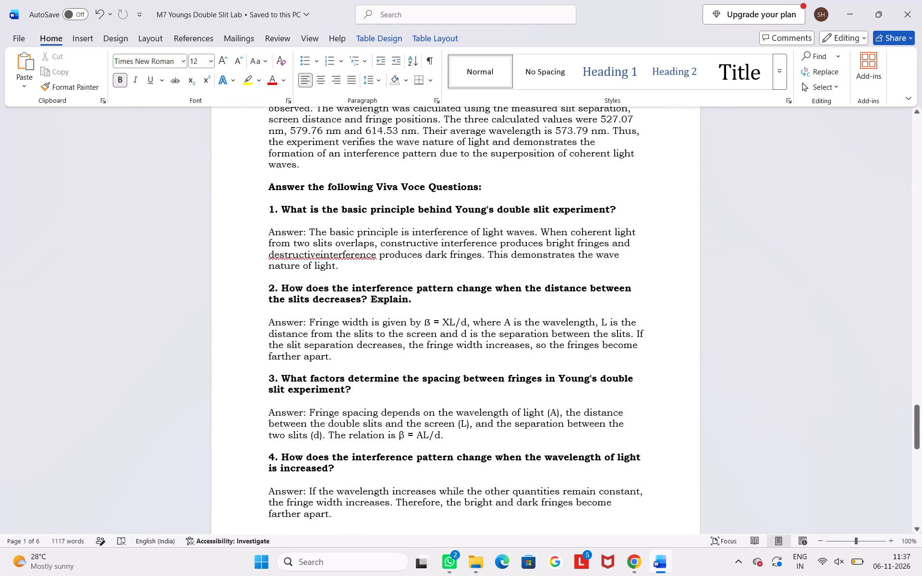
click(319, 255)
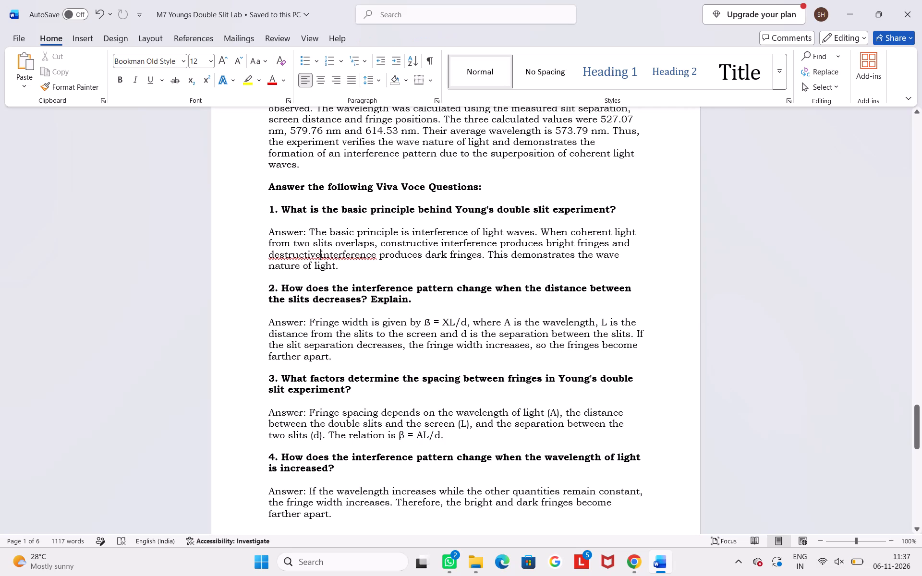
key(space)
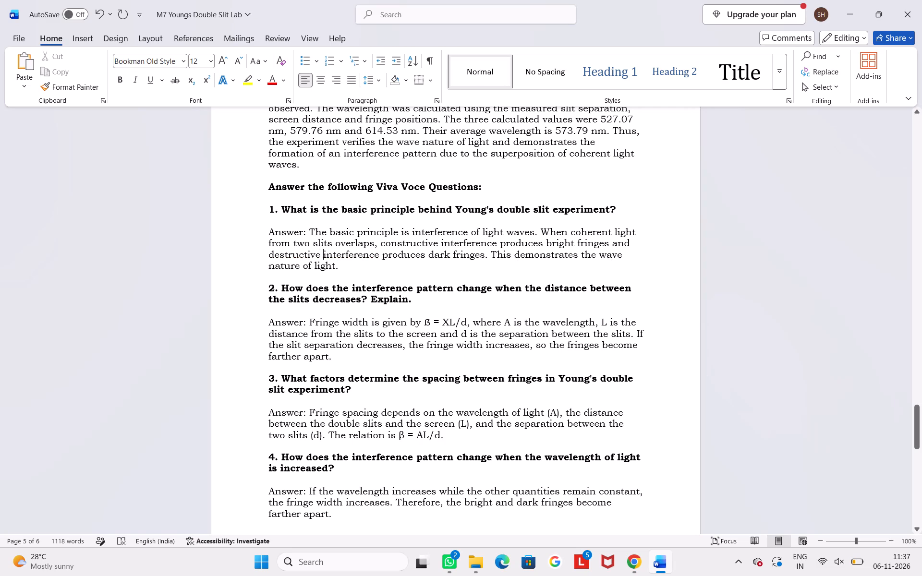
click(361, 265)
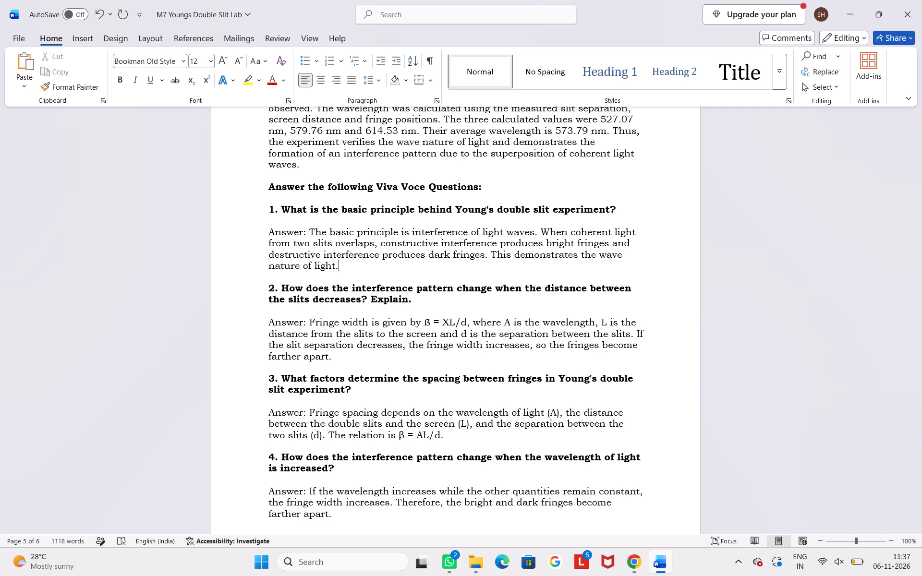
Print the whole report with Microsoft Print to PDF, saving it on the Desktop as PHY LAB 7 1C.
key(ctrl+p)
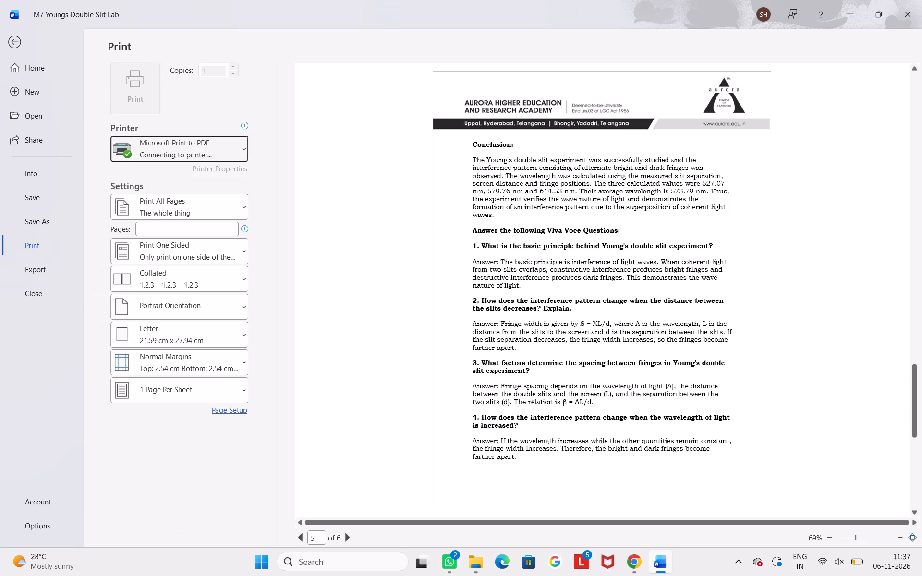
click(139, 96)
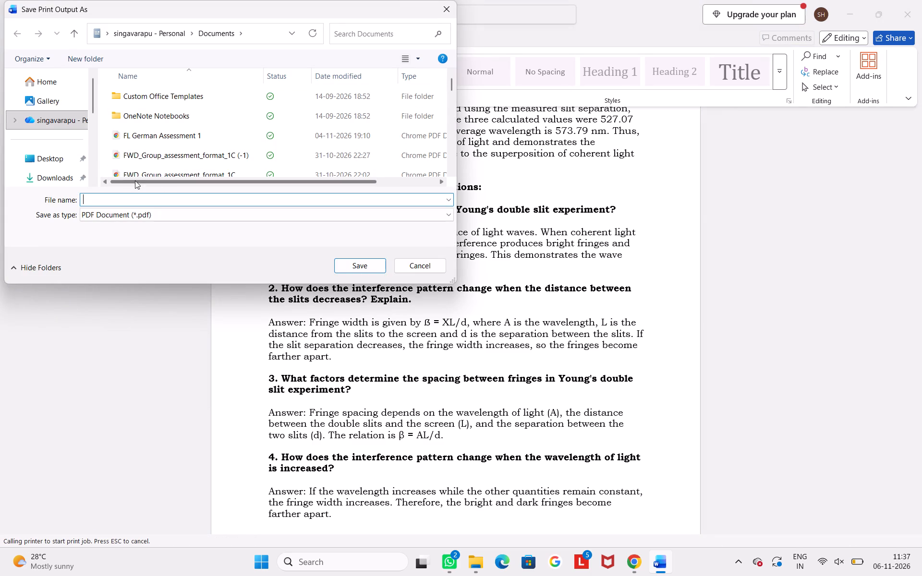
click(49, 159)
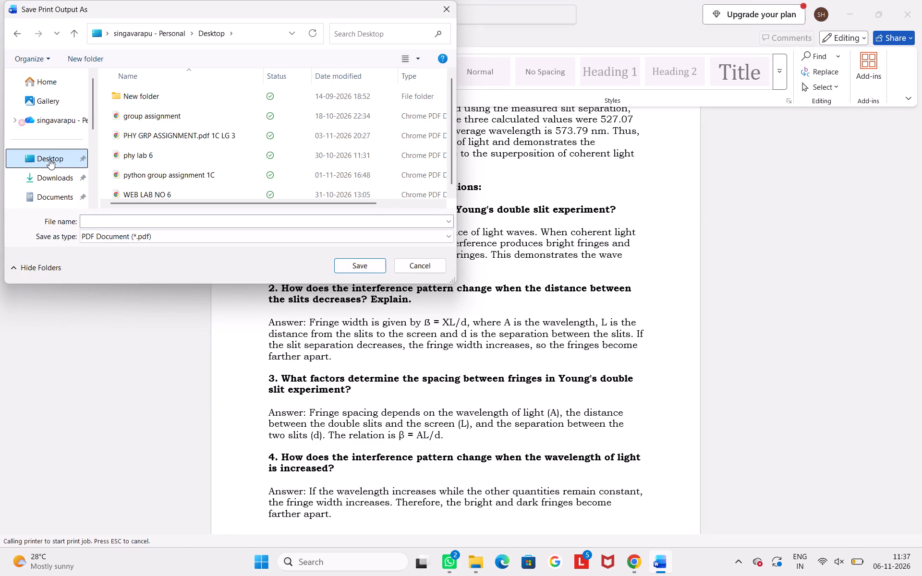
click(100, 220)
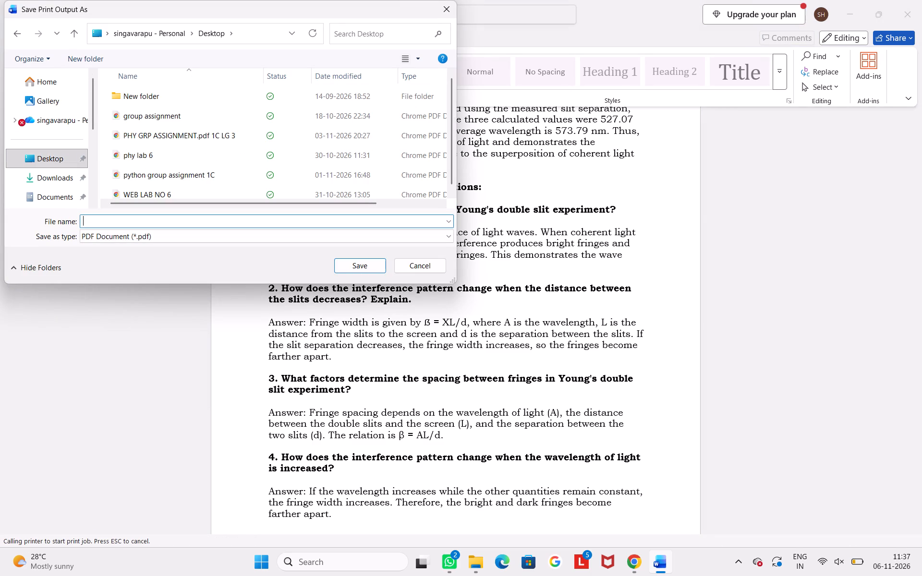
text(PHY)
key(space)
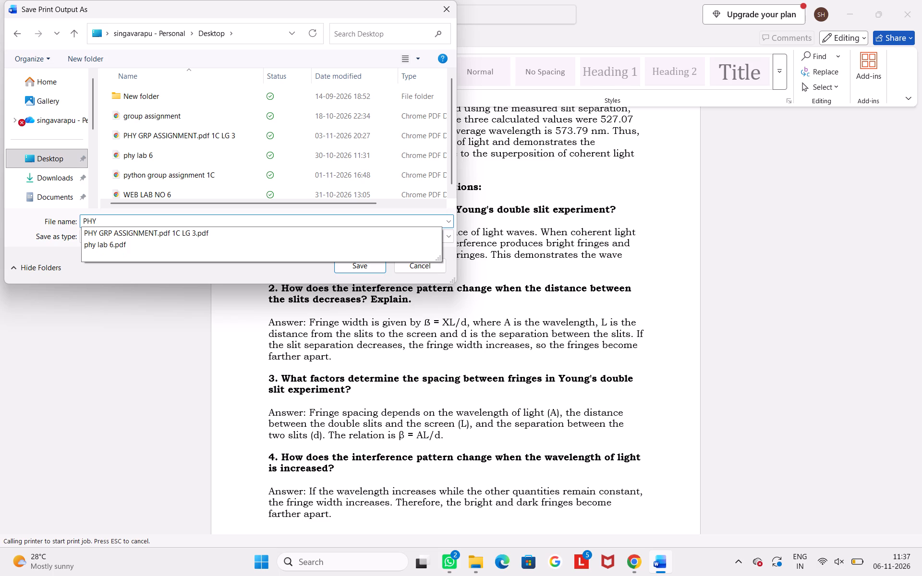
text(LAB 7)
key(space)
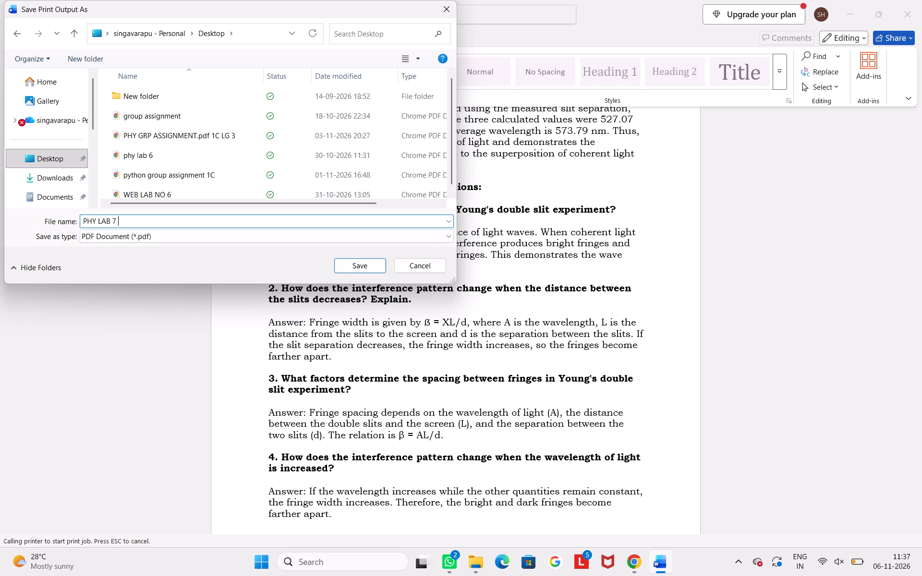
text(1X)
key(BackSpace)
key(c)
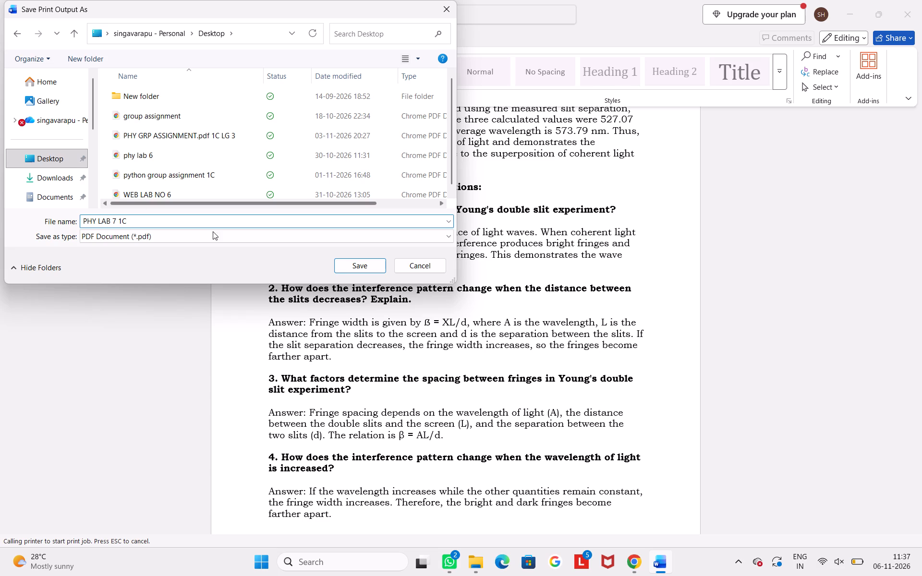
click(348, 263)
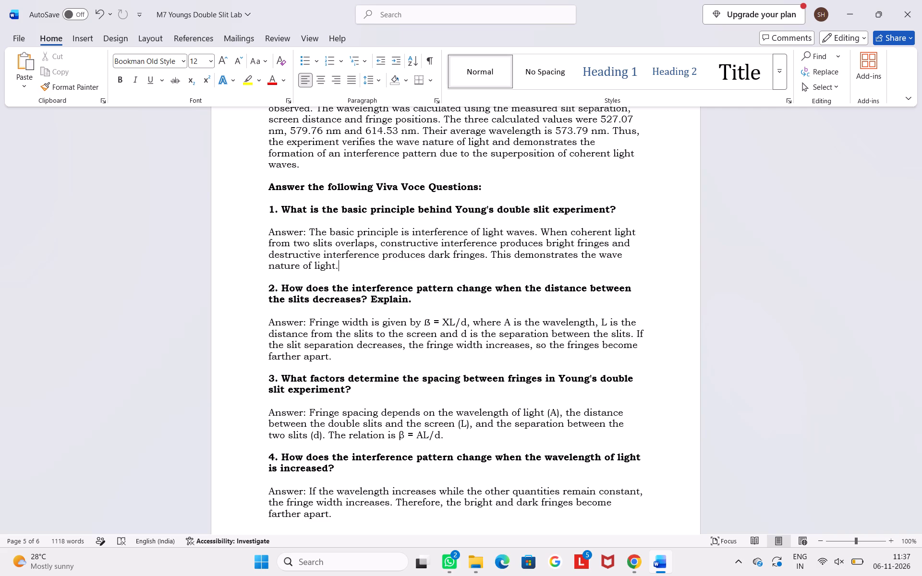
Review the report from the student details table through the procedure, observations and result to the Discussion section.
scroll(724, 263, up, 11)
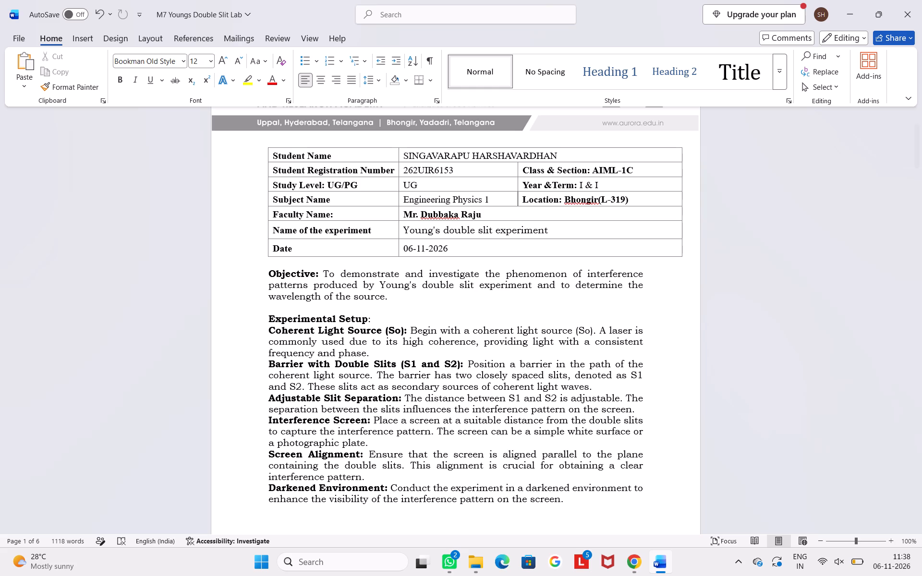
scroll(556, 395, down, 6)
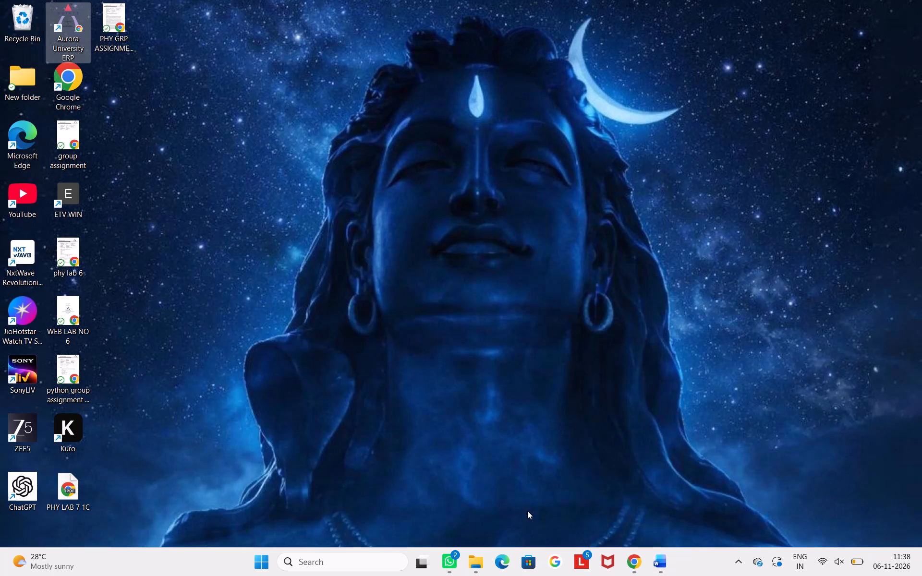
click(480, 558)
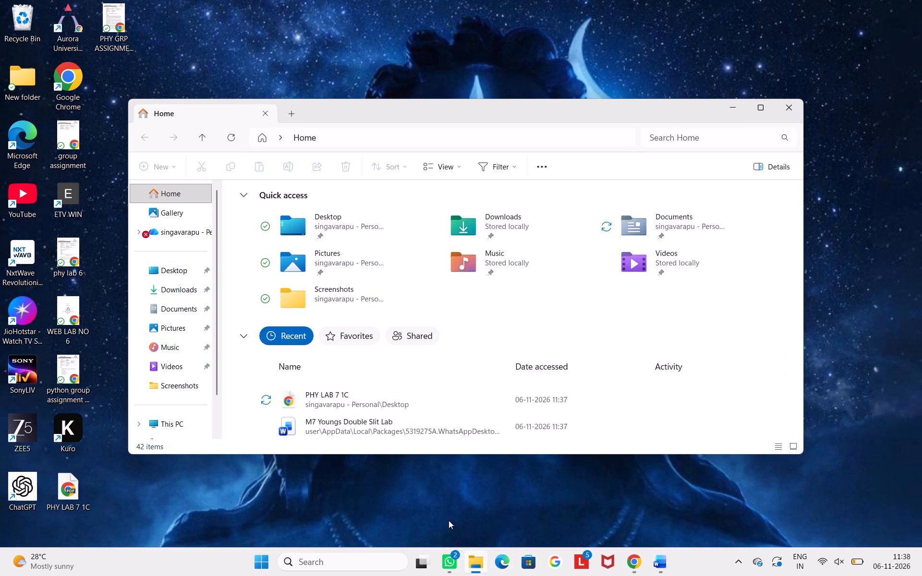
click(654, 556)
scroll(522, 342, down, 2)
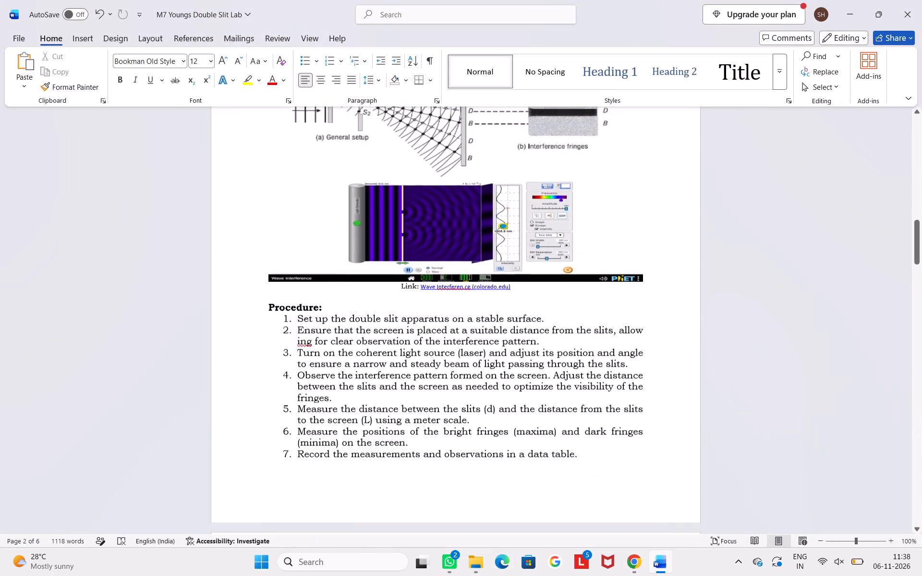
scroll(522, 342, down, 4)
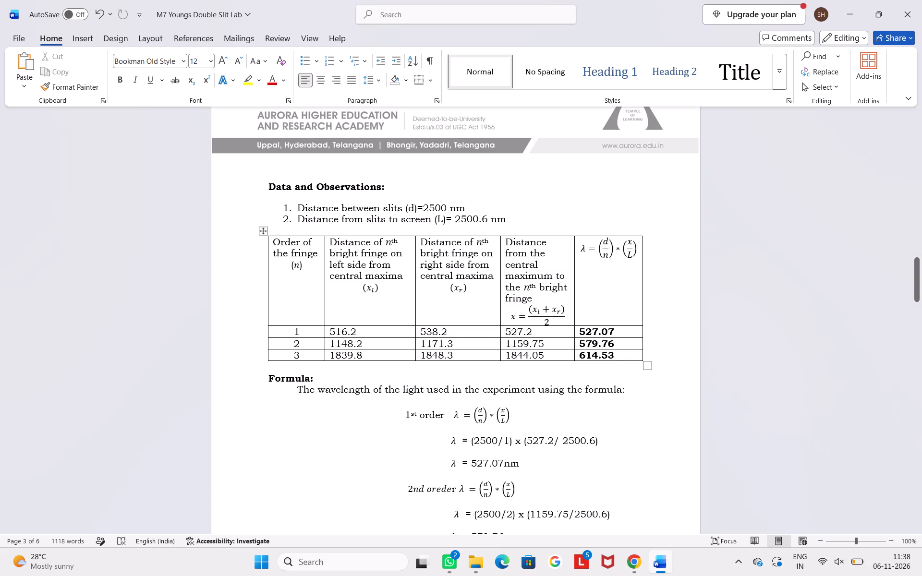
scroll(522, 342, down, 6)
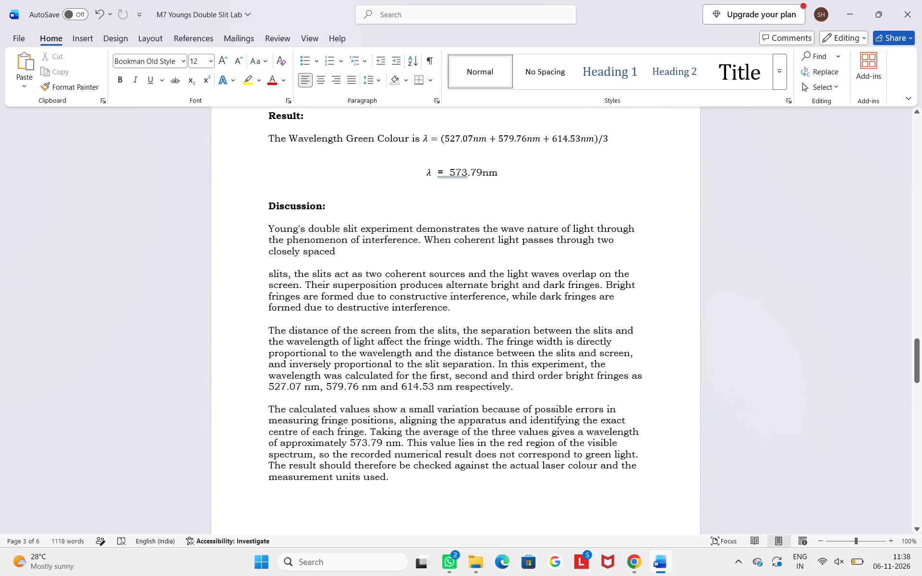
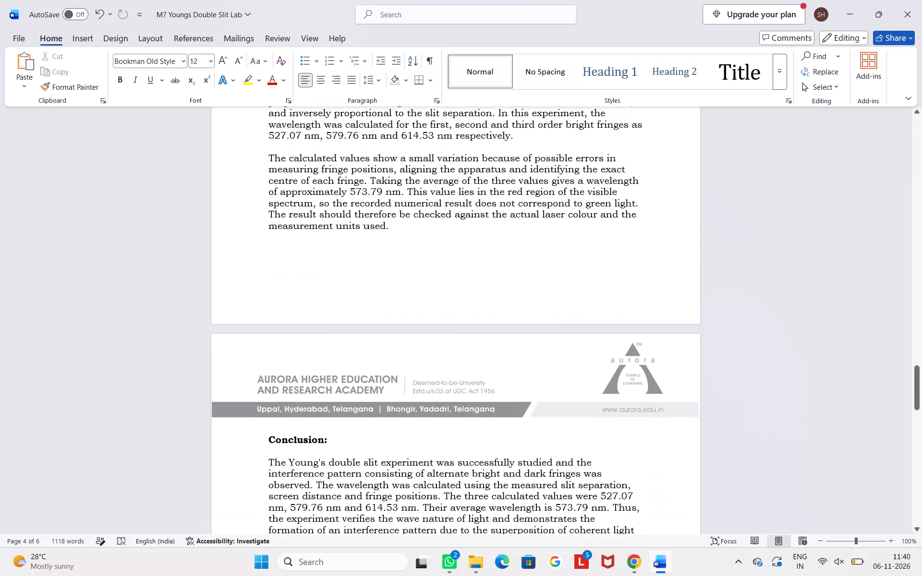
Check the Conclusion and first viva voce answers against the wavelength calculations, Result and Discussion sections of the report.
scroll(398, 445, down, 1)
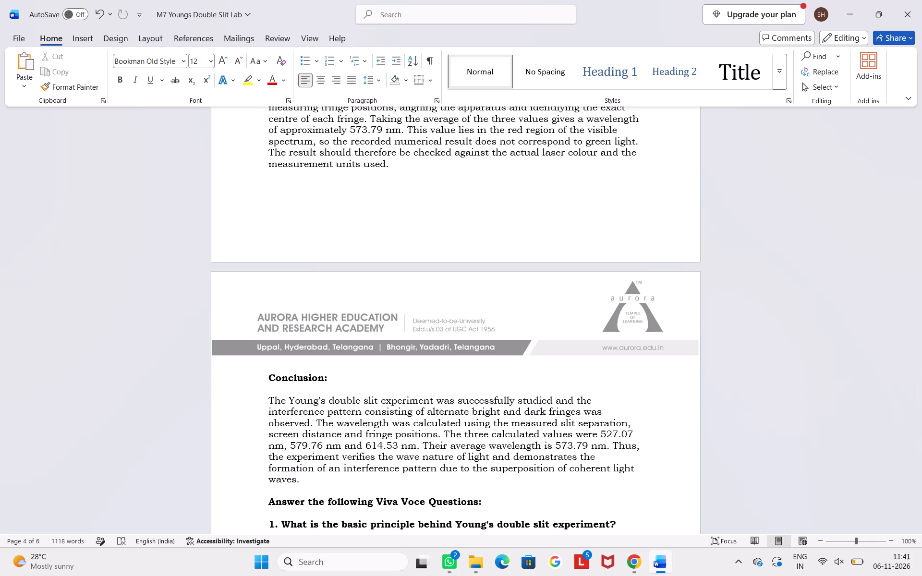
scroll(398, 445, up, 6)
scroll(398, 445, down, 2)
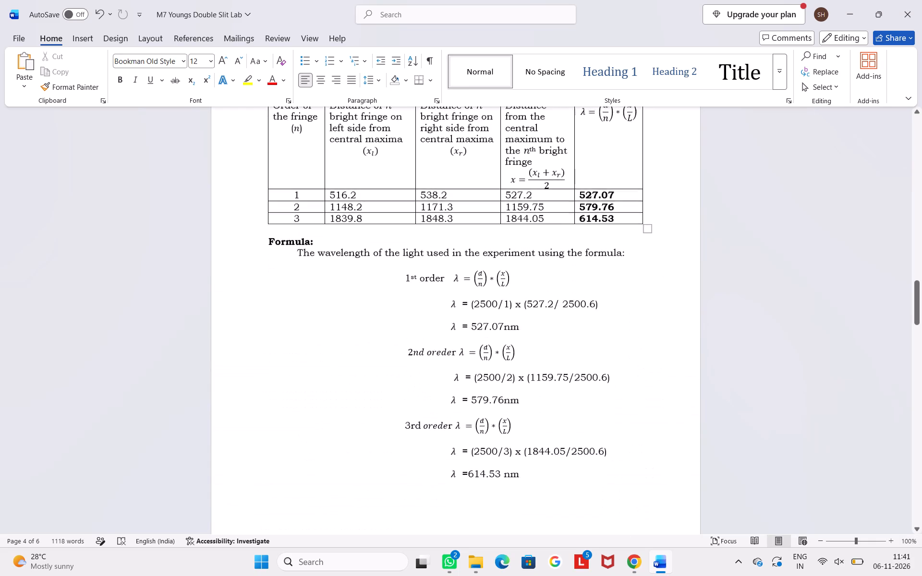
scroll(398, 445, down, 5)
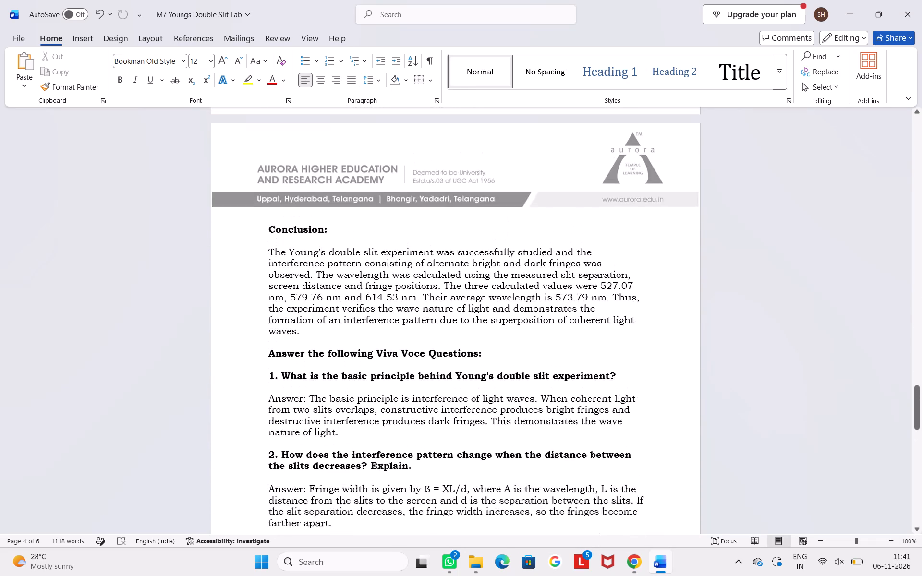
scroll(398, 445, down, 1)
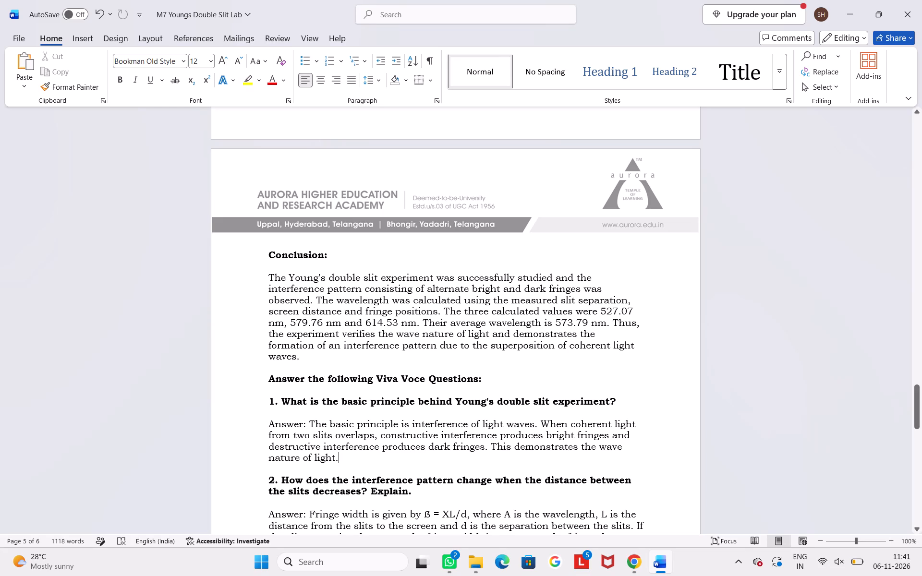
scroll(512, 282, up, 3)
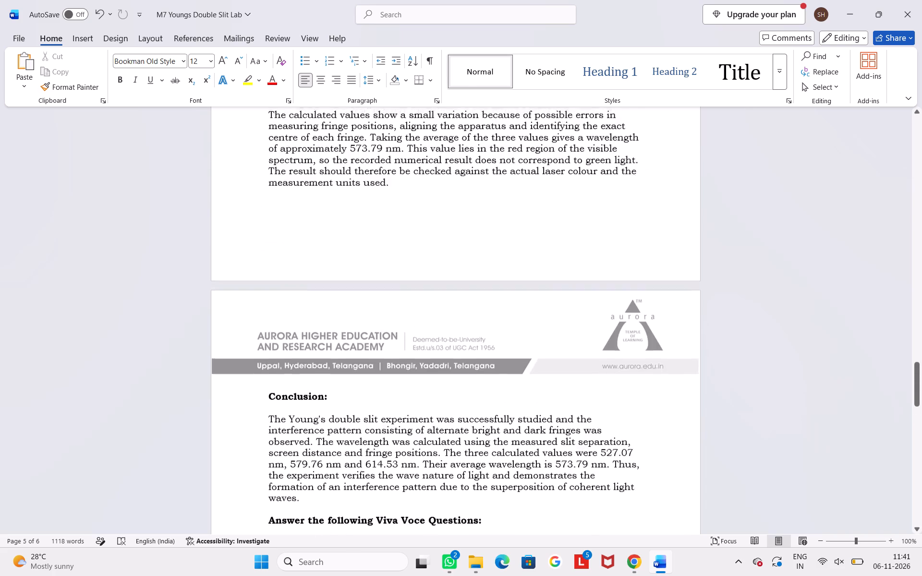
scroll(512, 282, up, 4)
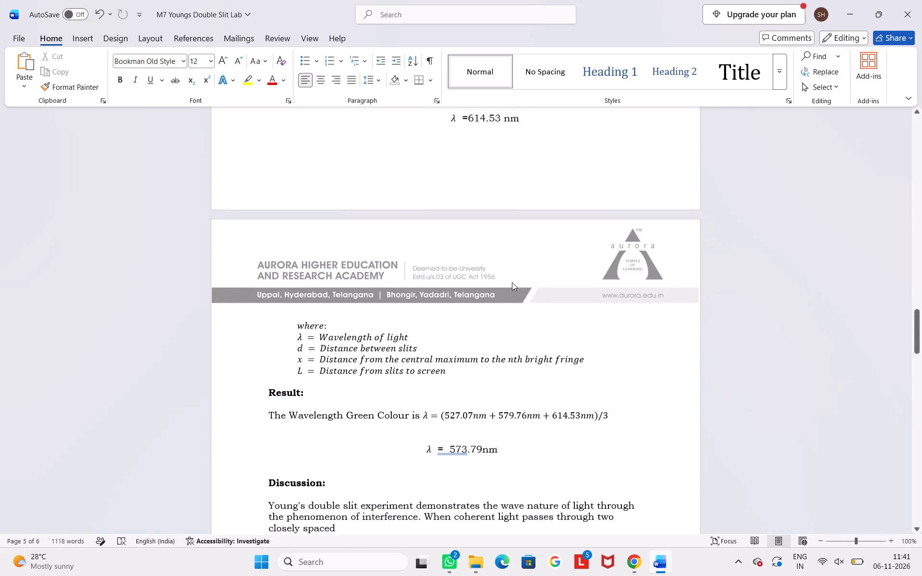
scroll(512, 282, down, 6)
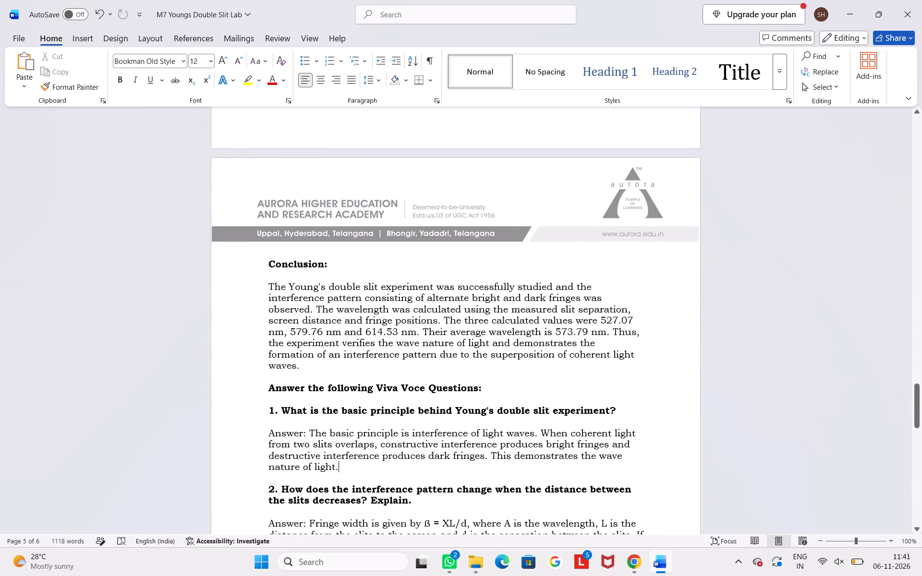
scroll(512, 282, up, 5)
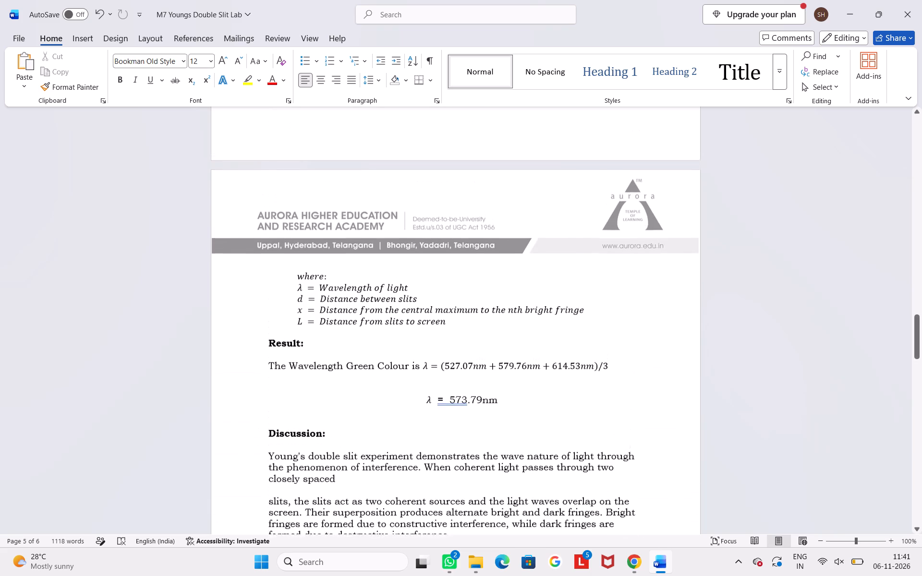
scroll(512, 282, up, 2)
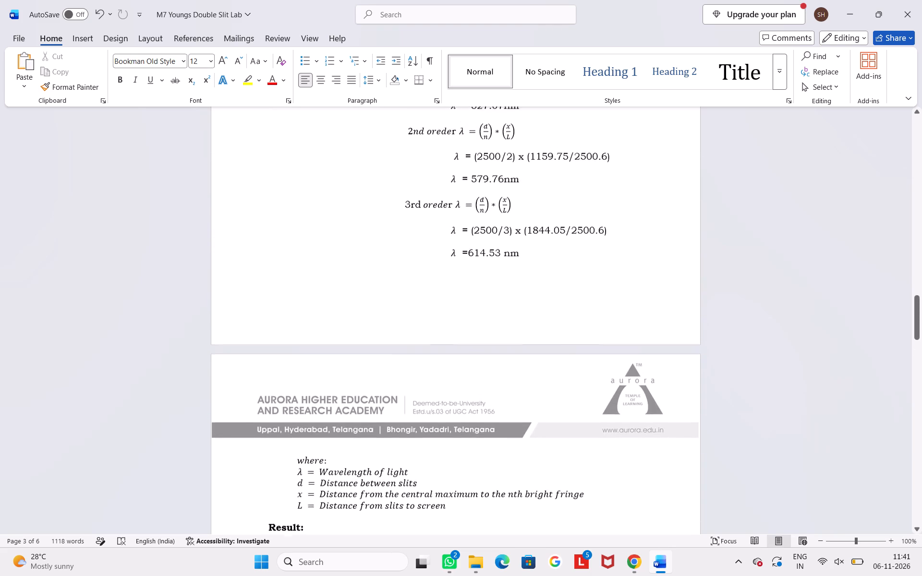
scroll(512, 282, down, 2)
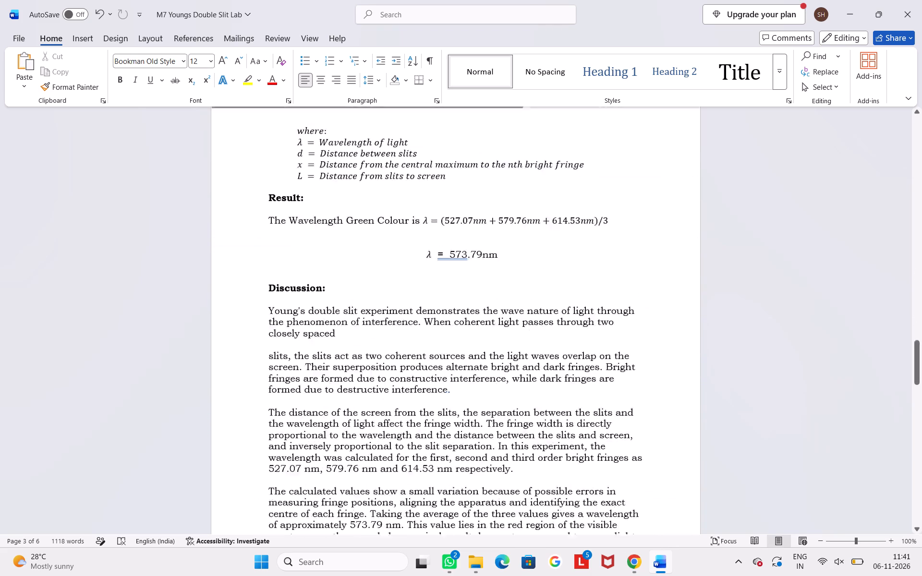
scroll(512, 282, down, 2)
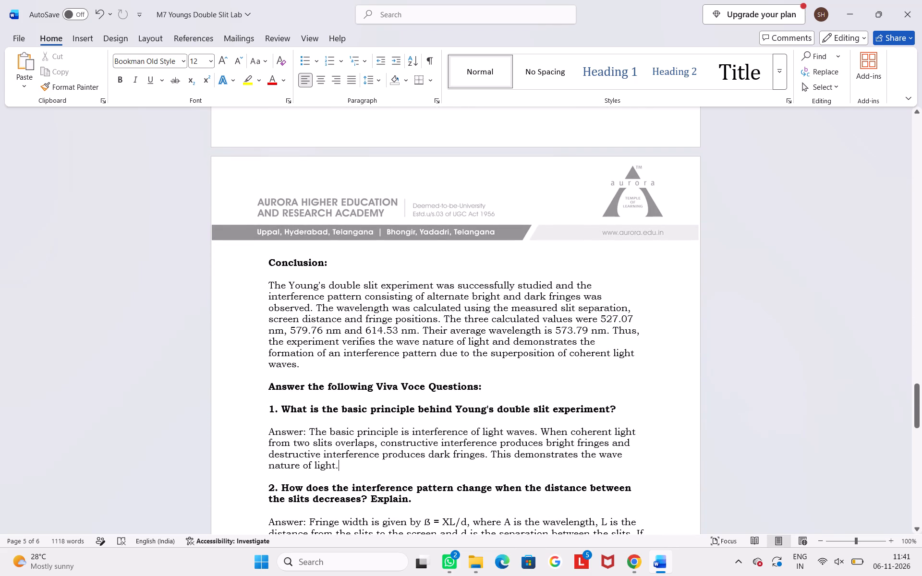
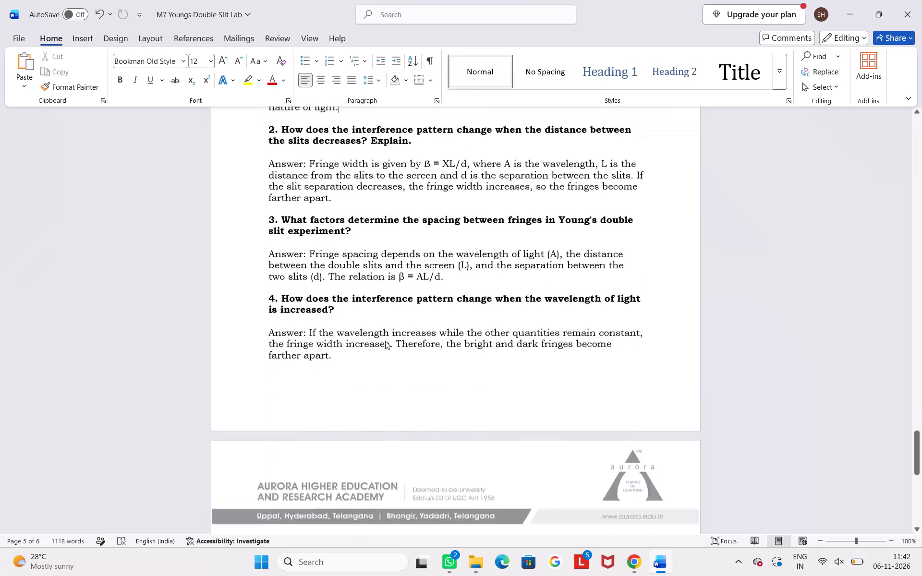
Recheck the report backwards from the viva voce answers through the Conclusion and Discussion to the student details table and Objective.
scroll(385, 341, right, 1)
scroll(385, 341, up, 1)
scroll(385, 341, right, 1)
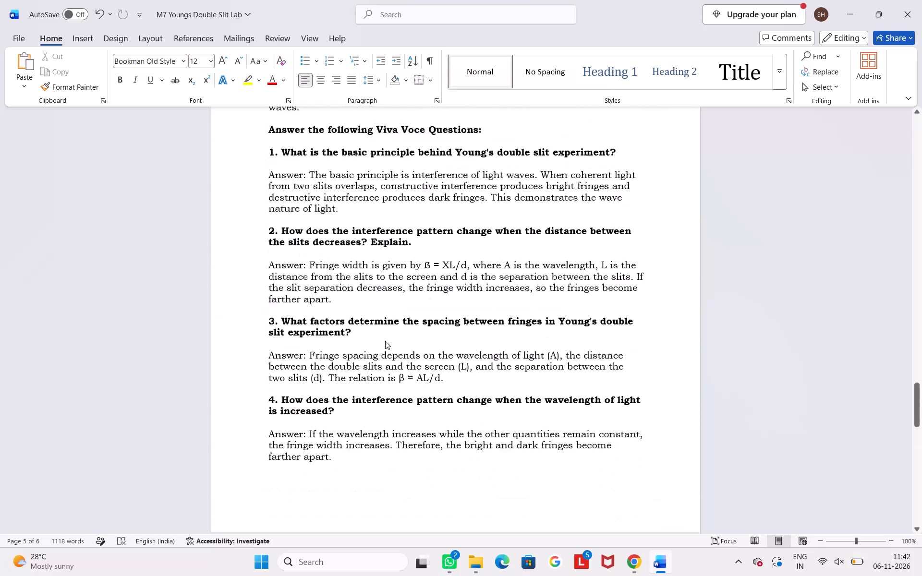
scroll(385, 341, down, 2)
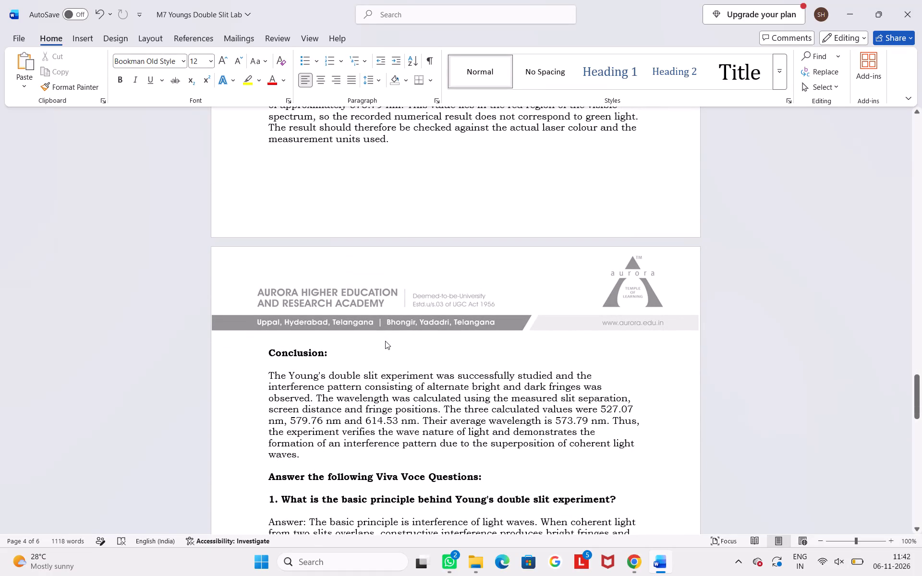
scroll(385, 341, up, 2)
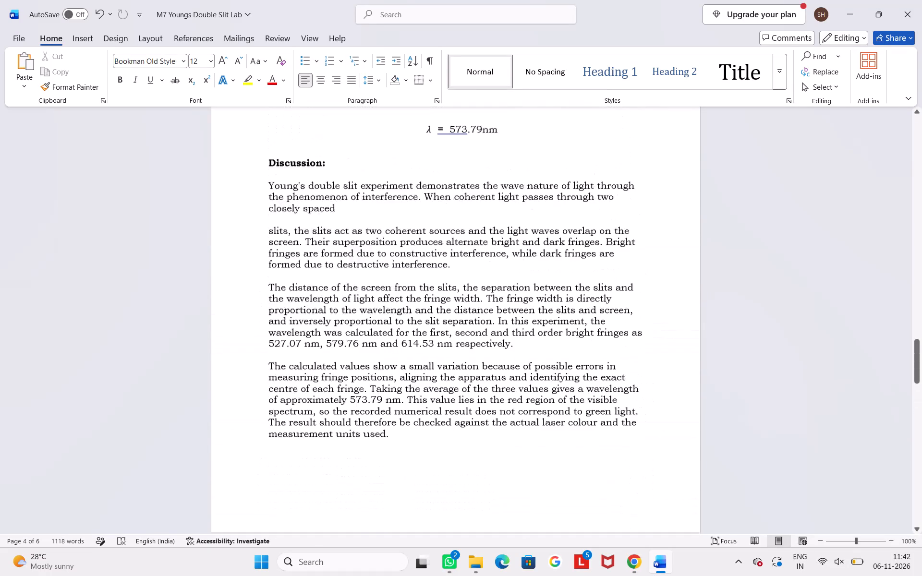
scroll(385, 341, up, 1)
scroll(385, 341, up, 20)
scroll(385, 341, up, 11)
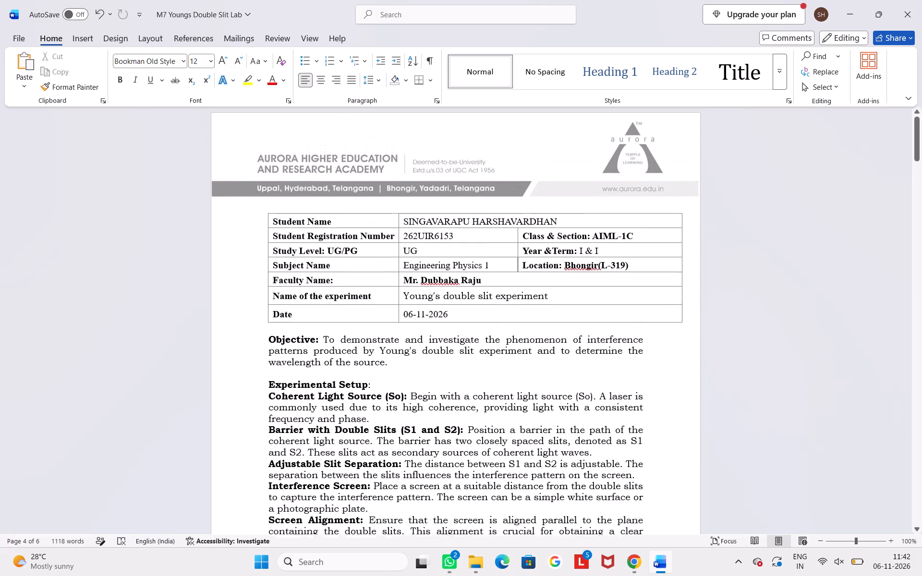